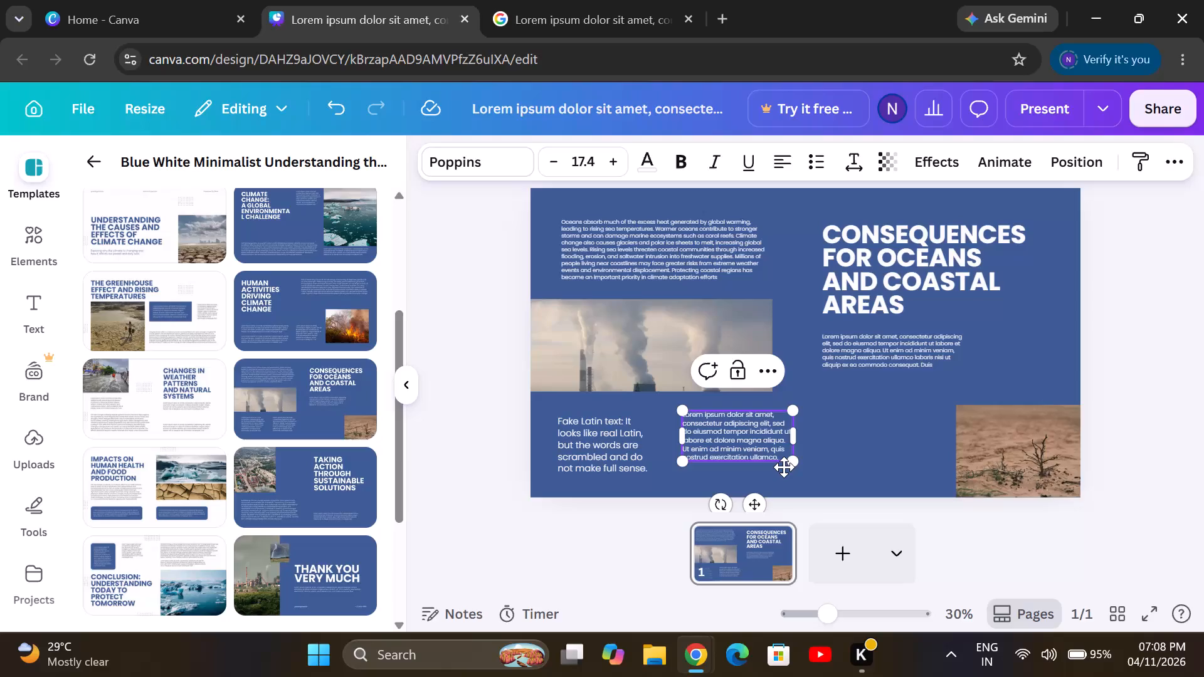
Enlarge the lorem ipsum paragraph beside the fake Latin text to about 19.4 font size and move it slightly down, level with that text.
left_click_drag(792, 463, 806, 466)
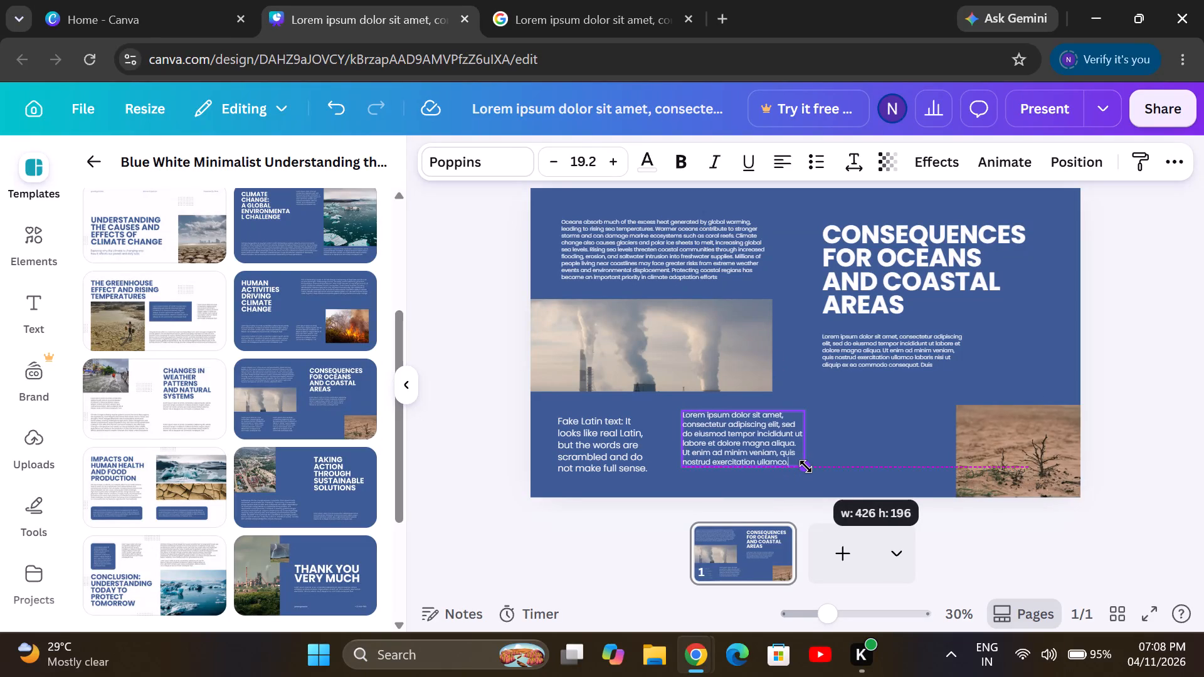
left_click_drag(806, 466, 809, 466)
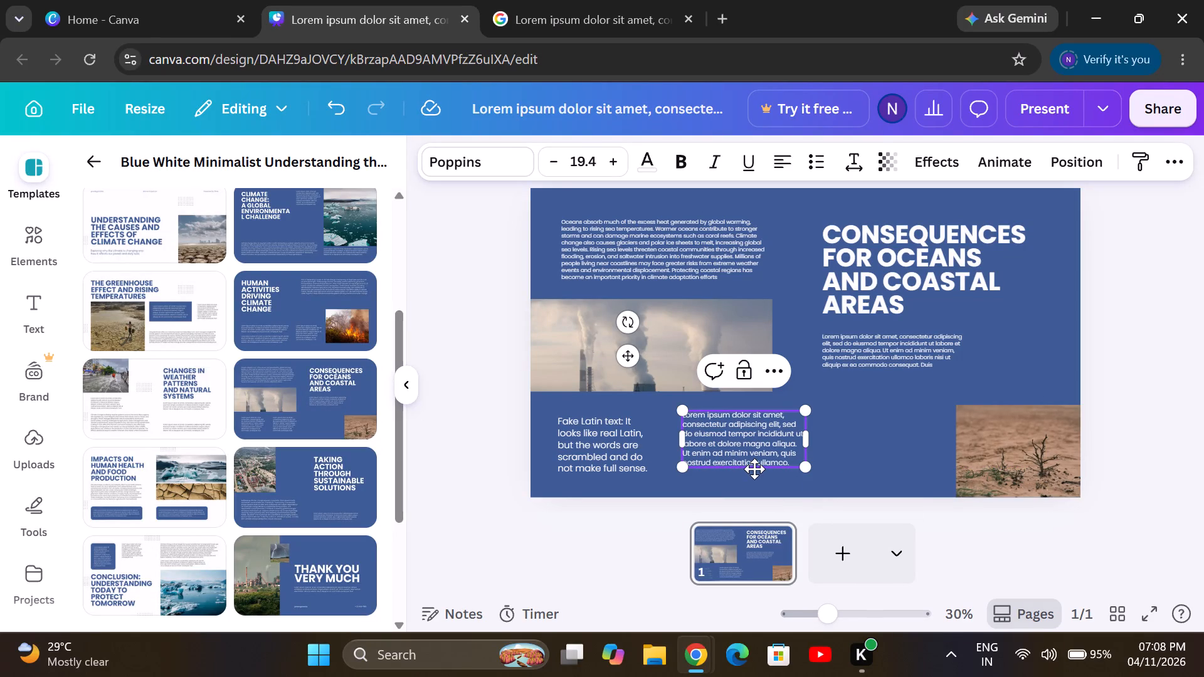
left_click_drag(764, 454, 759, 480)
left_click(759, 480)
left_click_drag(756, 462, 756, 470)
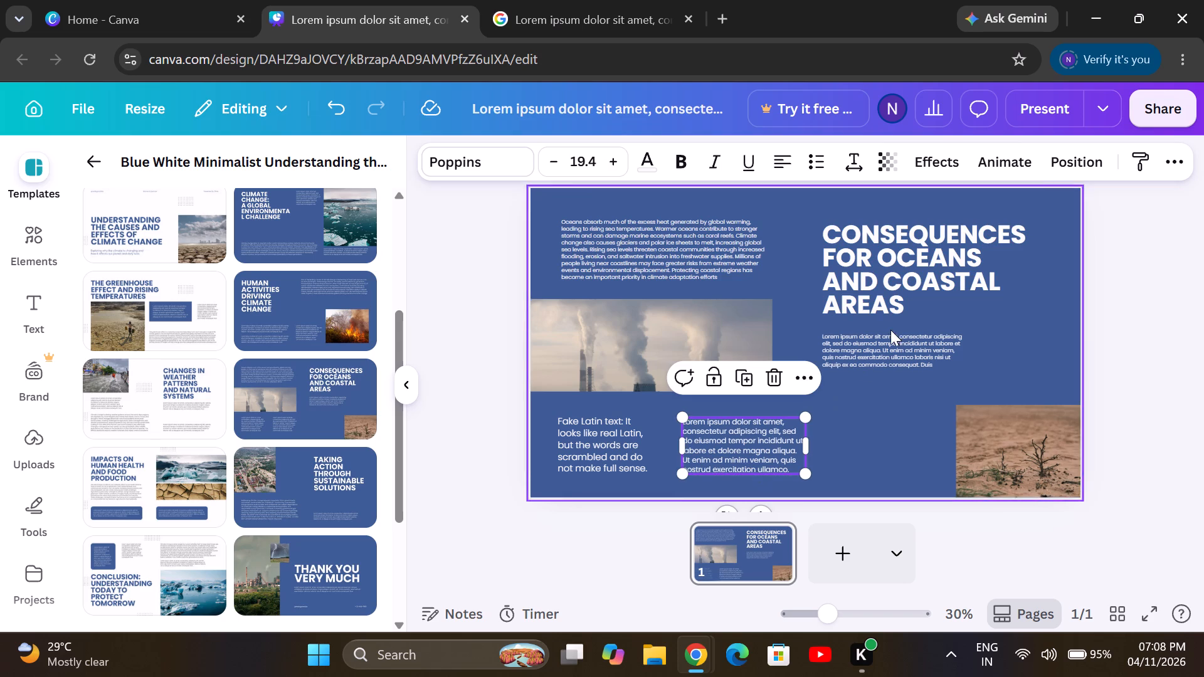
Enlarge the lorem ipsum paragraph under the slide heading to about 17.6 font size.
left_click(884, 345)
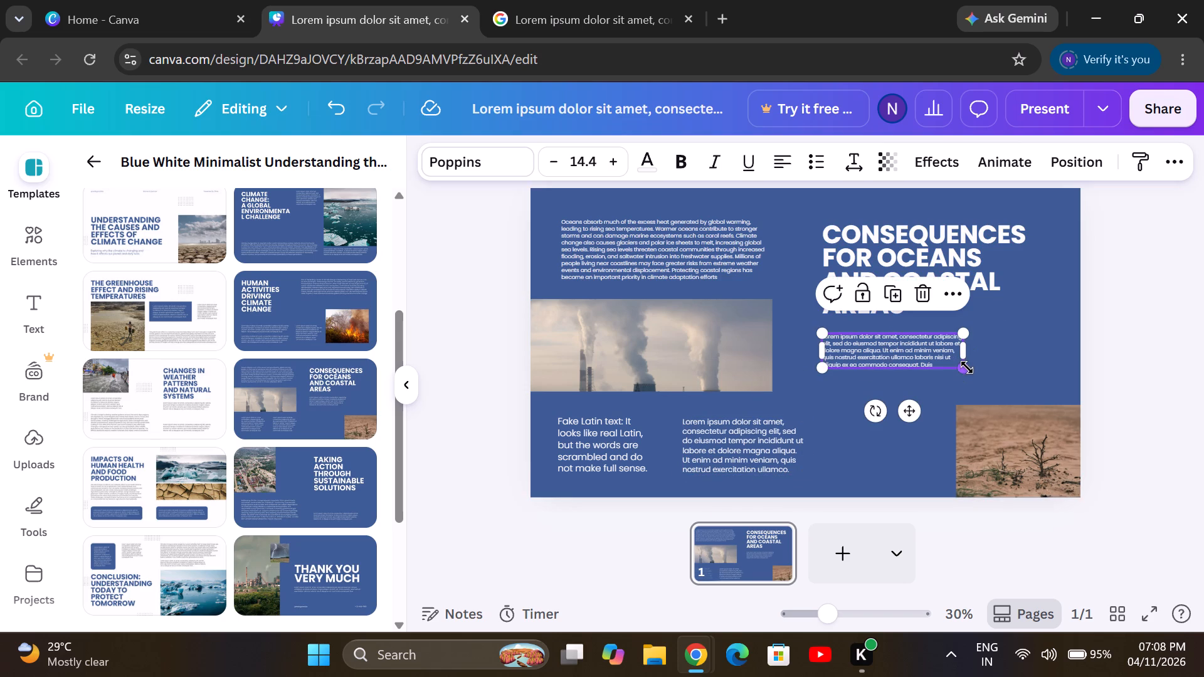
left_click_drag(961, 369, 979, 374)
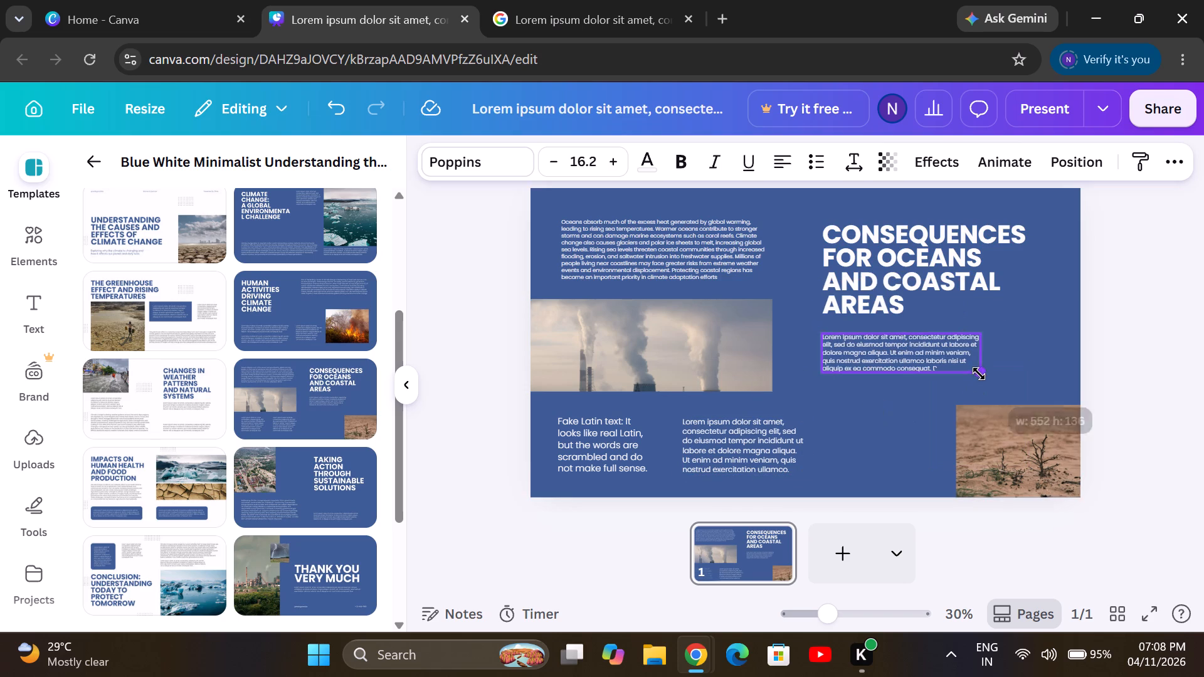
left_click_drag(979, 374, 991, 383)
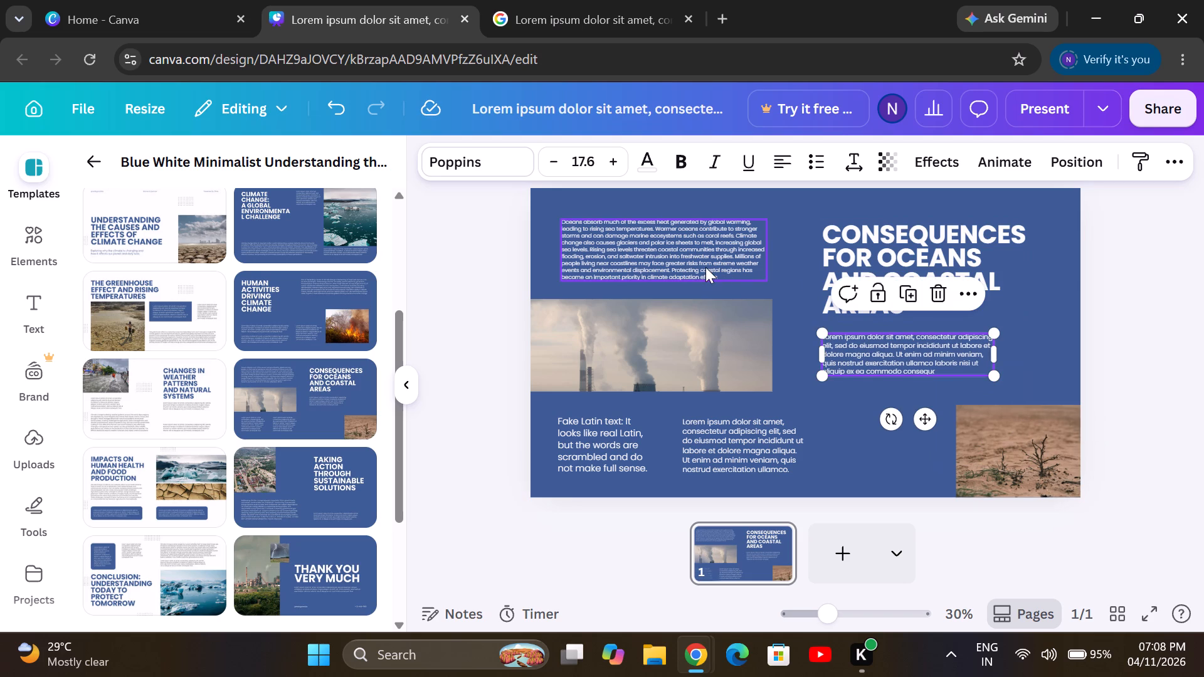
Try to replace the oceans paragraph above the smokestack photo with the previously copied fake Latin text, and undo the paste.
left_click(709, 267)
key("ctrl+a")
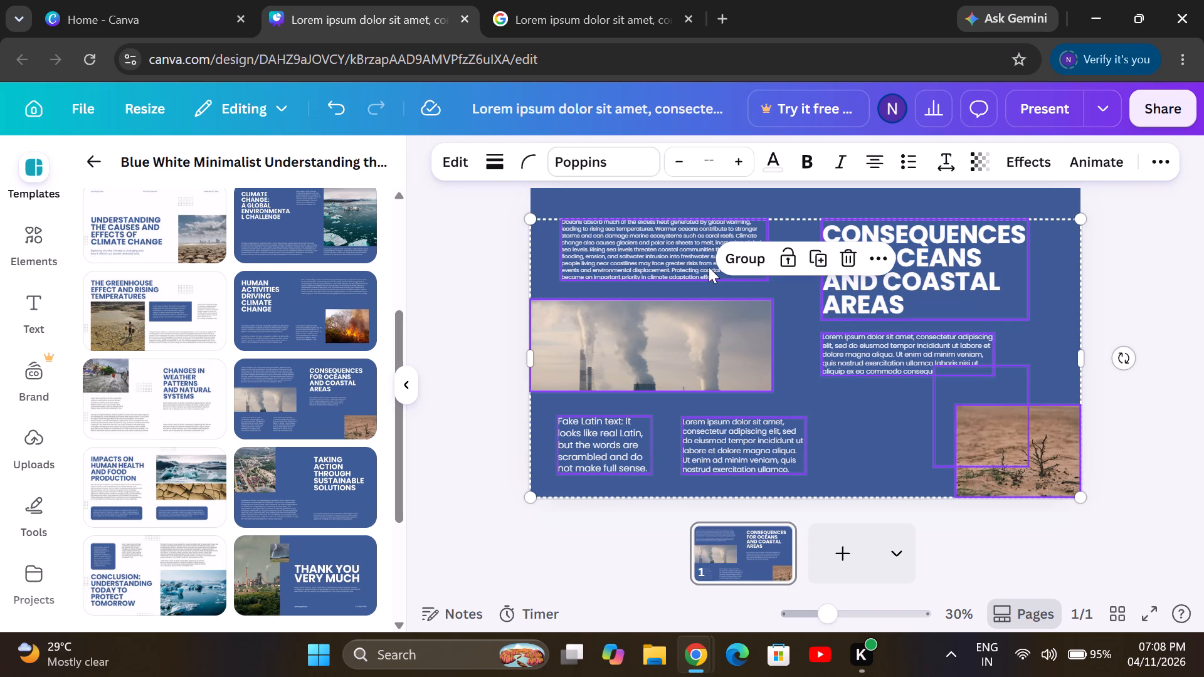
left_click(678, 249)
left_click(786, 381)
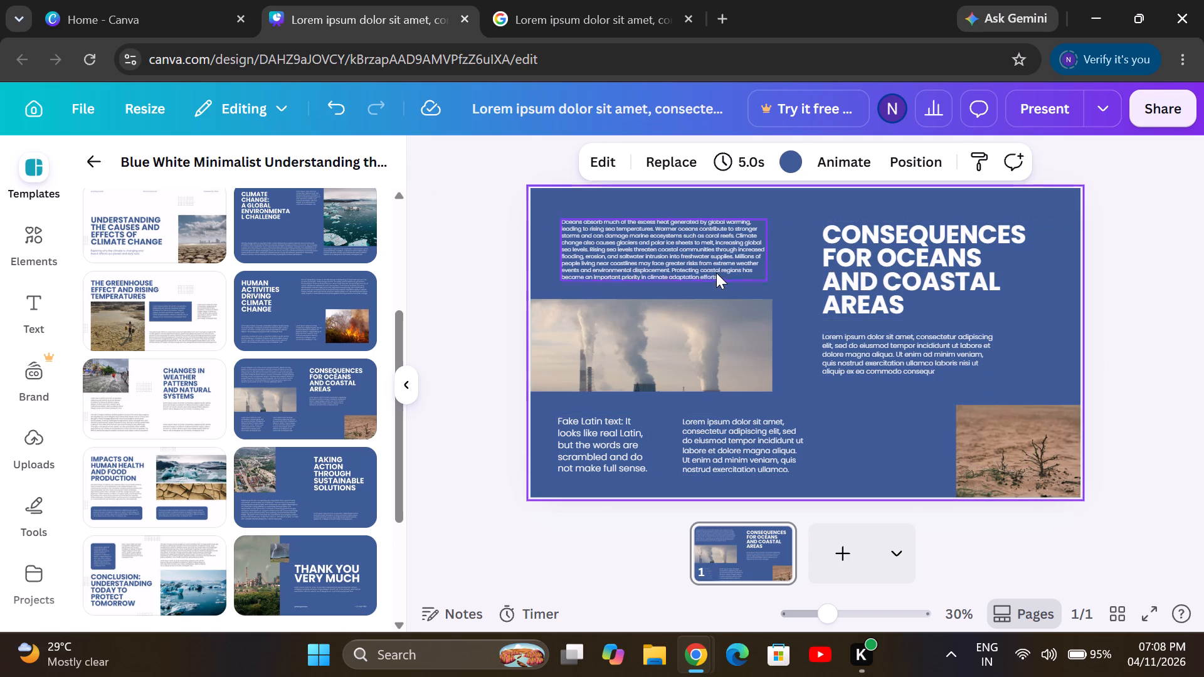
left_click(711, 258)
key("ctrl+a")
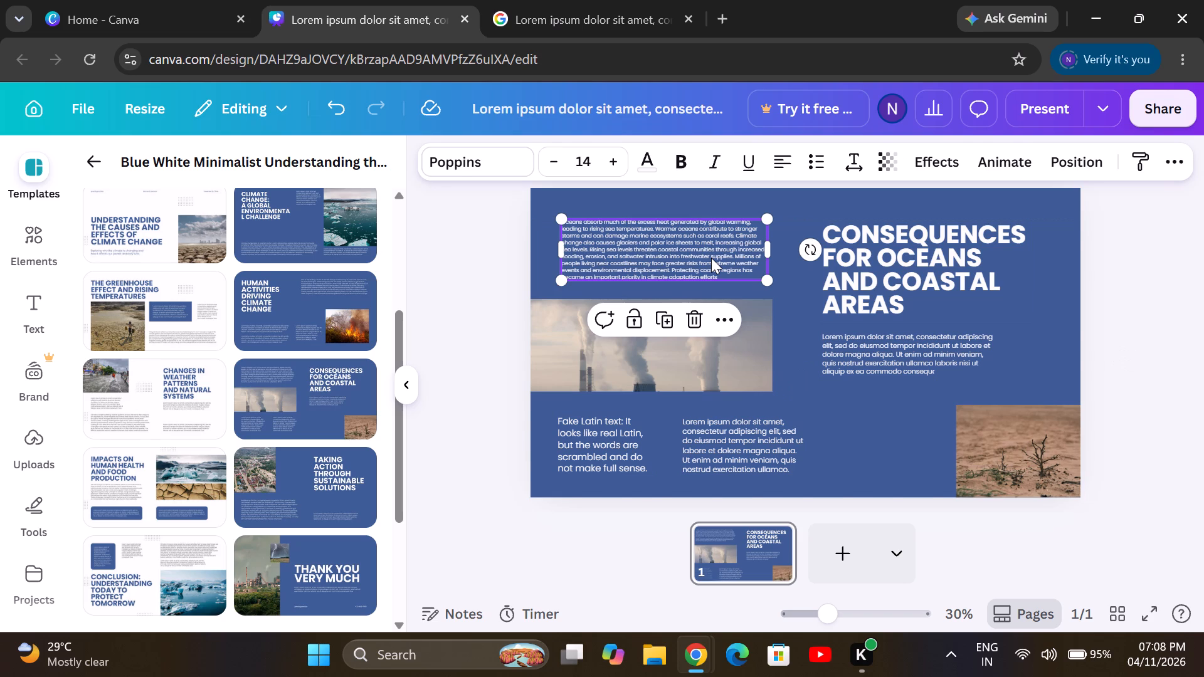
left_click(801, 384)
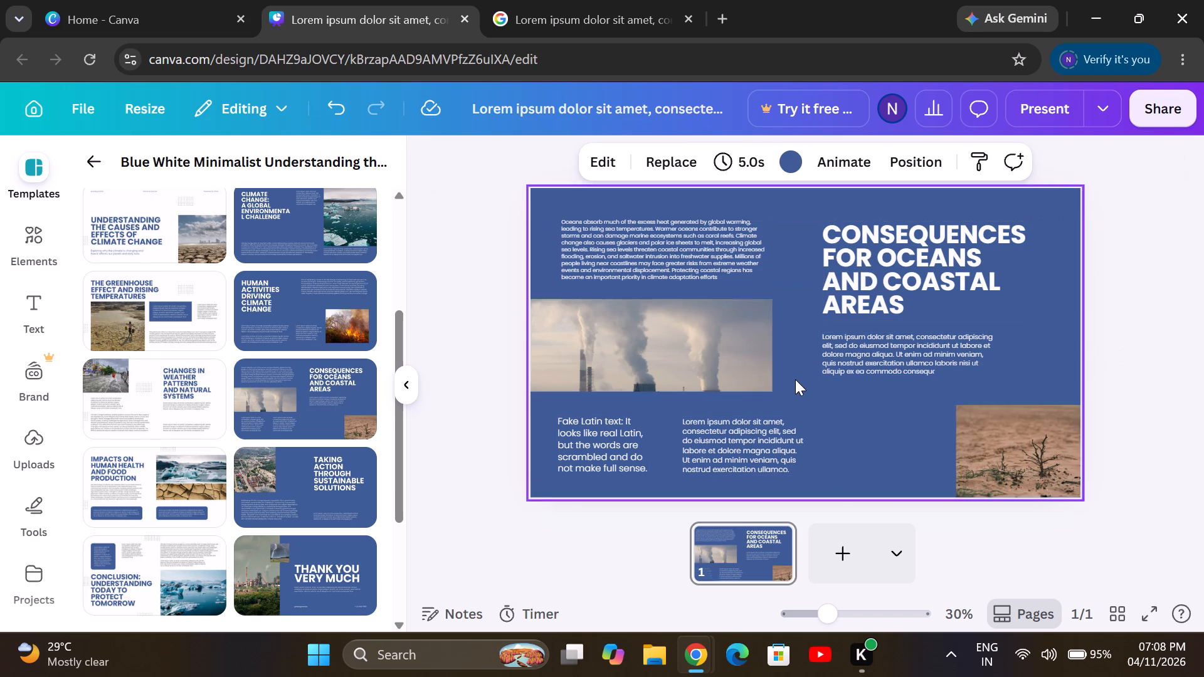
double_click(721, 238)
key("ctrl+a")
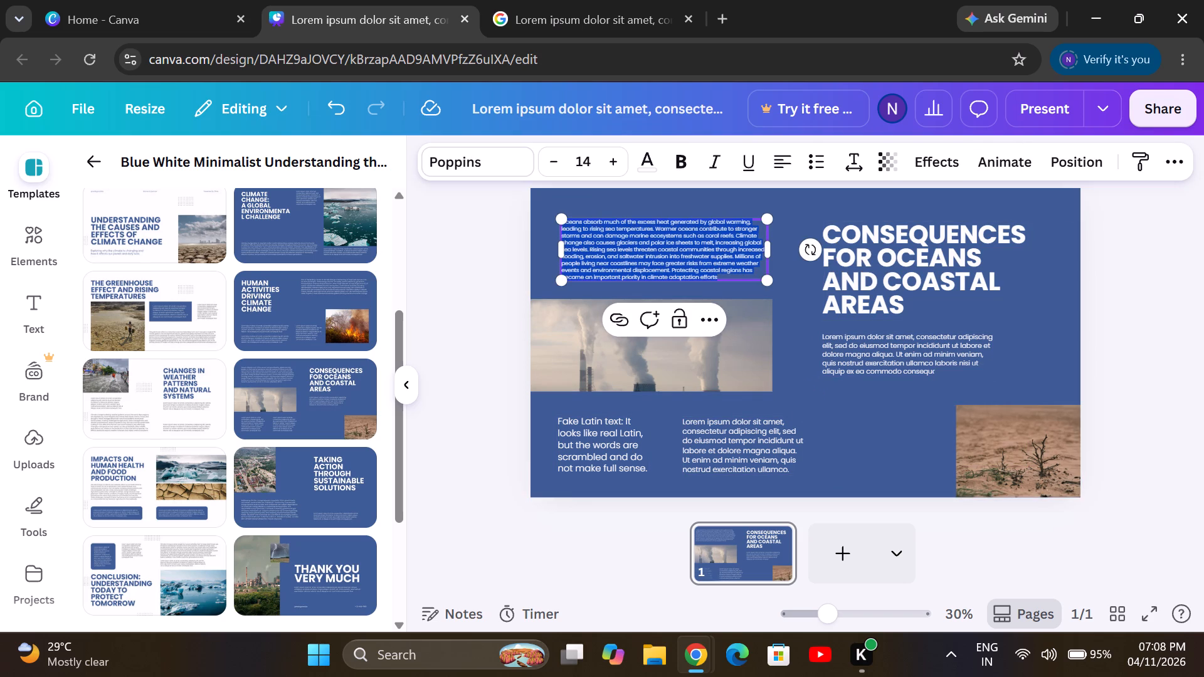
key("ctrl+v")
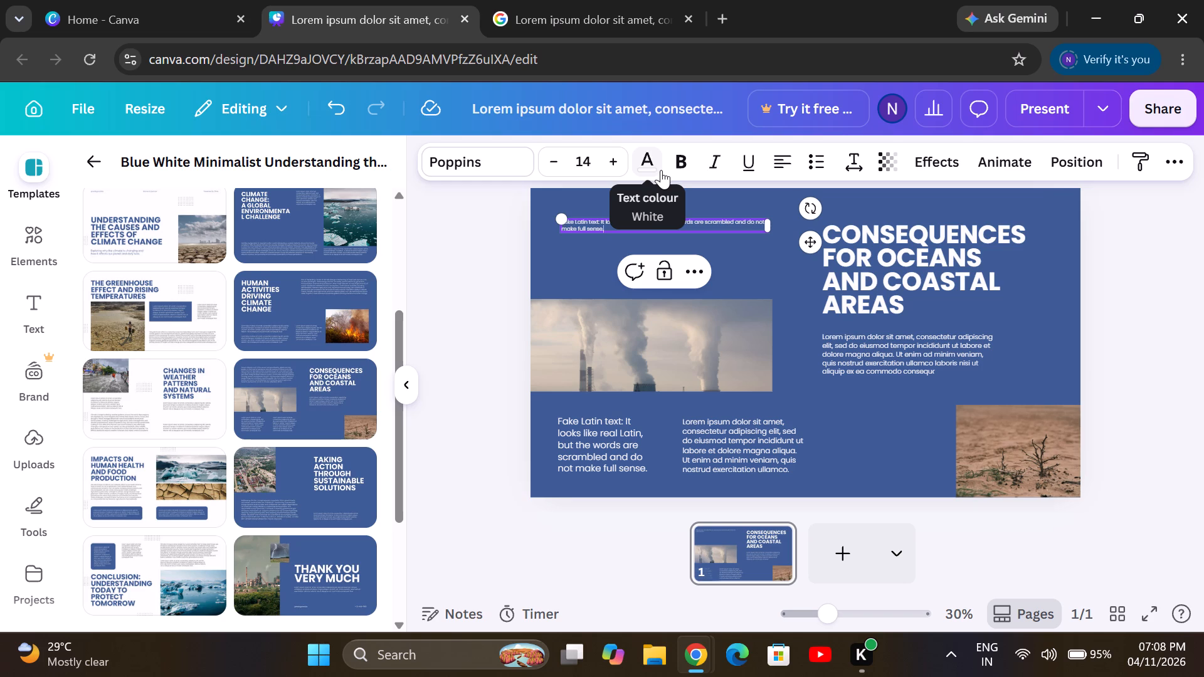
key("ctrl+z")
Copy the whole oceans paragraph and paste it into the AI prompt on the open Google search page.
left_click_drag(663, 160, 675, 254)
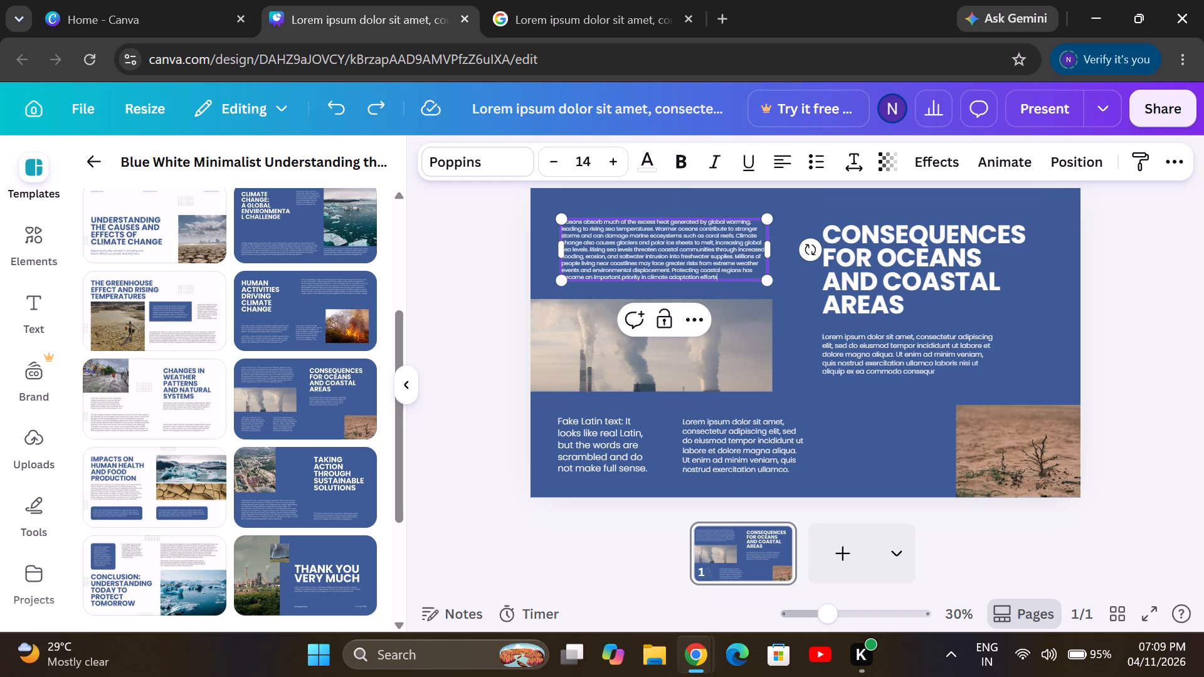
left_click_drag(675, 254, 649, 26)
key("ctrl+a")
key("ctrl+c")
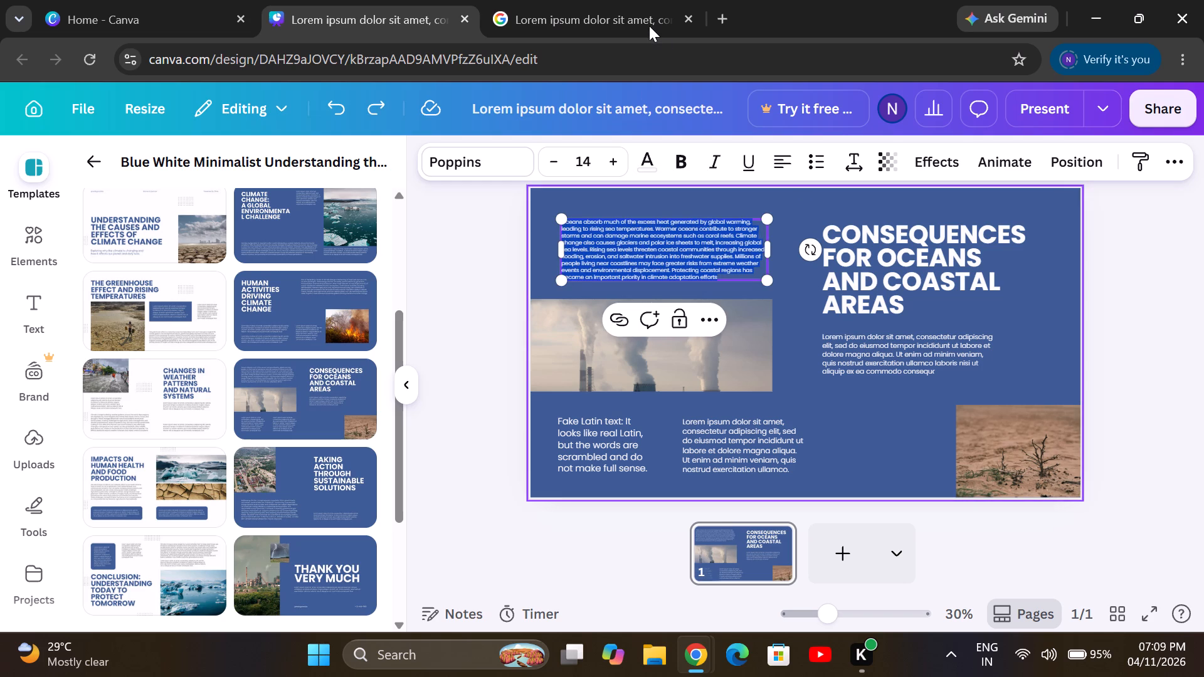
left_click_drag(649, 26, 652, 27)
left_click(652, 27)
left_click(524, 574)
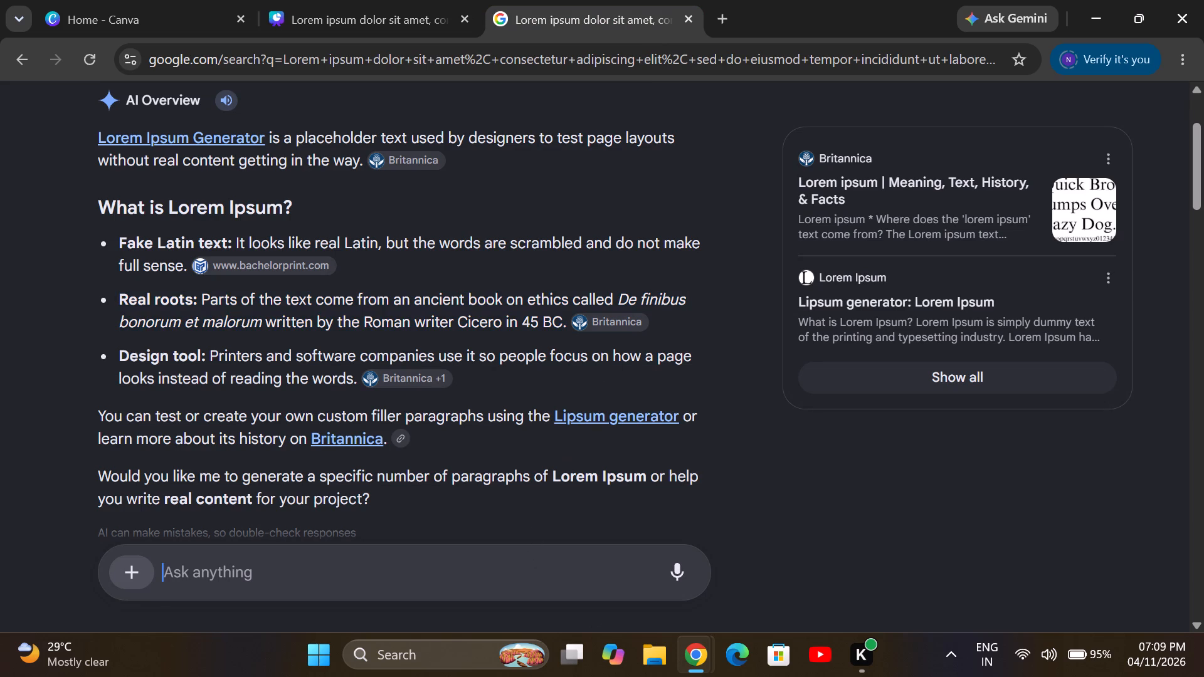
key("ctrl+v")
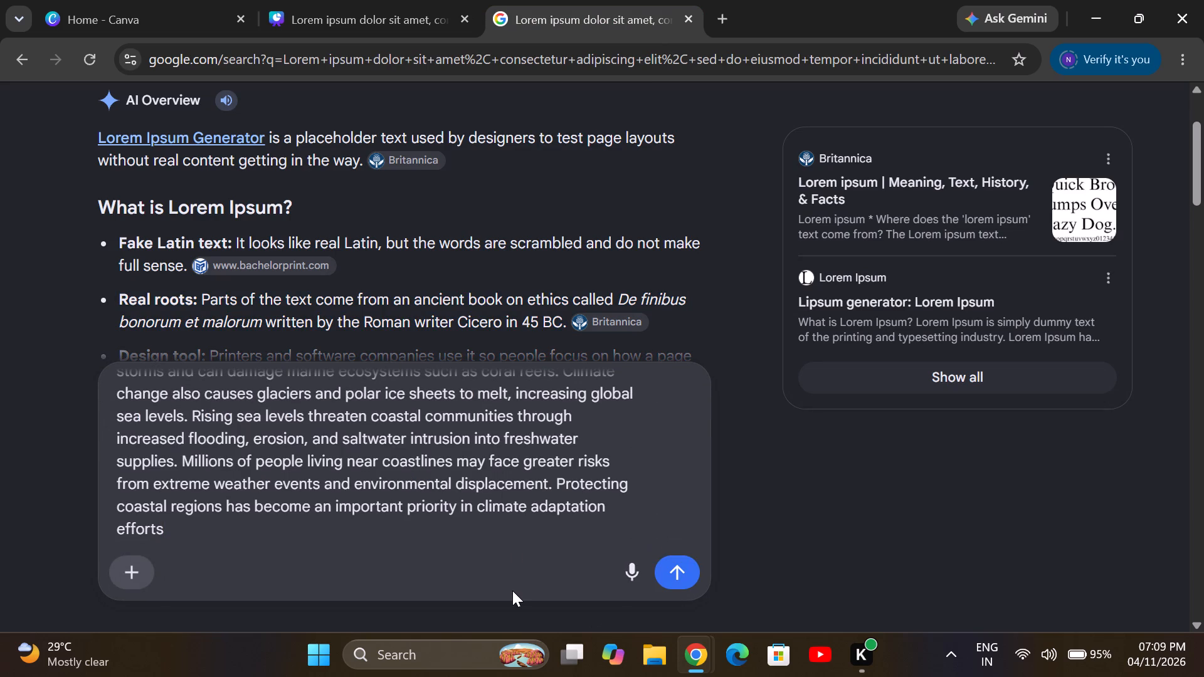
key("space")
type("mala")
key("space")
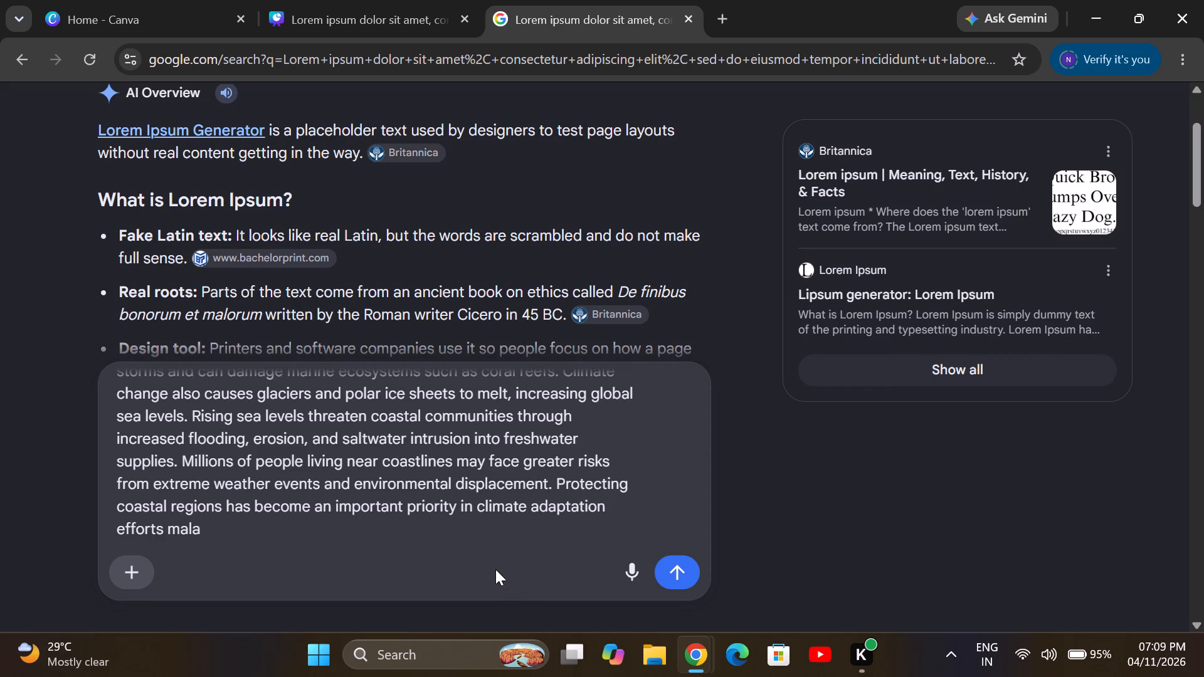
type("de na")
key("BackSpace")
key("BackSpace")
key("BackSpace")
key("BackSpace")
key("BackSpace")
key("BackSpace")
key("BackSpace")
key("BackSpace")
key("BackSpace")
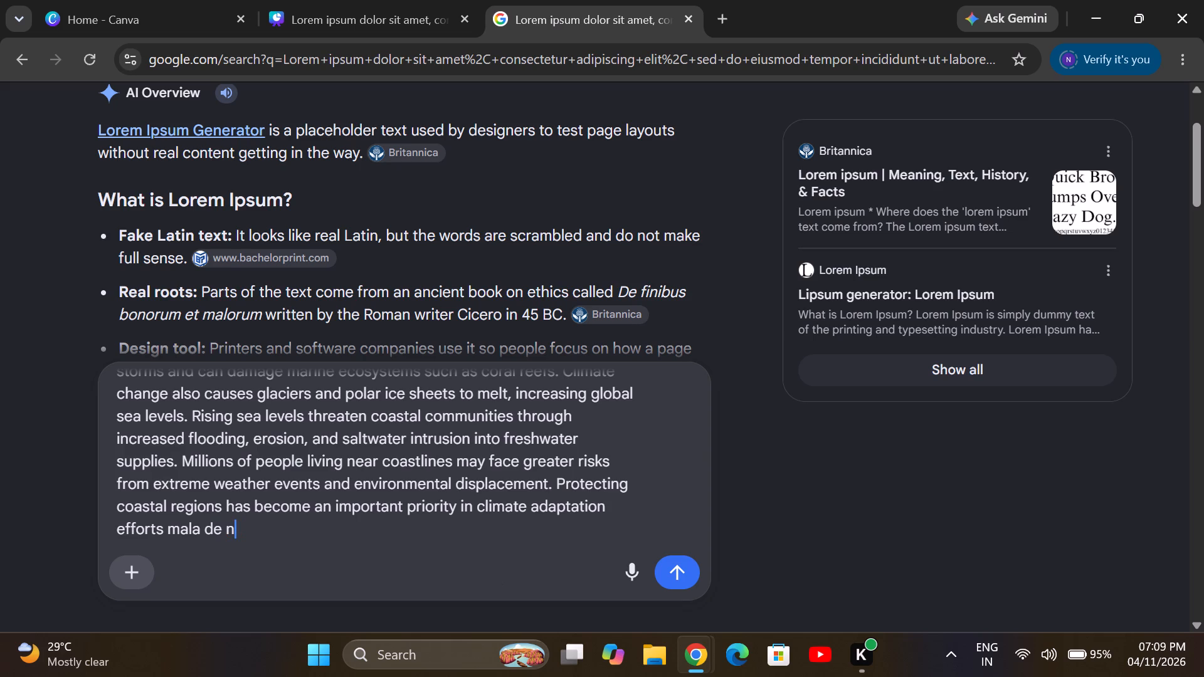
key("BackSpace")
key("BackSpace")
Add the request "simple madhe de" after the pasted oceans paragraph and submit the prompt.
key("space")
type("sim")
type("ple")
key("space")
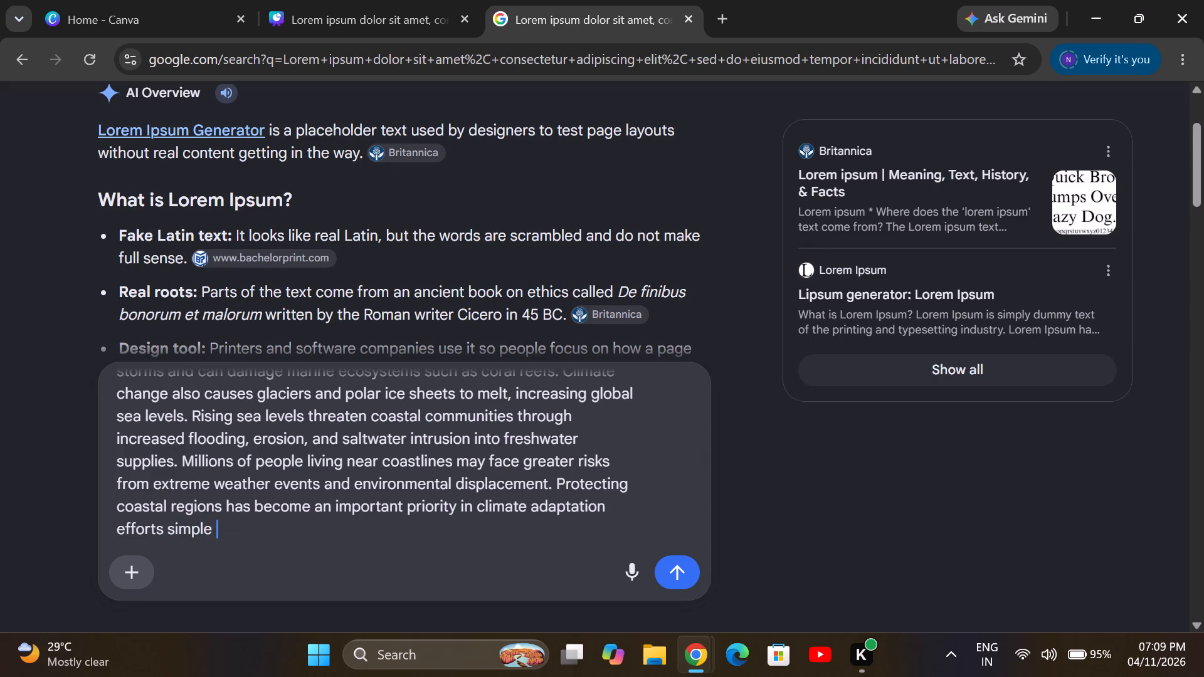
type("de")
key("space")
key("BackSpace")
key("BackSpace")
key("BackSpace")
type("madhe")
key("space")
type("de")
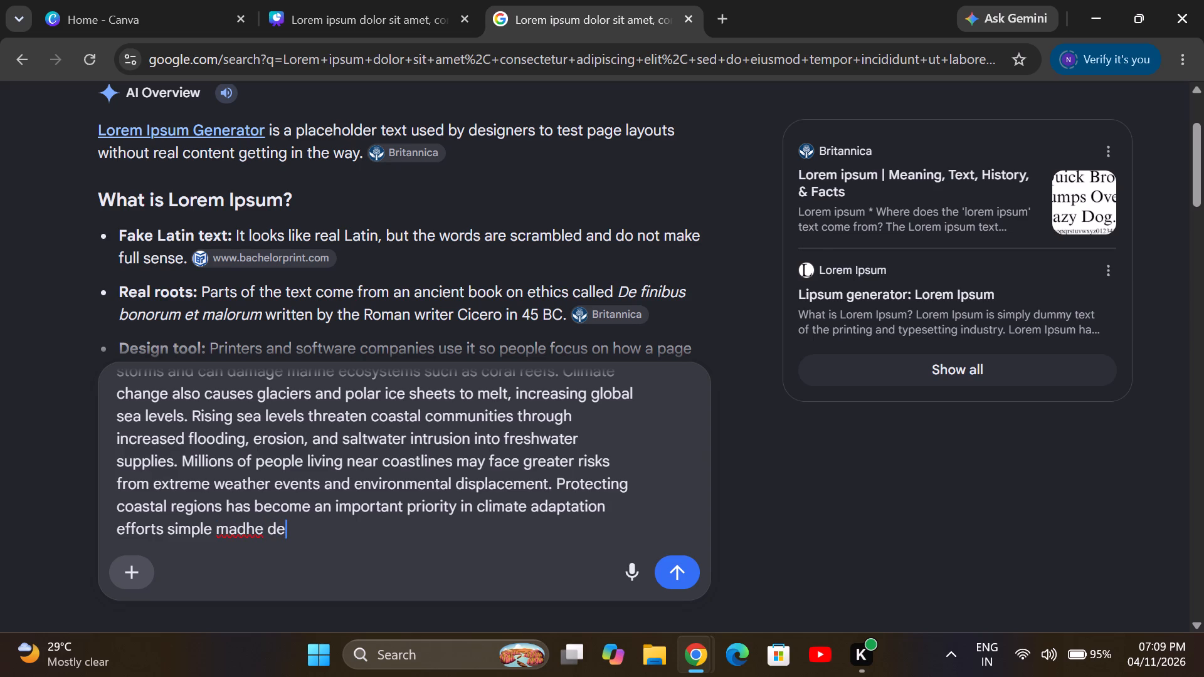
key("Return")
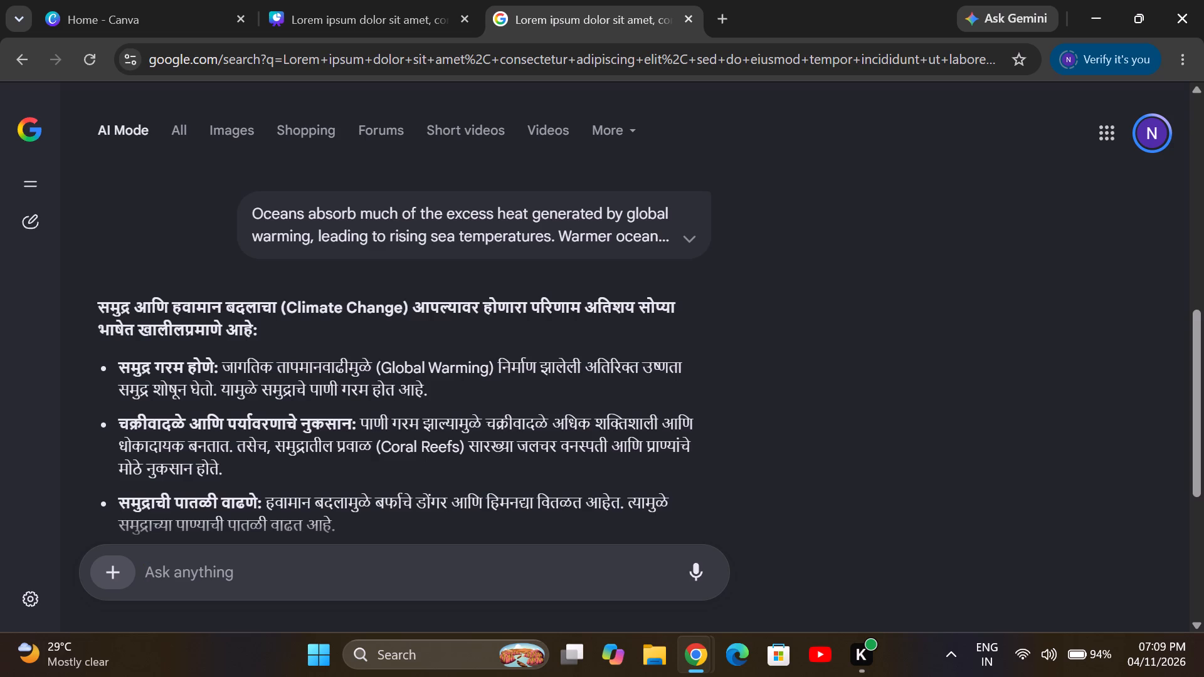
Read through the AI's answer and submit the follow-up request "english madhe de".
scroll(337, 577, "down", 1)
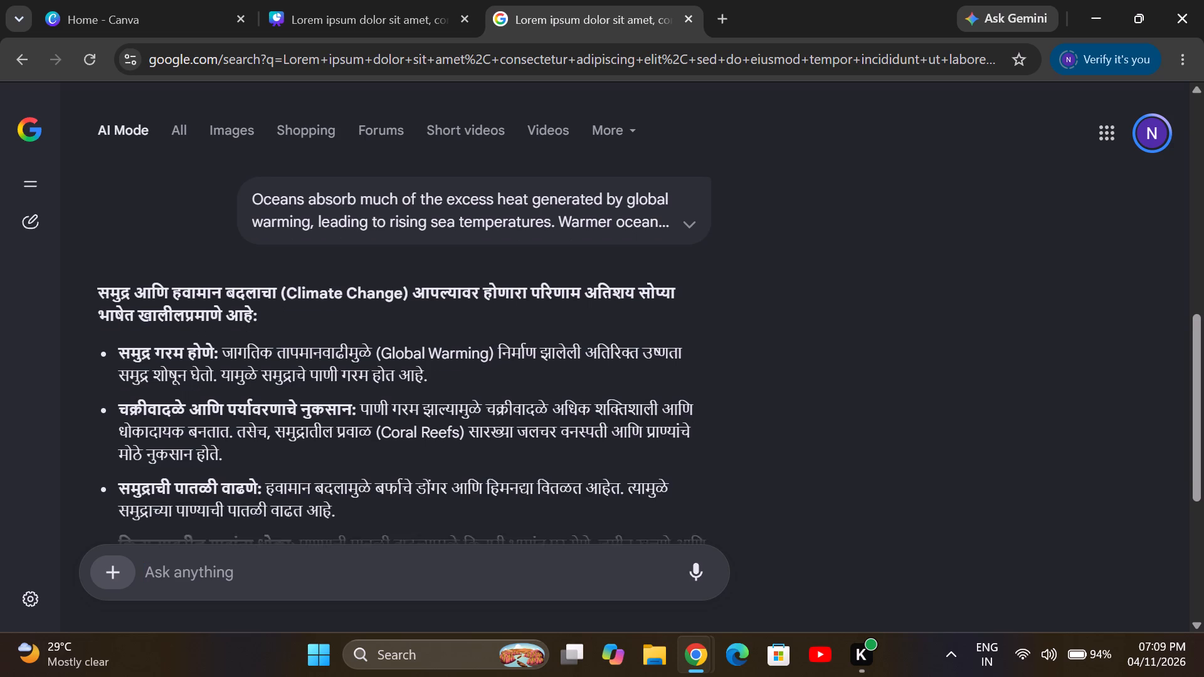
scroll(337, 577, "down", 2)
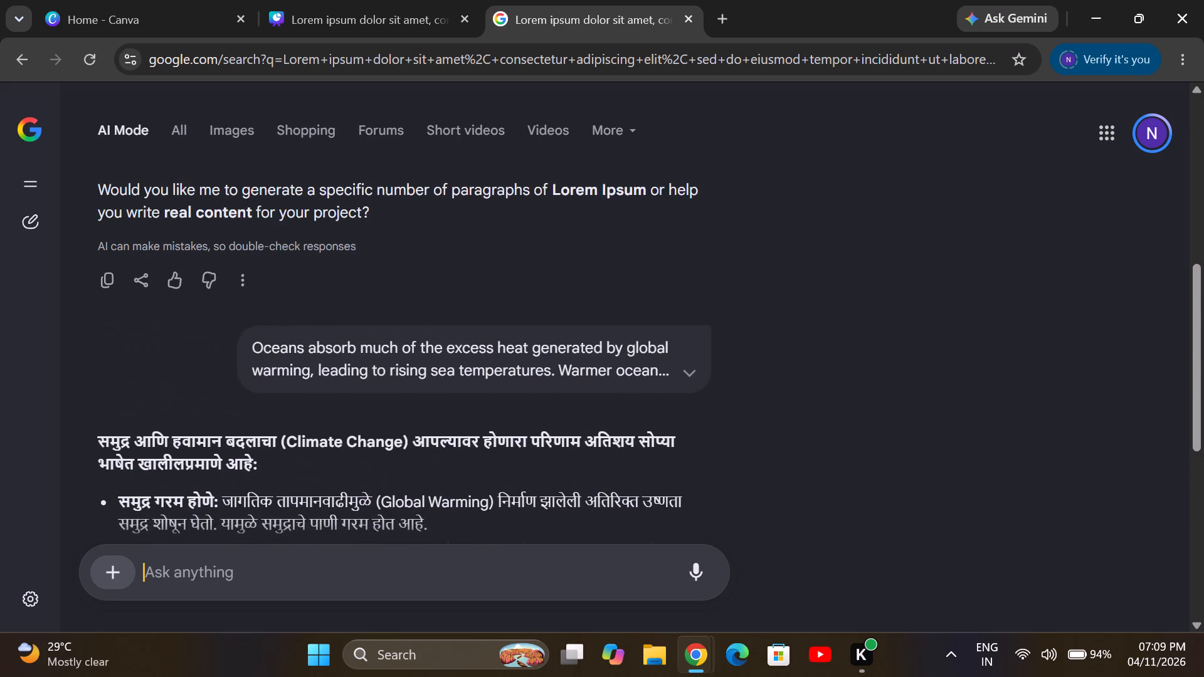
scroll(337, 577, "down", 2)
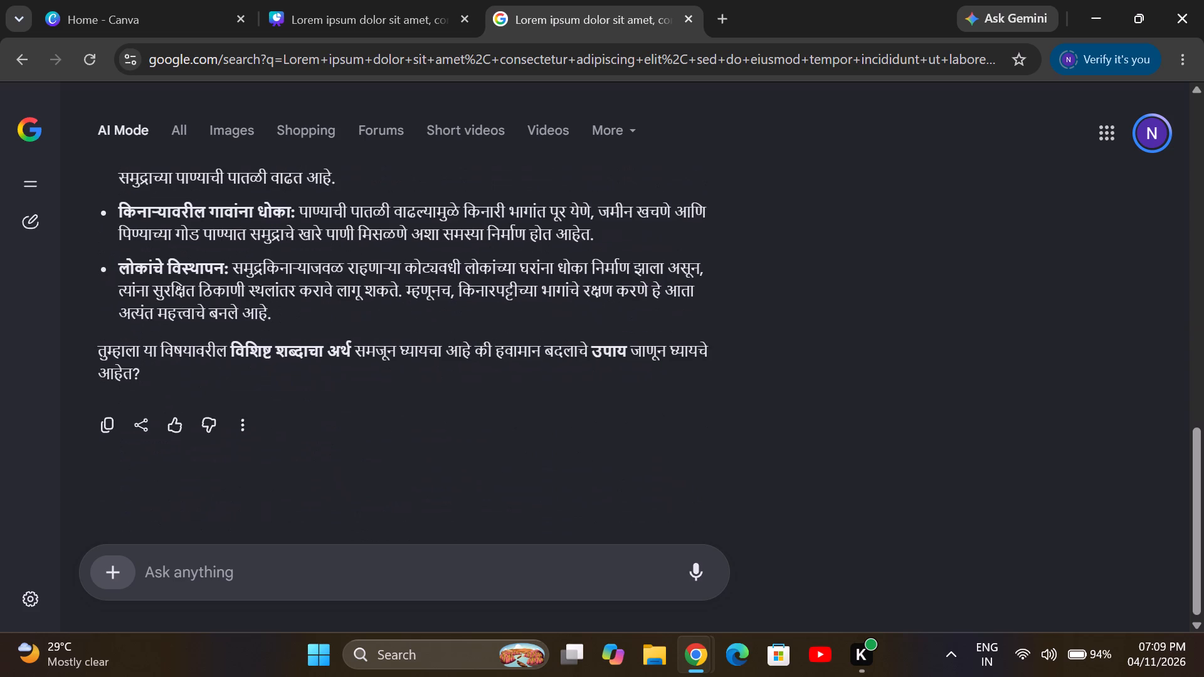
scroll(337, 577, "down", 1)
left_click(331, 584)
type("englisj")
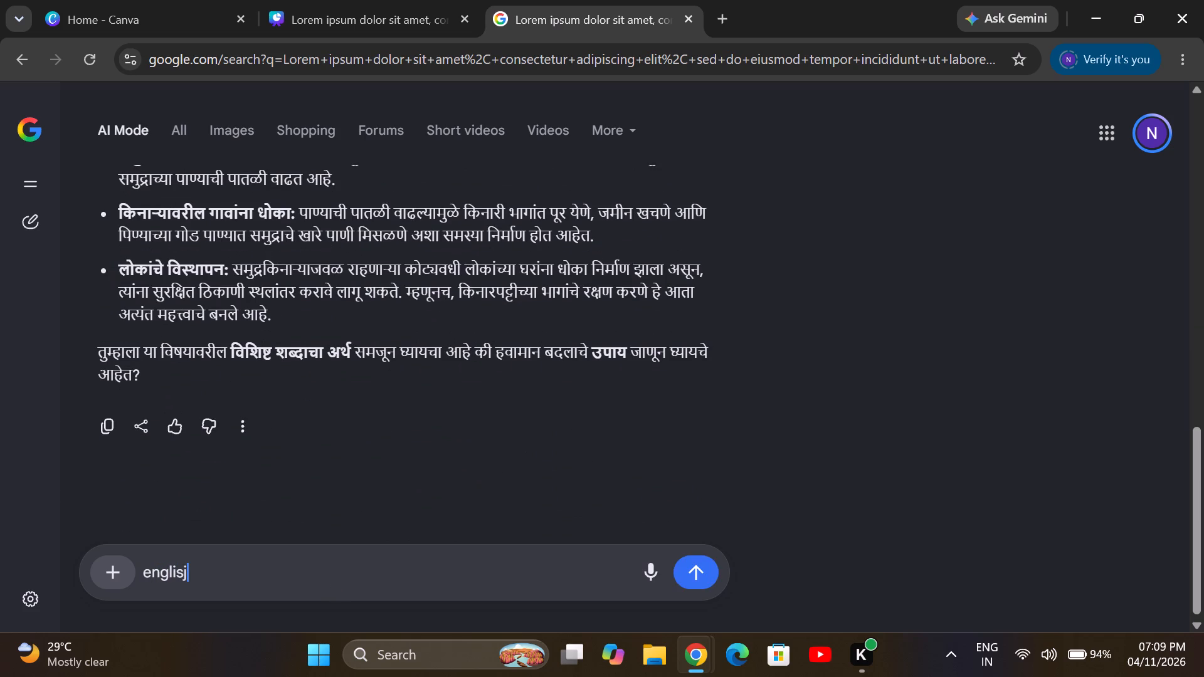
key("BackSpace")
type("h madhe")
key("space")
type("de")
key("Return")
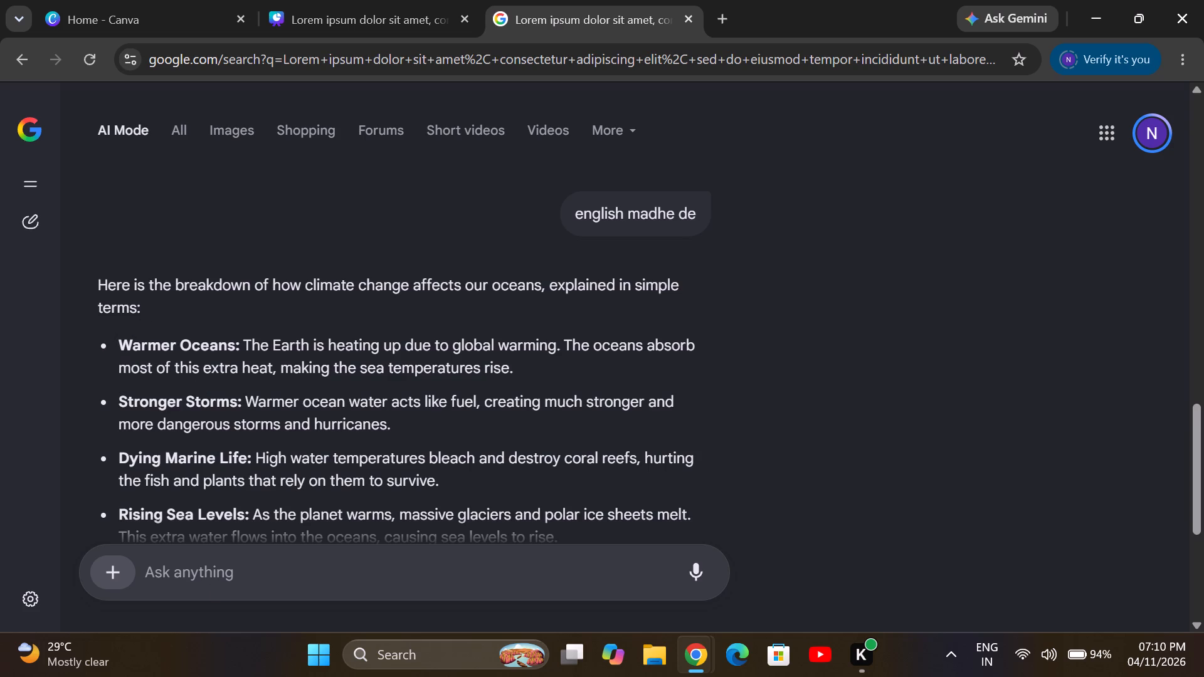
Copy the Warmer Oceans, Stronger Storms and Dying Marine Life bullets and paste them over the slide's oceans paragraph in Canva.
left_click_drag(120, 343, 345, 459)
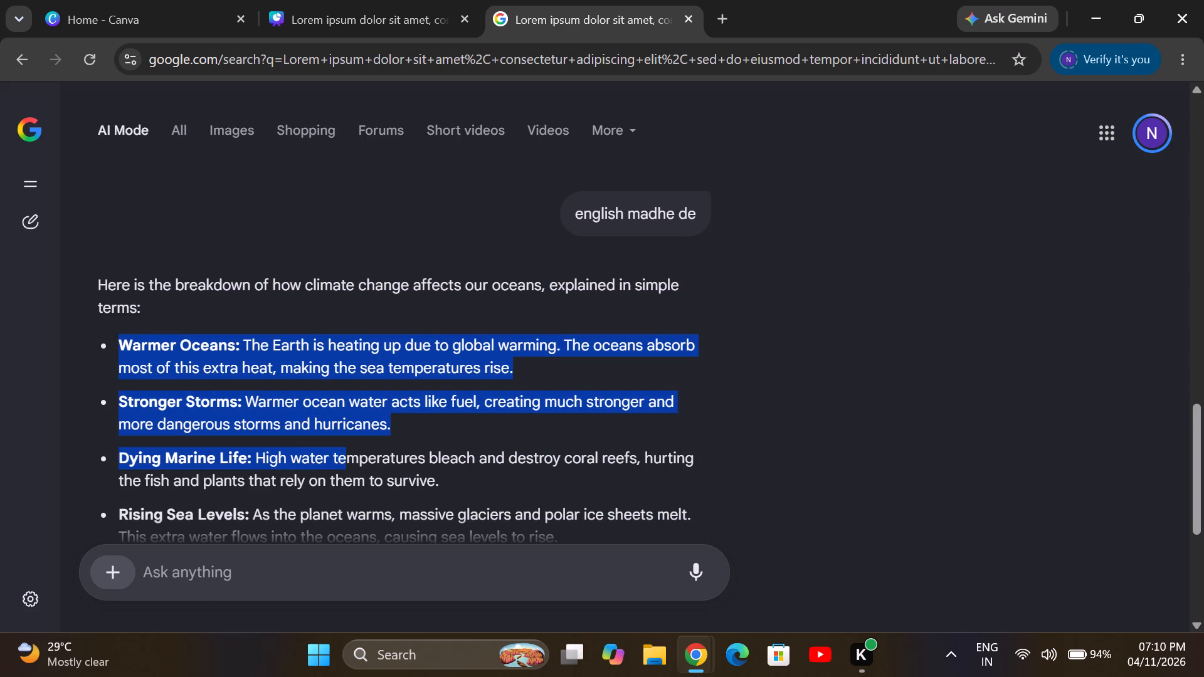
left_click_drag(345, 459, 551, 490)
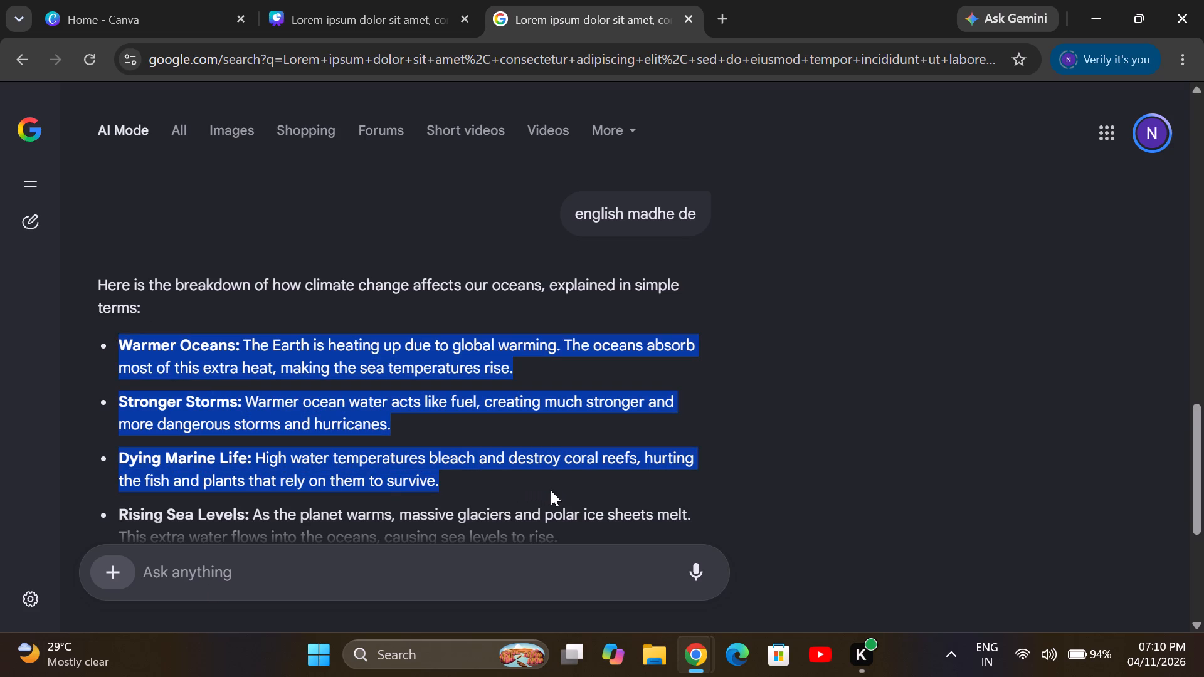
left_click_drag(551, 490, 510, 486)
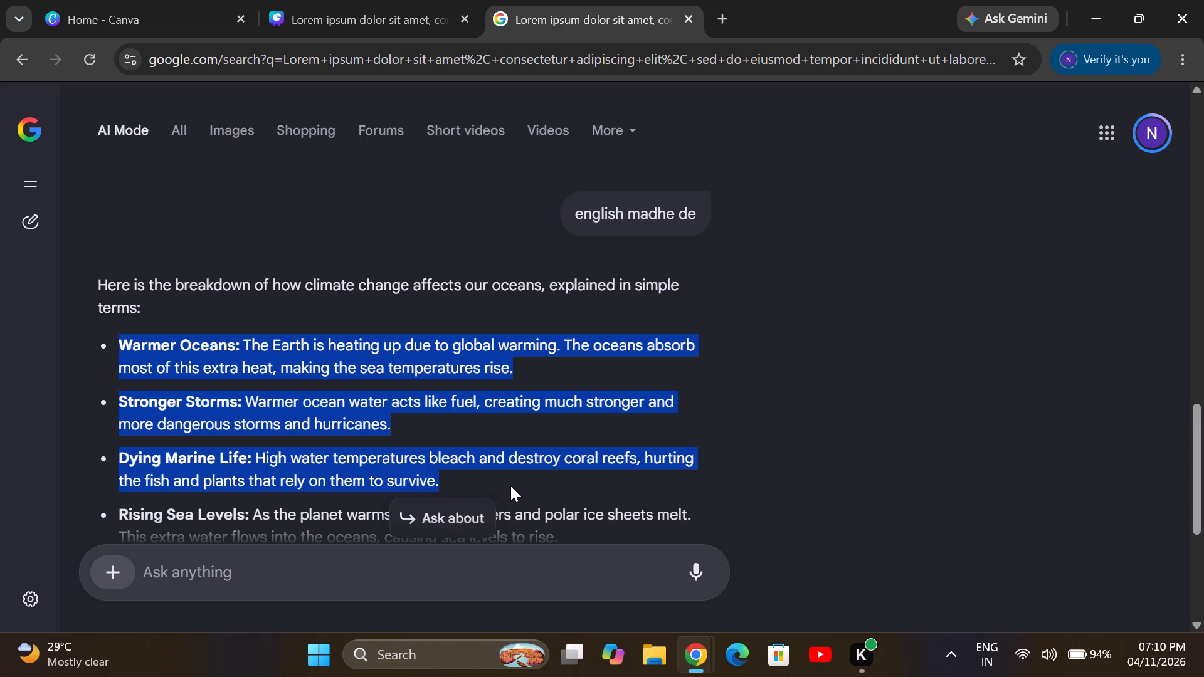
key("ctrl+c")
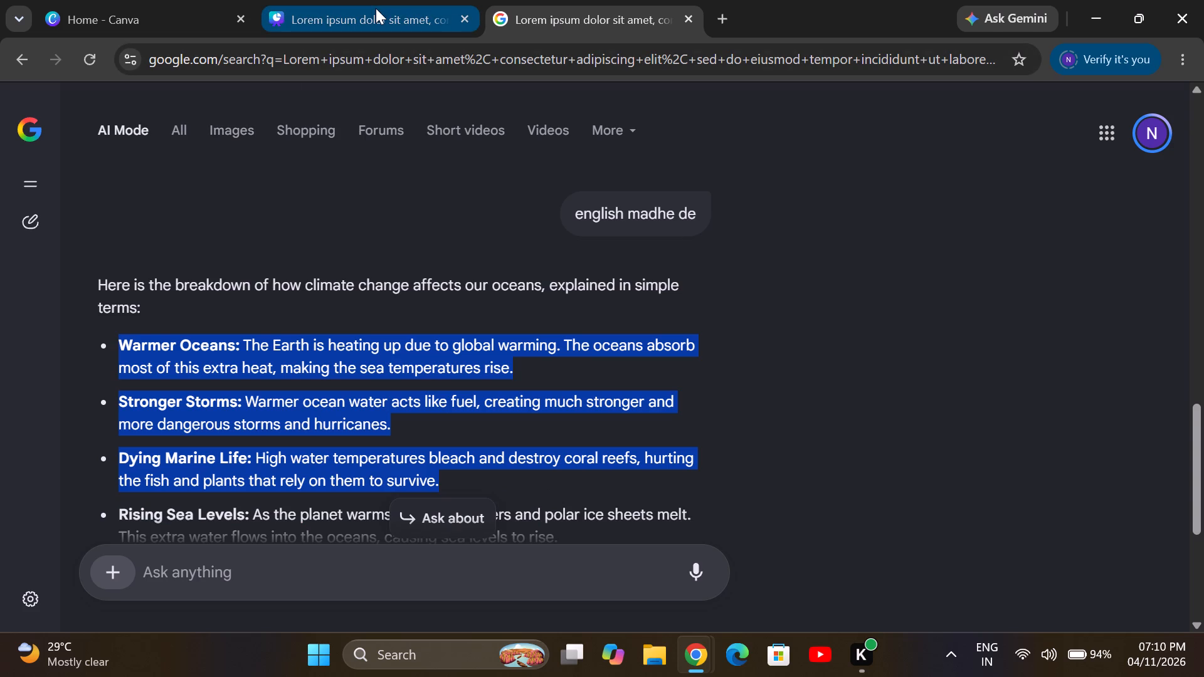
left_click(376, 8)
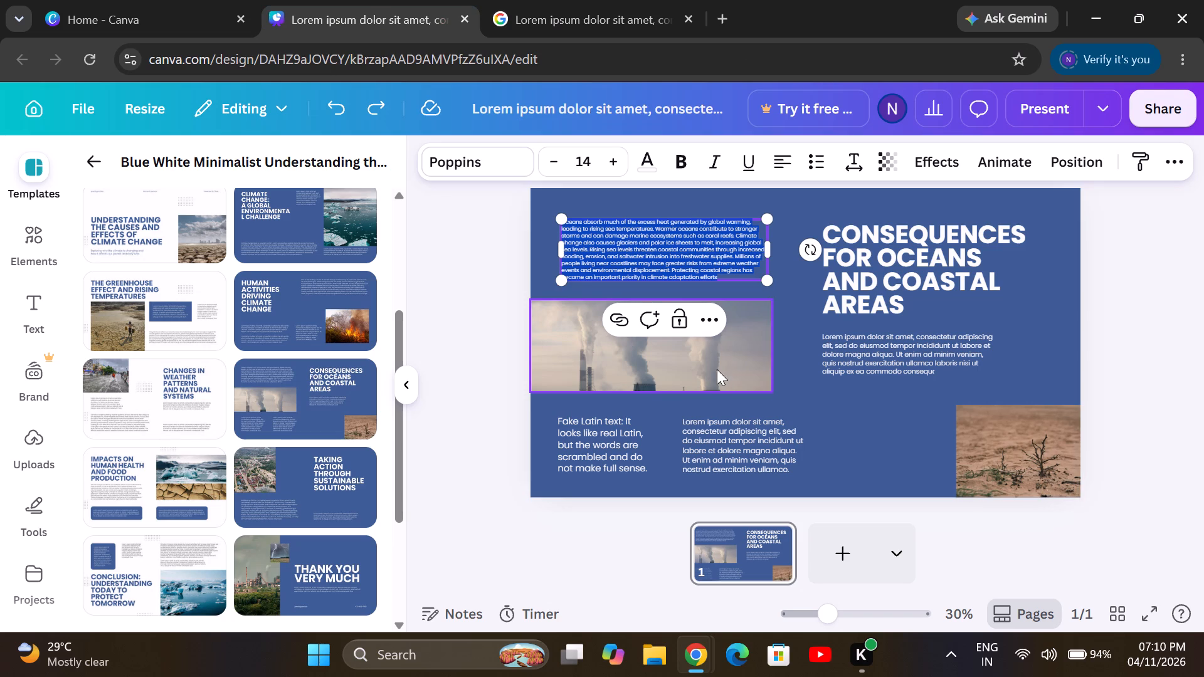
key("ctrl+v")
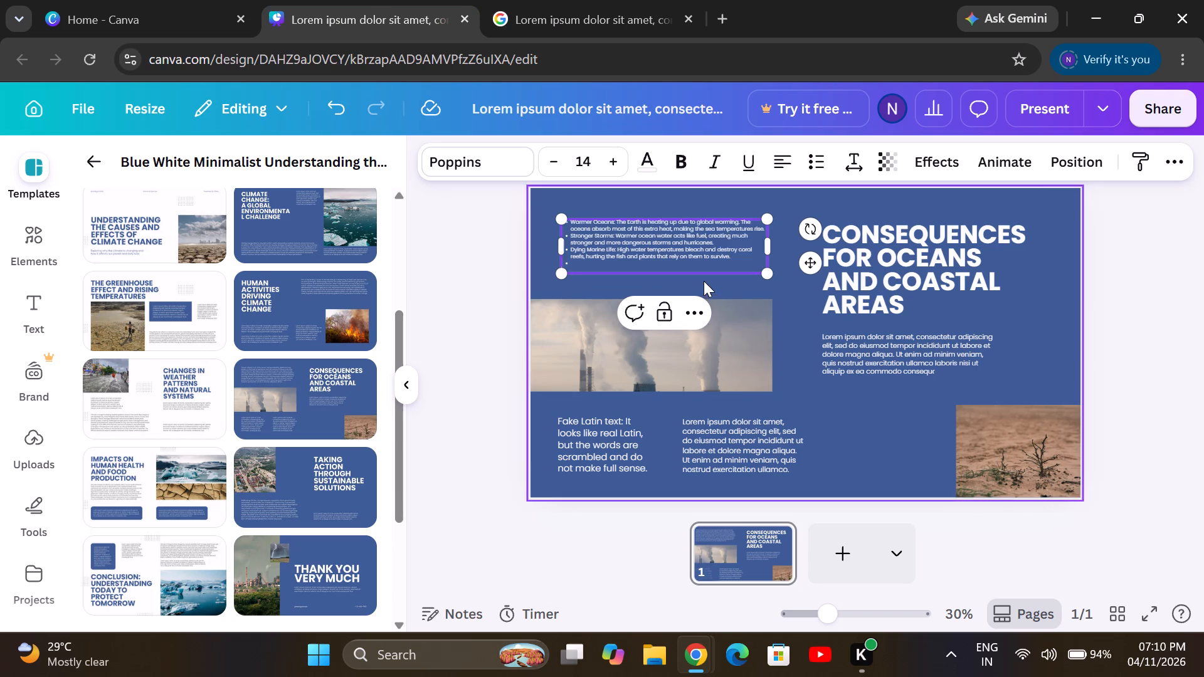
Remove the empty trailing bullet after the Dying Marine Life point in the slide's bulleted text block.
left_click(645, 263)
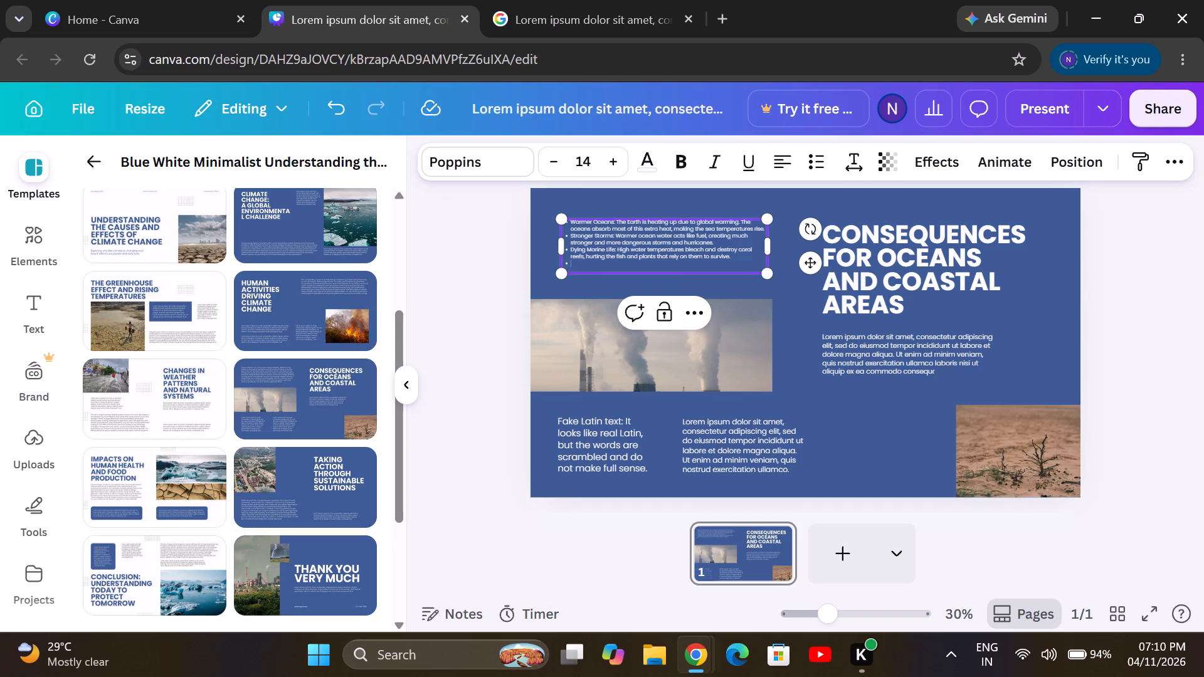
key("BackSpace")
key("BackSpace")
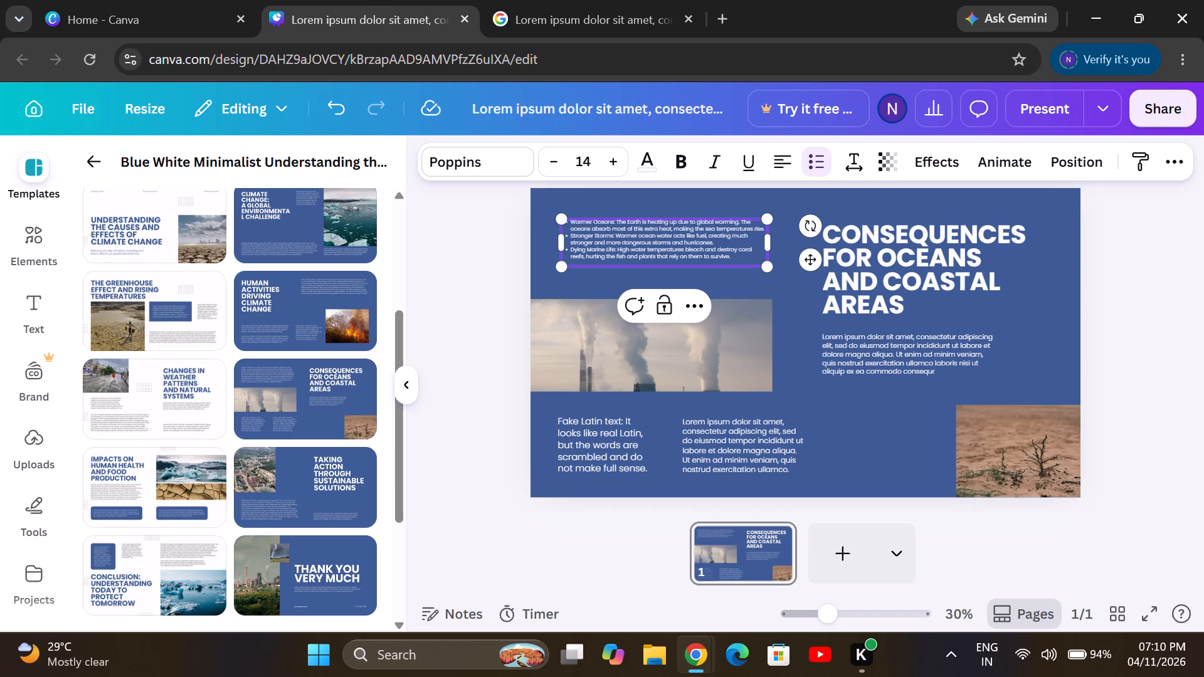
Enlarge the bulleted oceans text to about 15.4 font size and shift the block slightly toward the slide's left edge.
left_click(768, 271)
left_click_drag(765, 265, 773, 272)
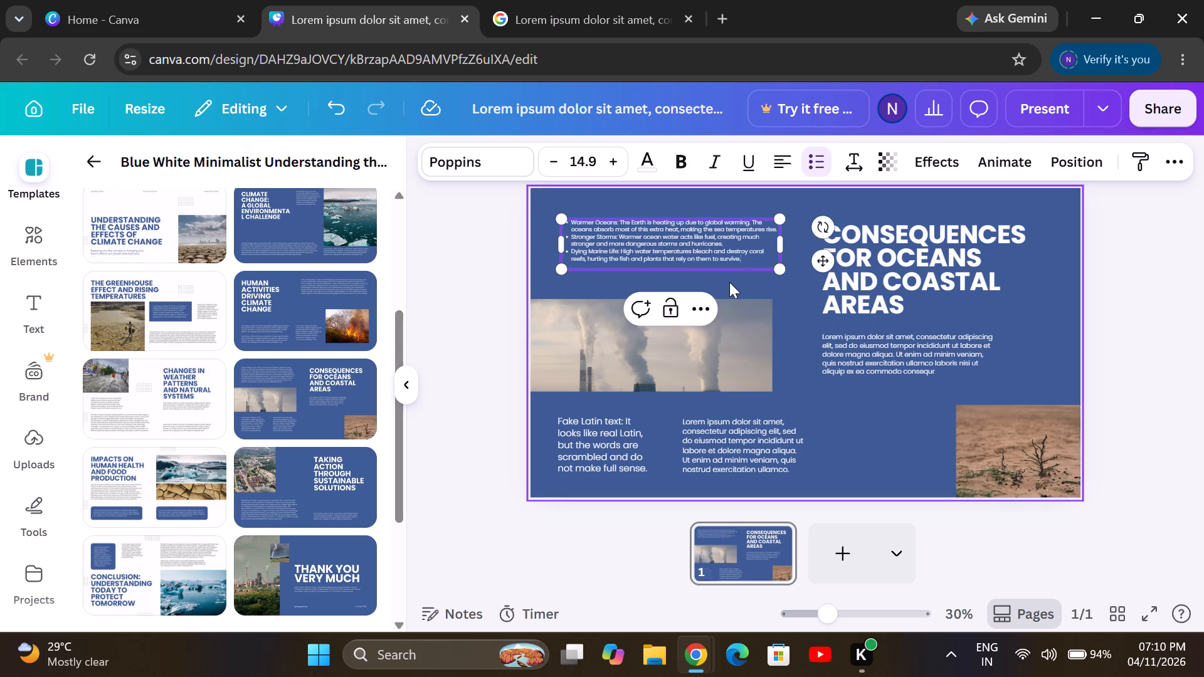
left_click_drag(743, 271, 735, 270)
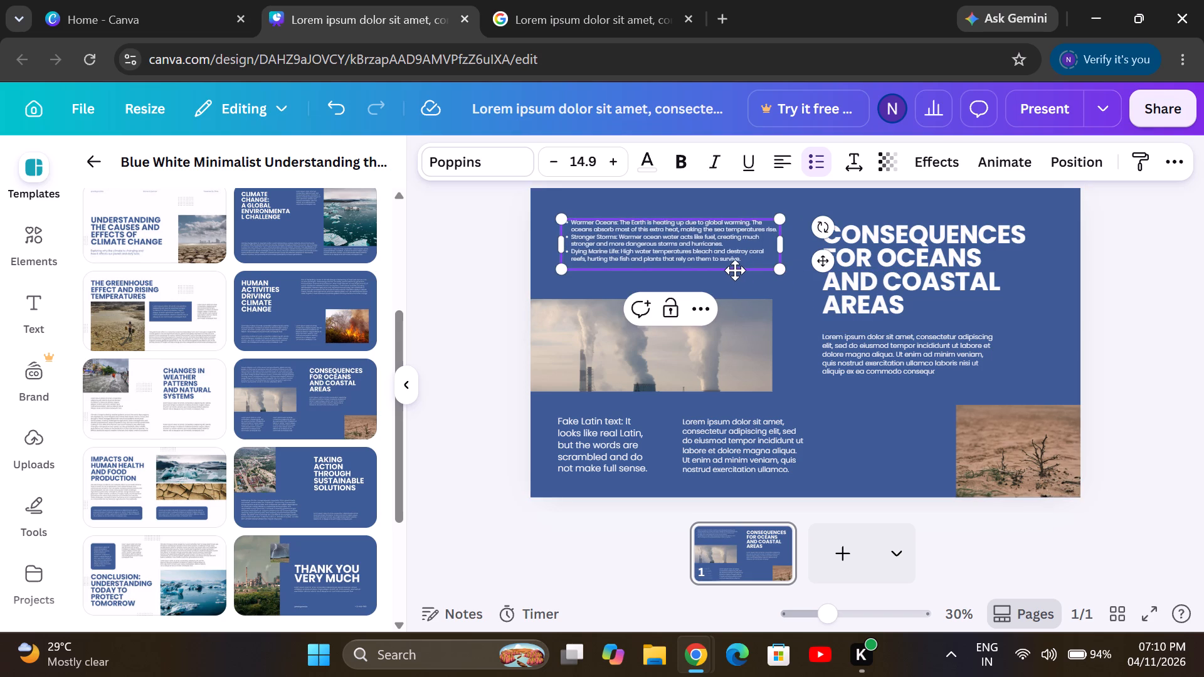
left_click_drag(735, 270, 735, 272)
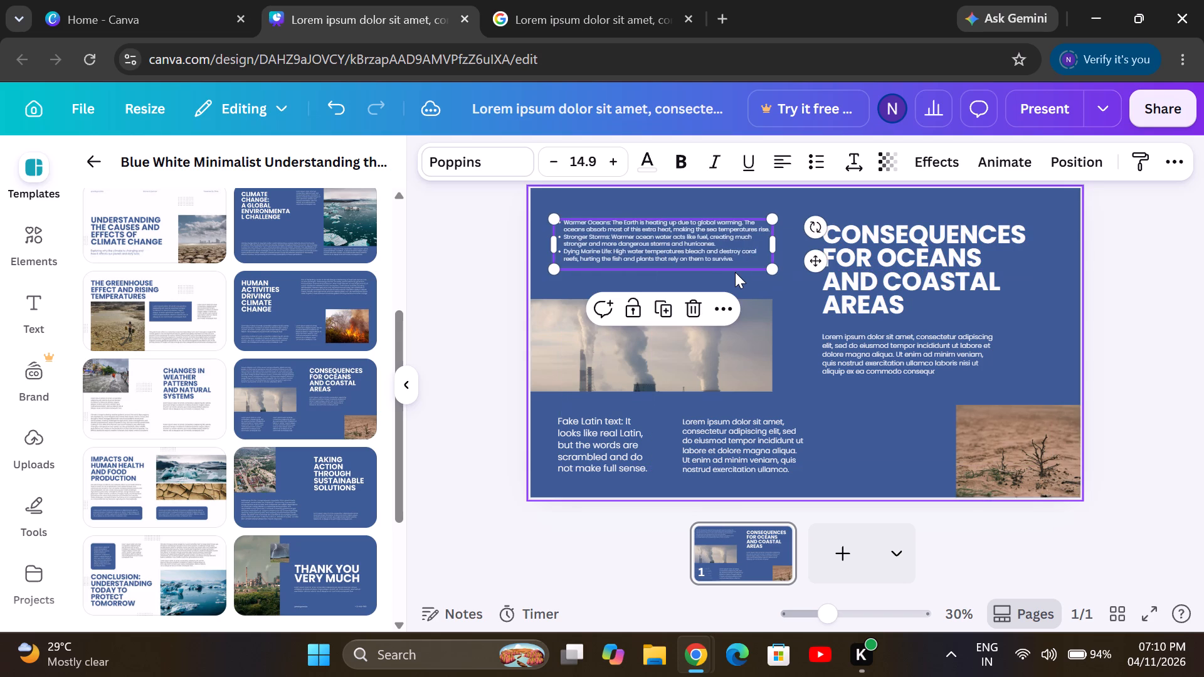
left_click_drag(771, 266, 780, 272)
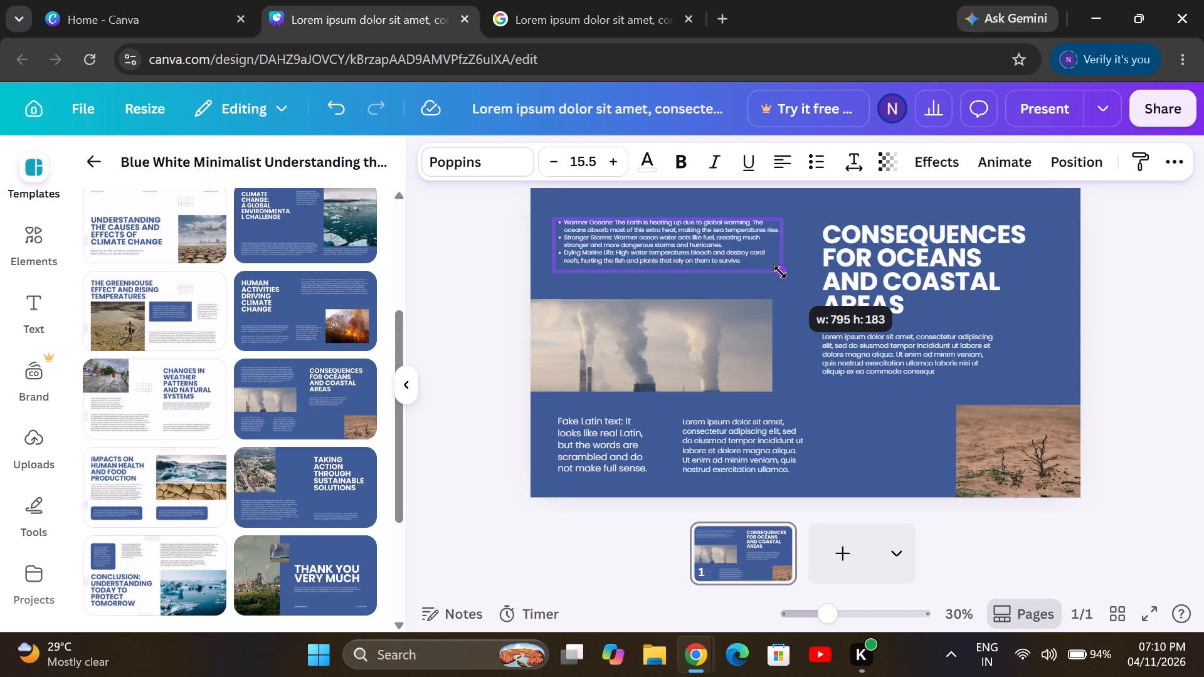
left_click_drag(780, 272, 774, 276)
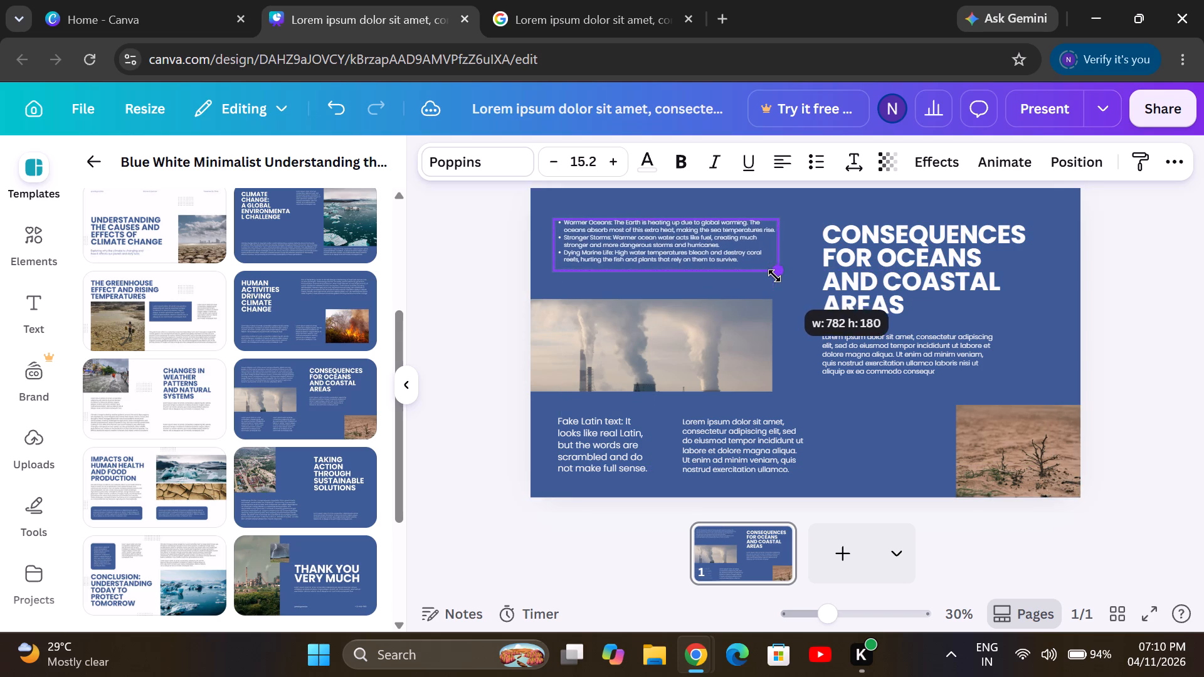
left_click_drag(774, 276, 776, 278)
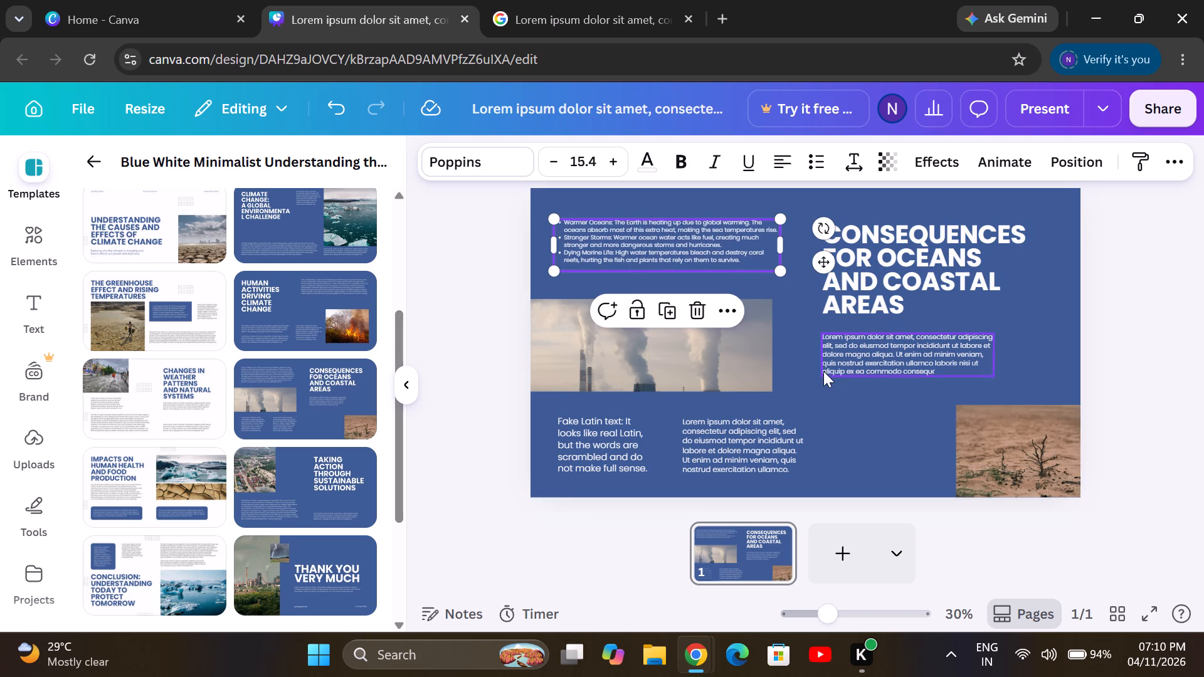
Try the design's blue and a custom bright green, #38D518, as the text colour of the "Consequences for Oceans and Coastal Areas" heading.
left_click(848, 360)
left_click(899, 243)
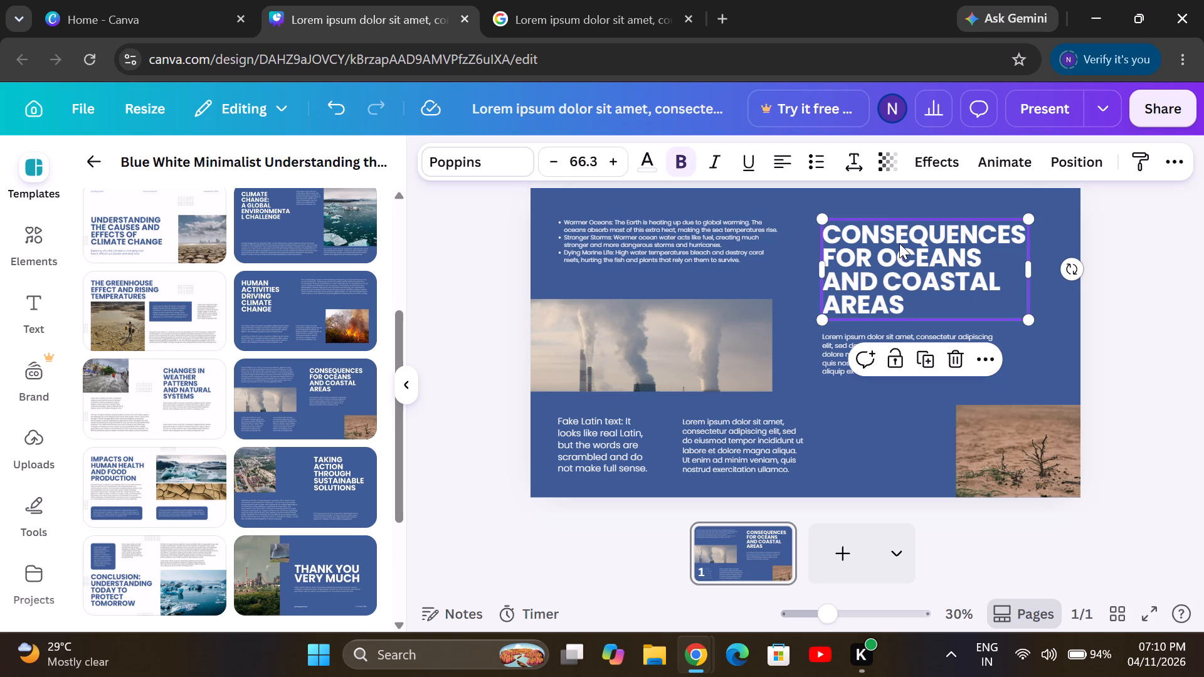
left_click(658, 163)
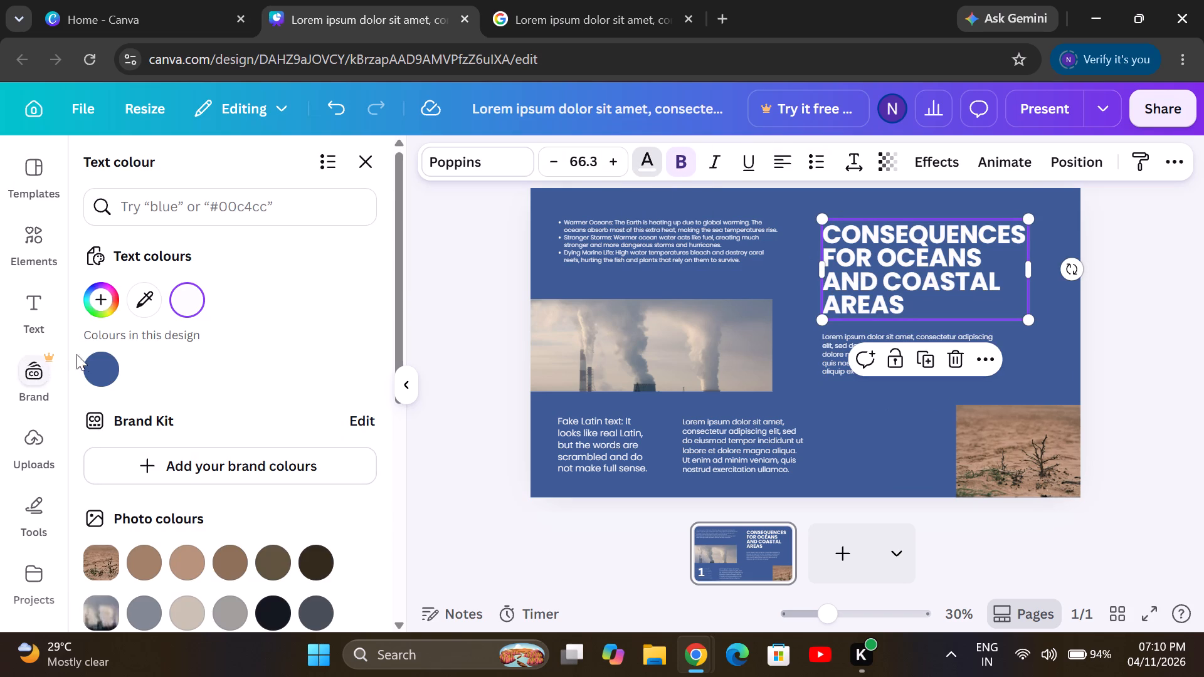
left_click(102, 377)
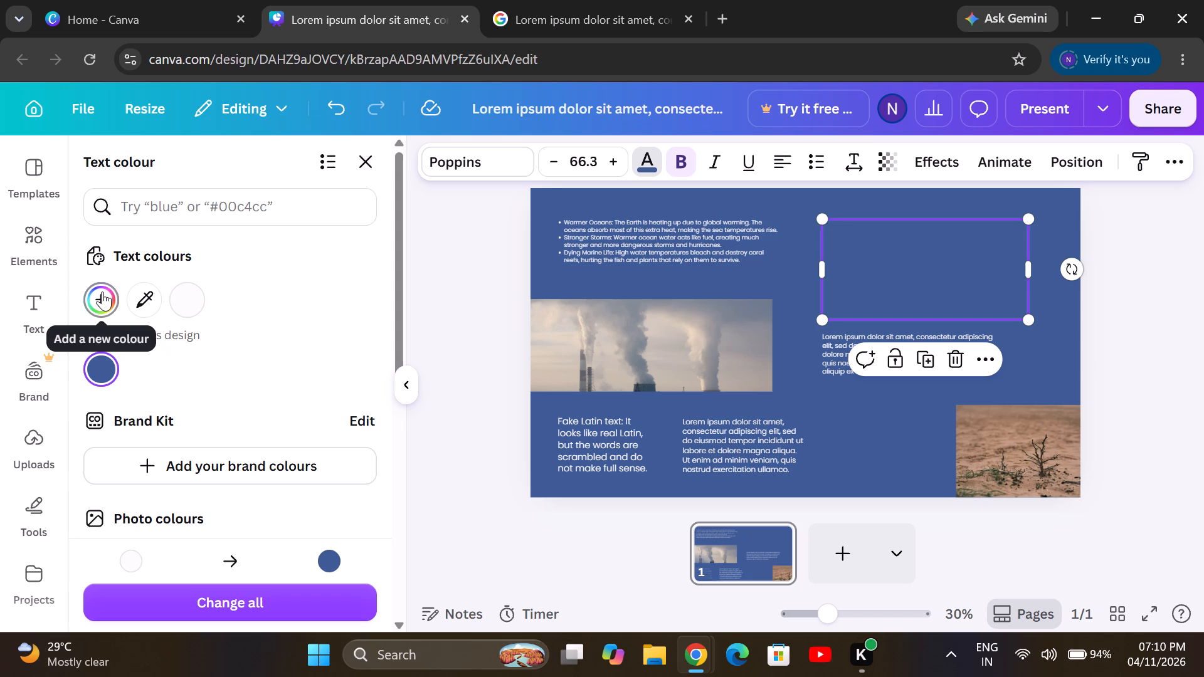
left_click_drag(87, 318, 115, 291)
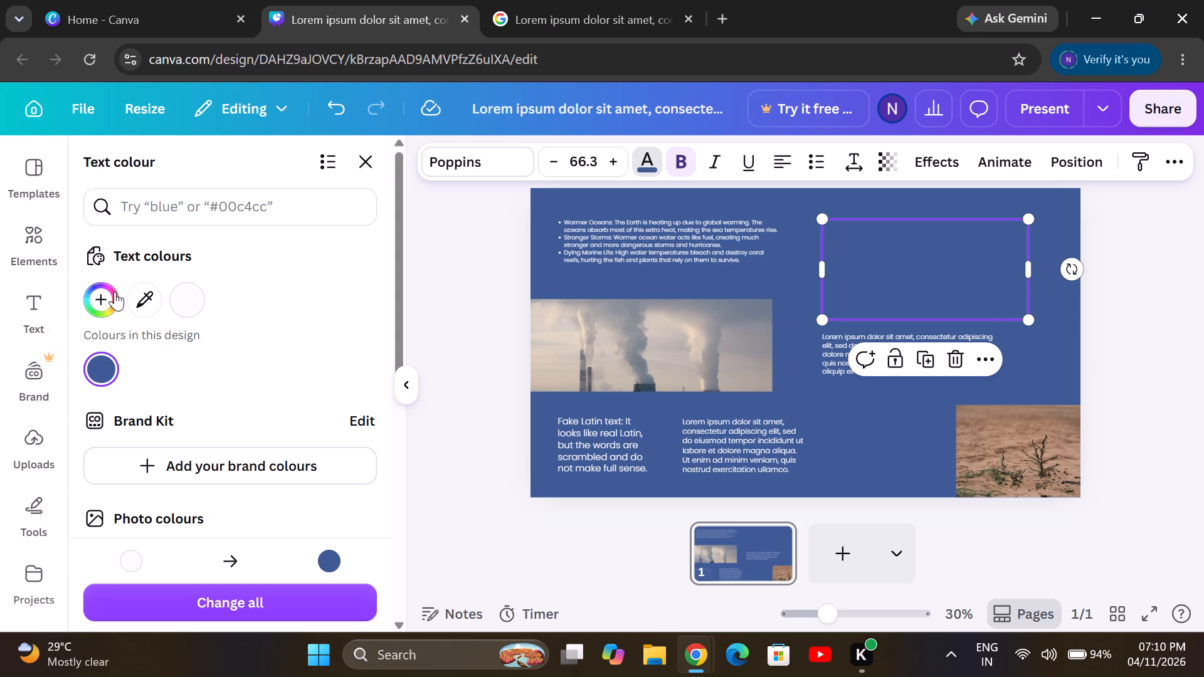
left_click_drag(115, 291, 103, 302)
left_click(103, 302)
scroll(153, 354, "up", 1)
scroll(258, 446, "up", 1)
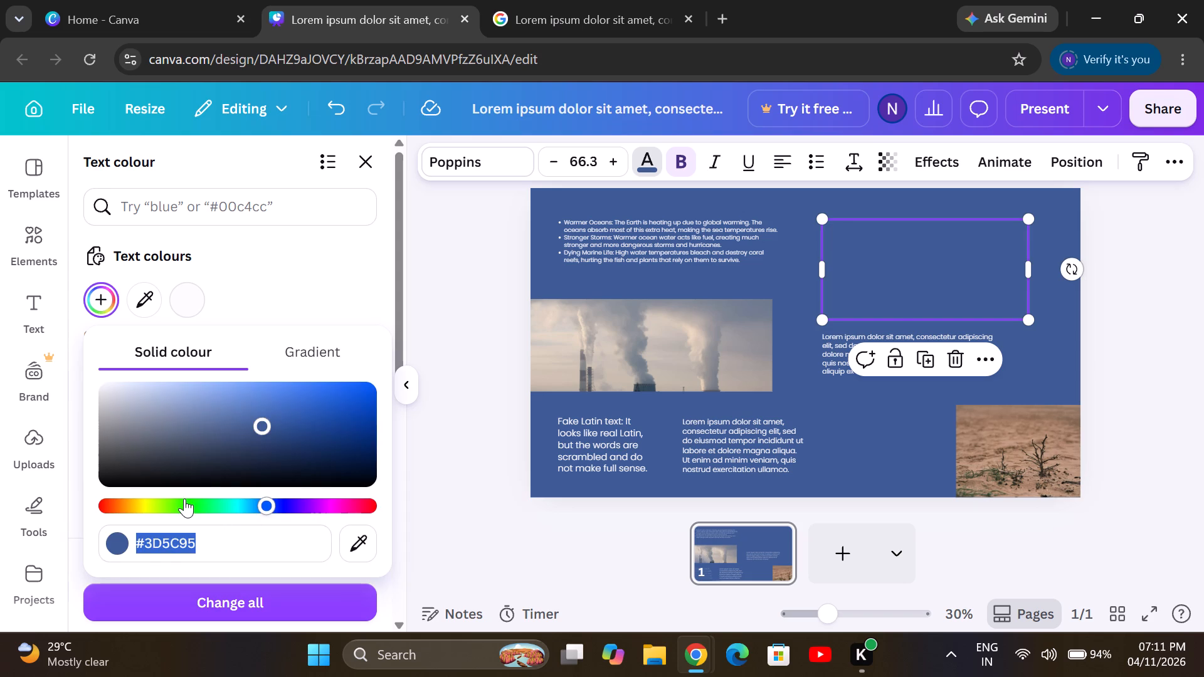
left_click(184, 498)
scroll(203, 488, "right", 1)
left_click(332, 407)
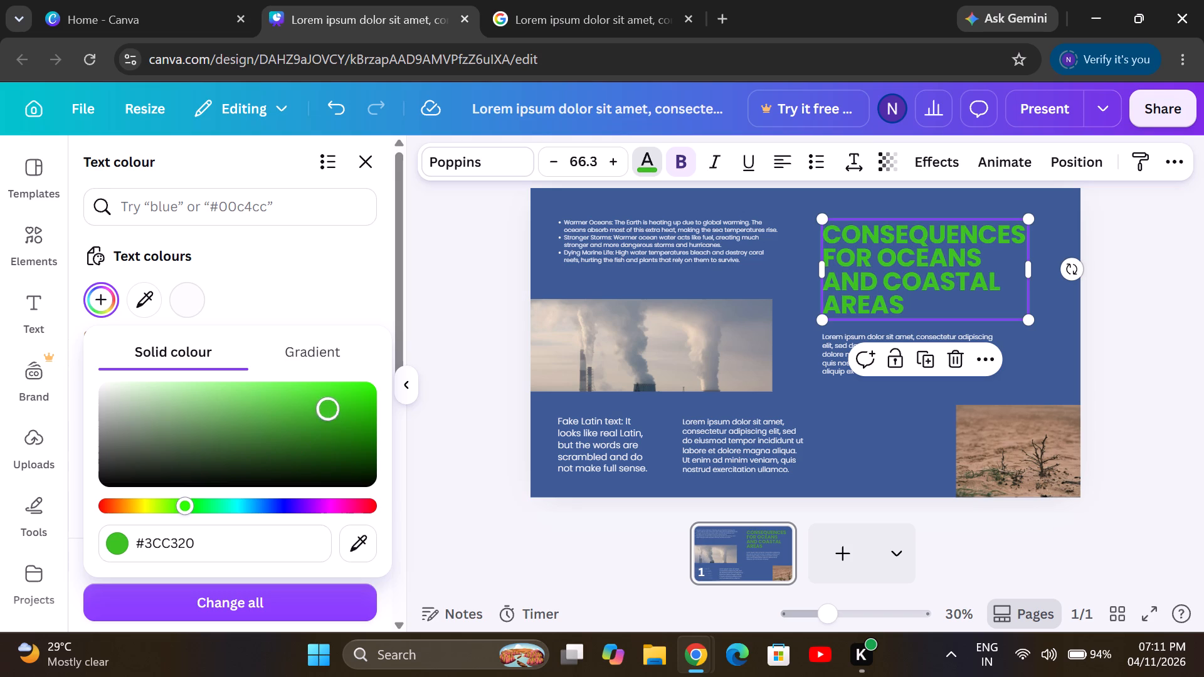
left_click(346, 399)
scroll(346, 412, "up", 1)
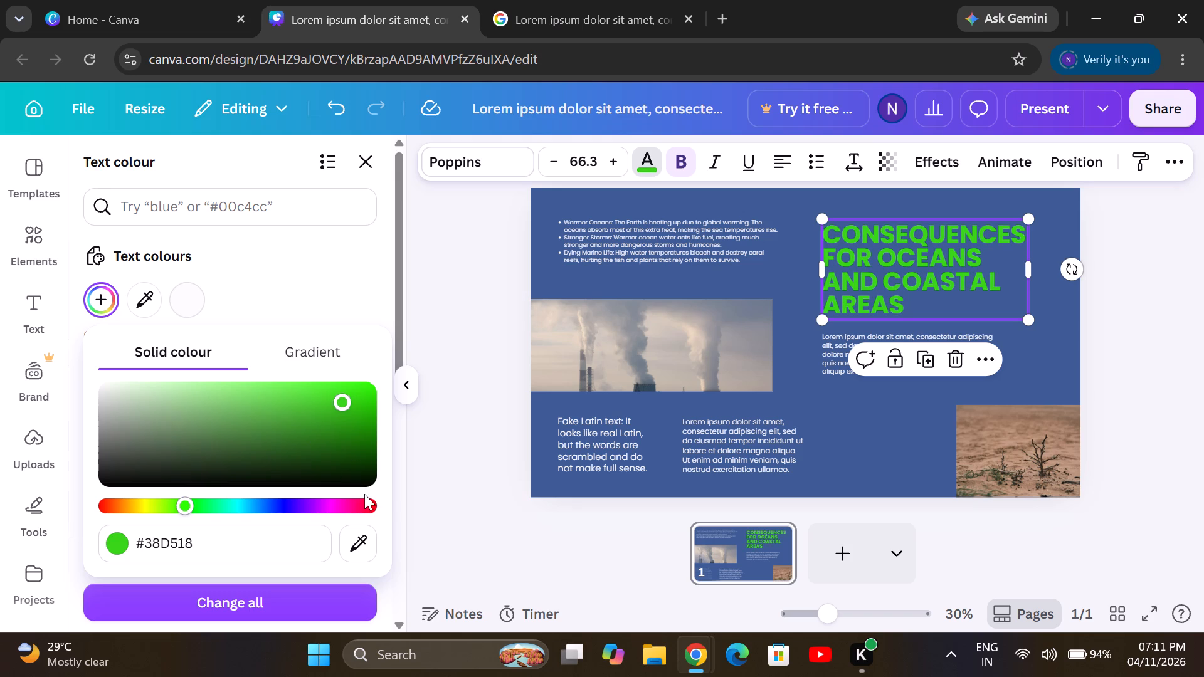
Set the heading's text colour to a custom bright red, #FF0707.
scroll(364, 494, "up", 1)
left_click(364, 506)
scroll(361, 496, "down", 1)
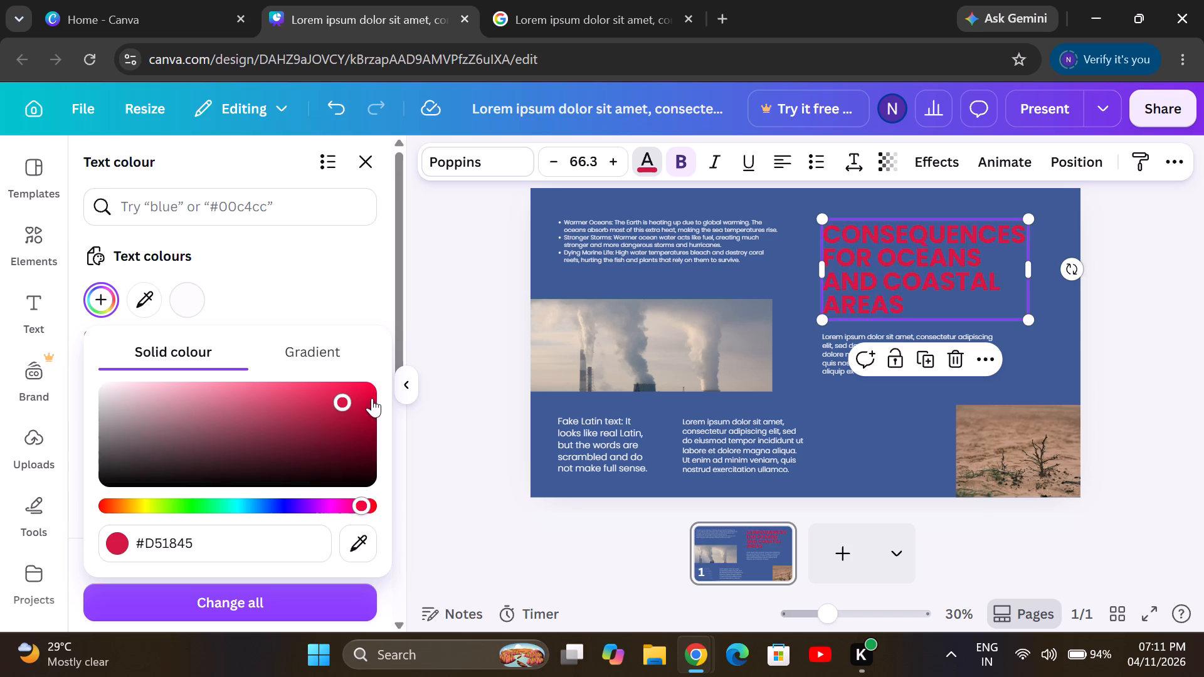
scroll(372, 398, "down", 1)
double_click(362, 393)
left_click_drag(362, 393, 367, 473)
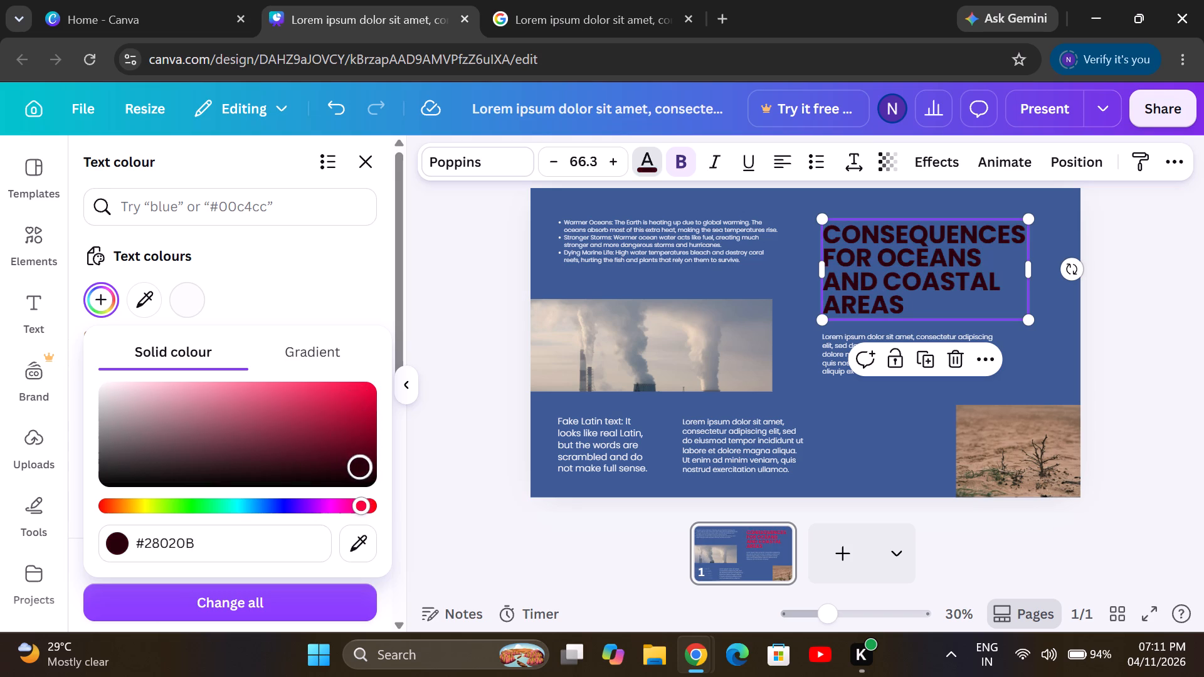
left_click_drag(367, 473, 361, 435)
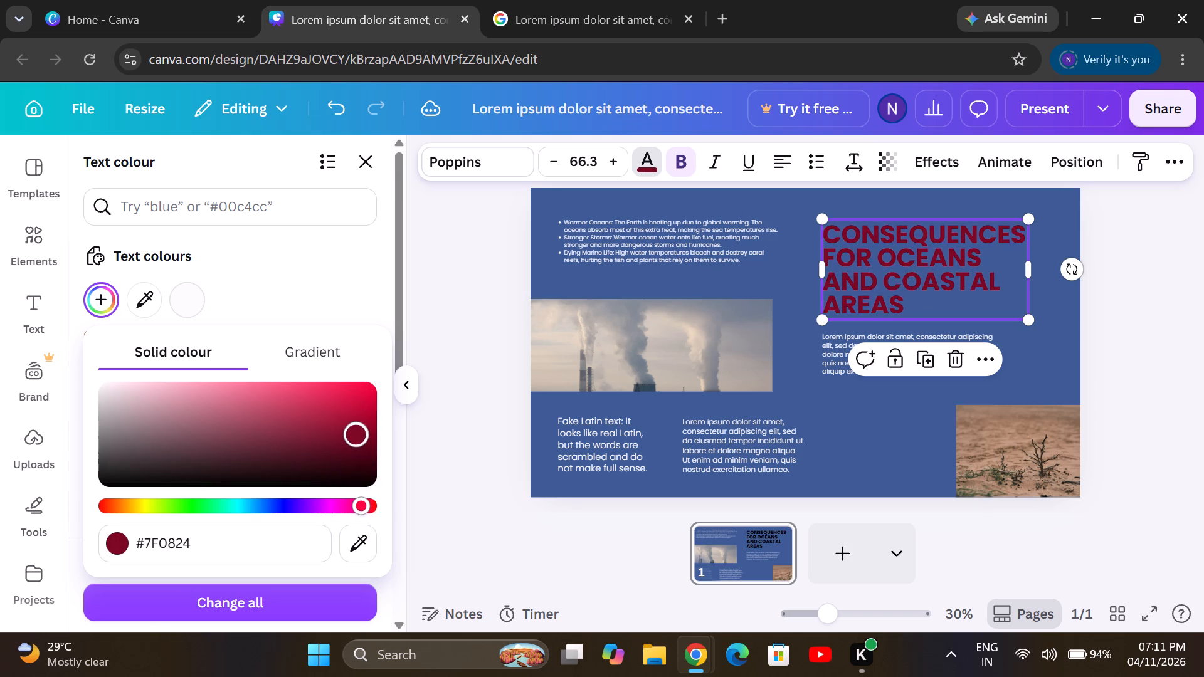
left_click_drag(361, 435, 370, 380)
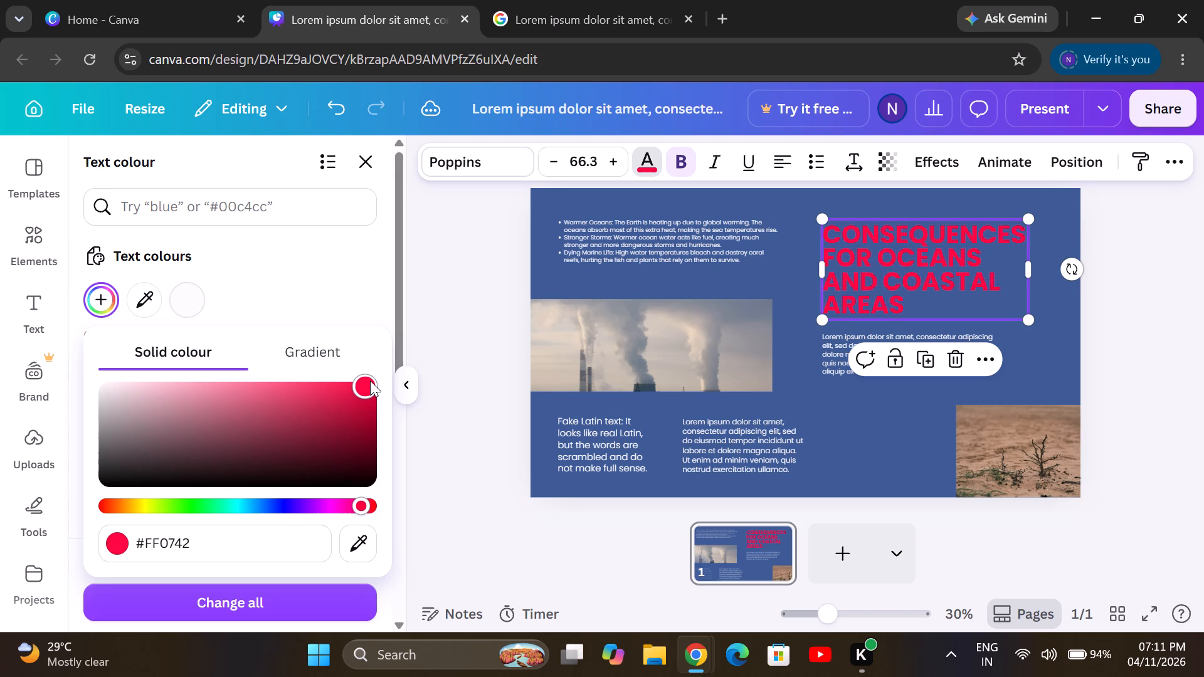
left_click_drag(370, 380, 369, 380)
scroll(368, 391, "up", 1)
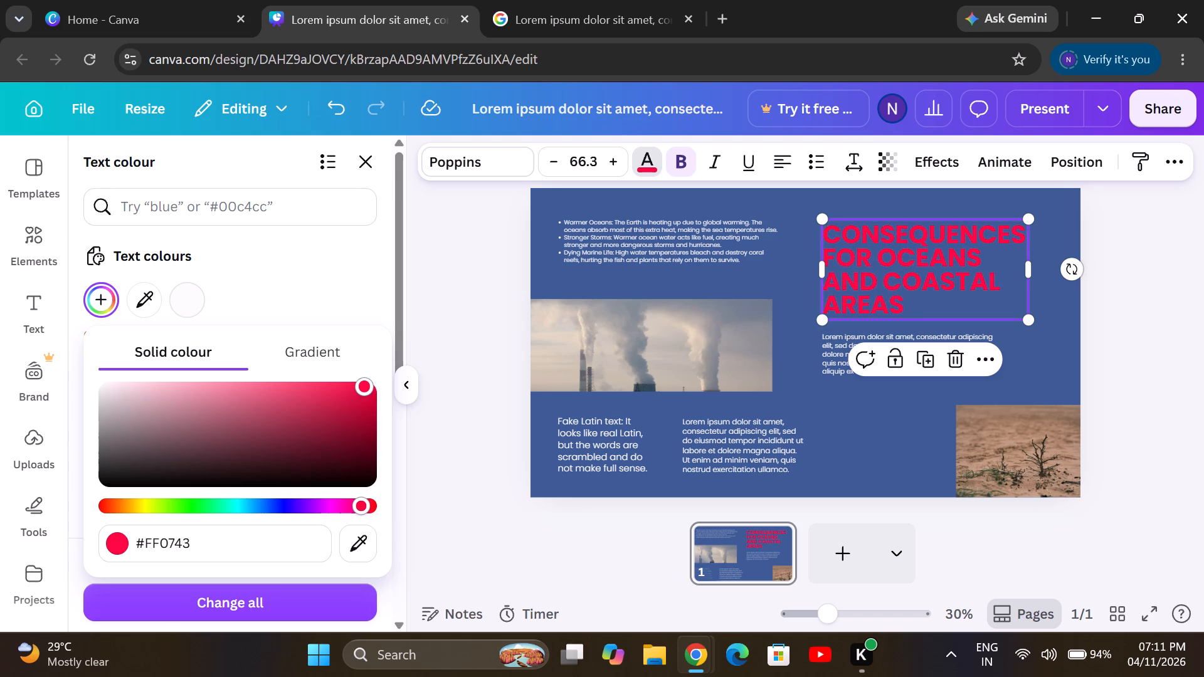
scroll(374, 508, "up", 1)
double_click(374, 508)
scroll(384, 484, "right", 1)
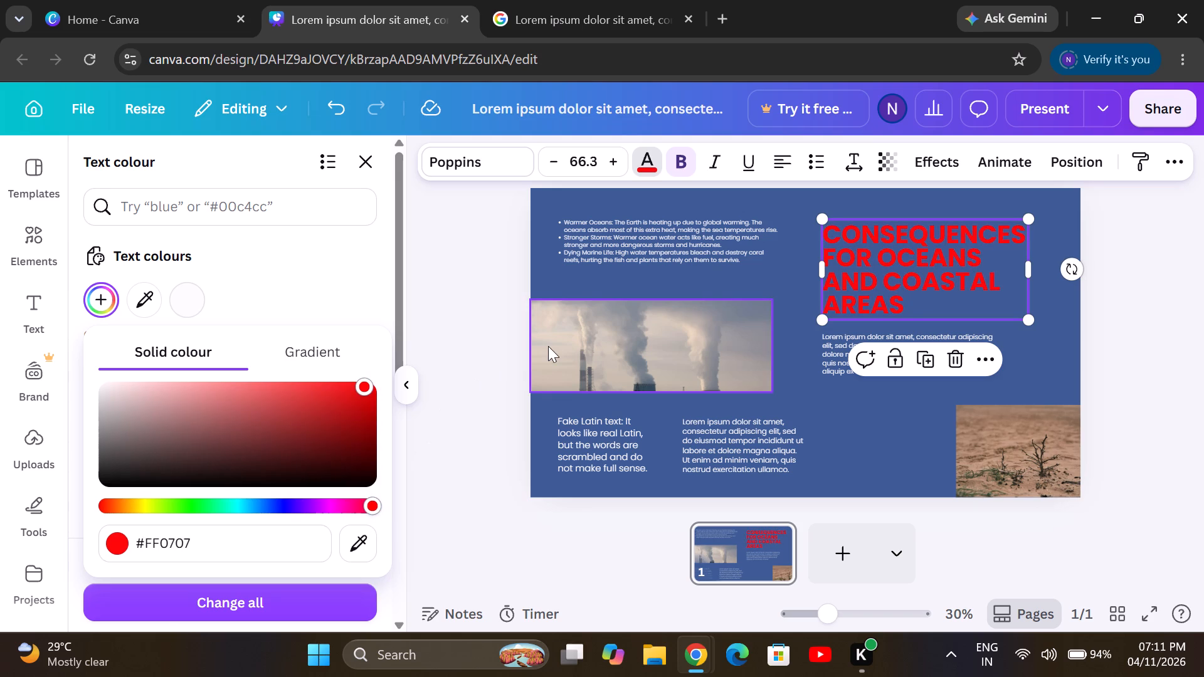
Move the red heading slightly up and to the right on the slide.
scroll(578, 338, "right", 1)
left_click_drag(867, 273, 911, 253)
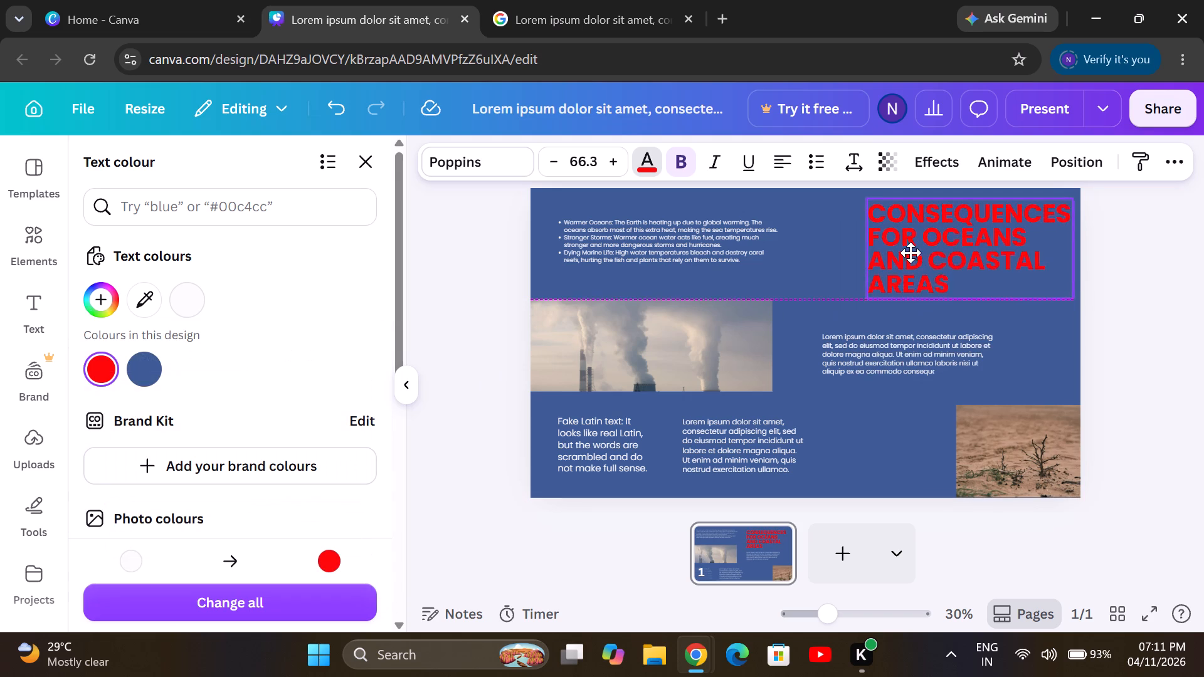
left_click_drag(911, 253, 875, 268)
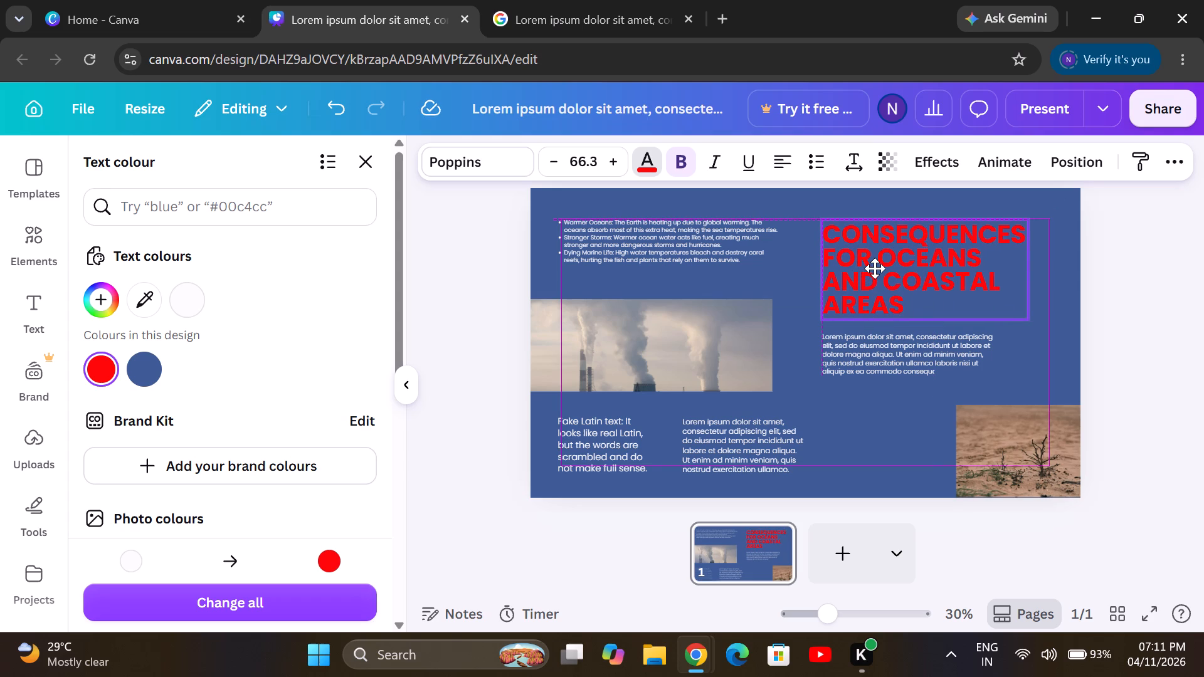
left_click_drag(875, 268, 875, 267)
scroll(870, 279, "up", 1)
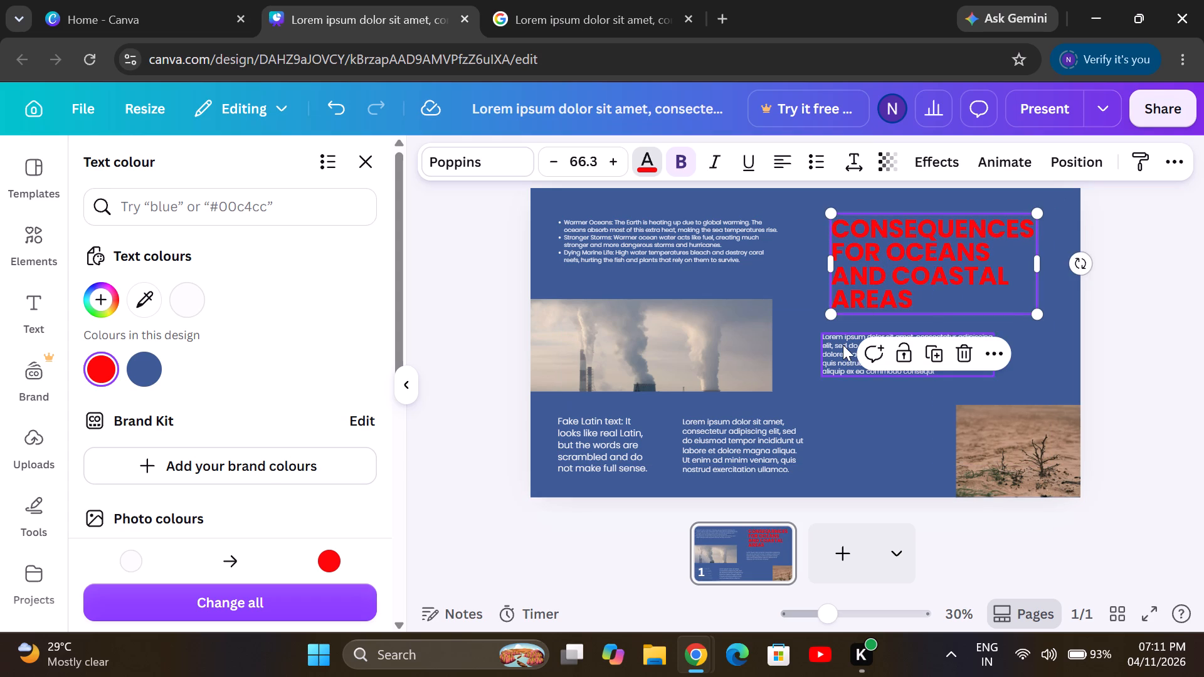
Move the Lorem ipsum paragraph below the heading slightly right and down, in line with the heading's left edge.
scroll(843, 345, "up", 1)
left_click_drag(843, 344, 854, 344)
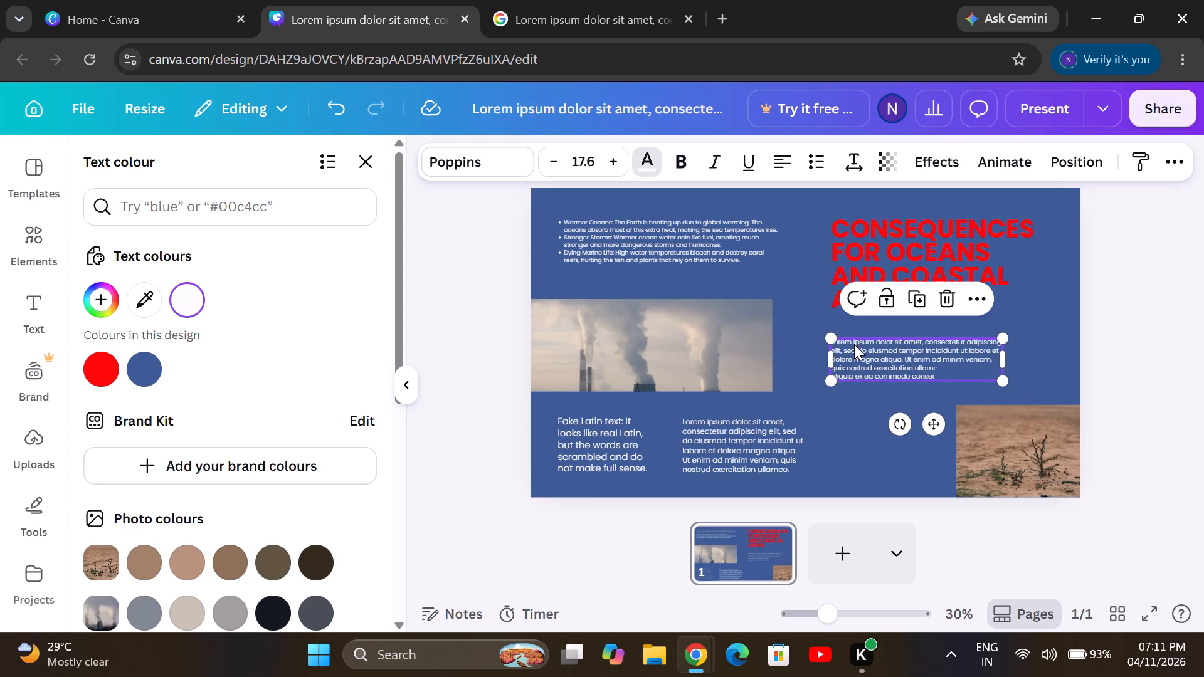
left_click(801, 340)
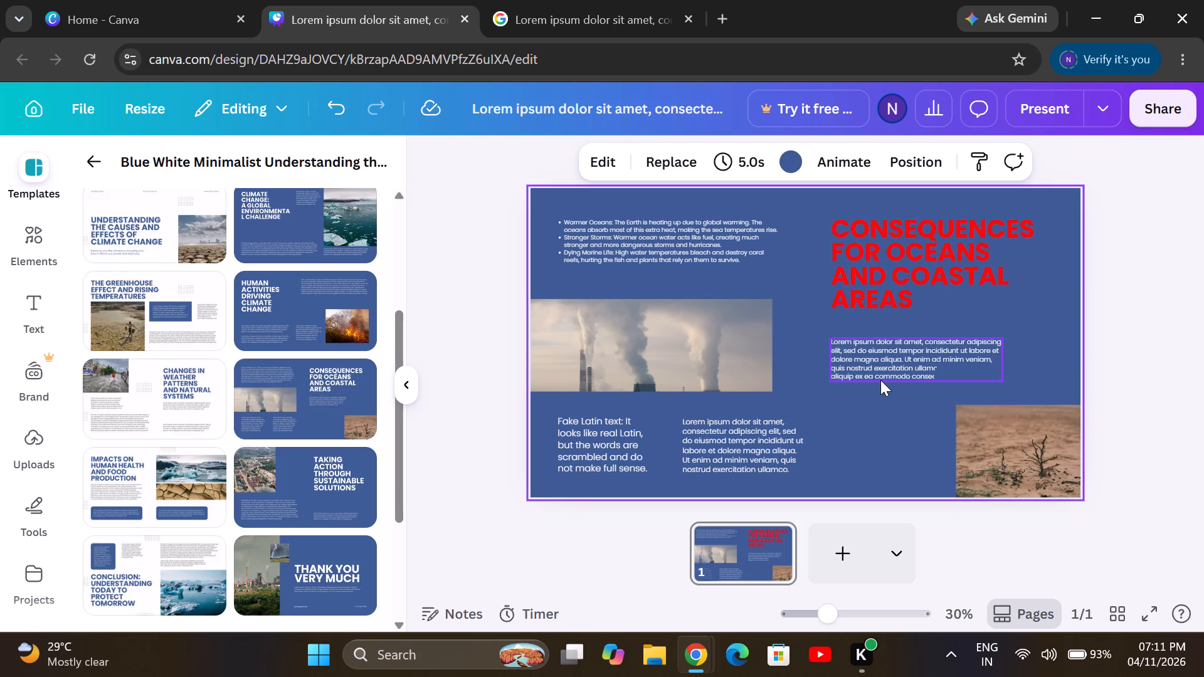
Enlarge the paragraph below the heading to about 18.8 font size and realign it with the heading's left edge.
left_click(880, 379)
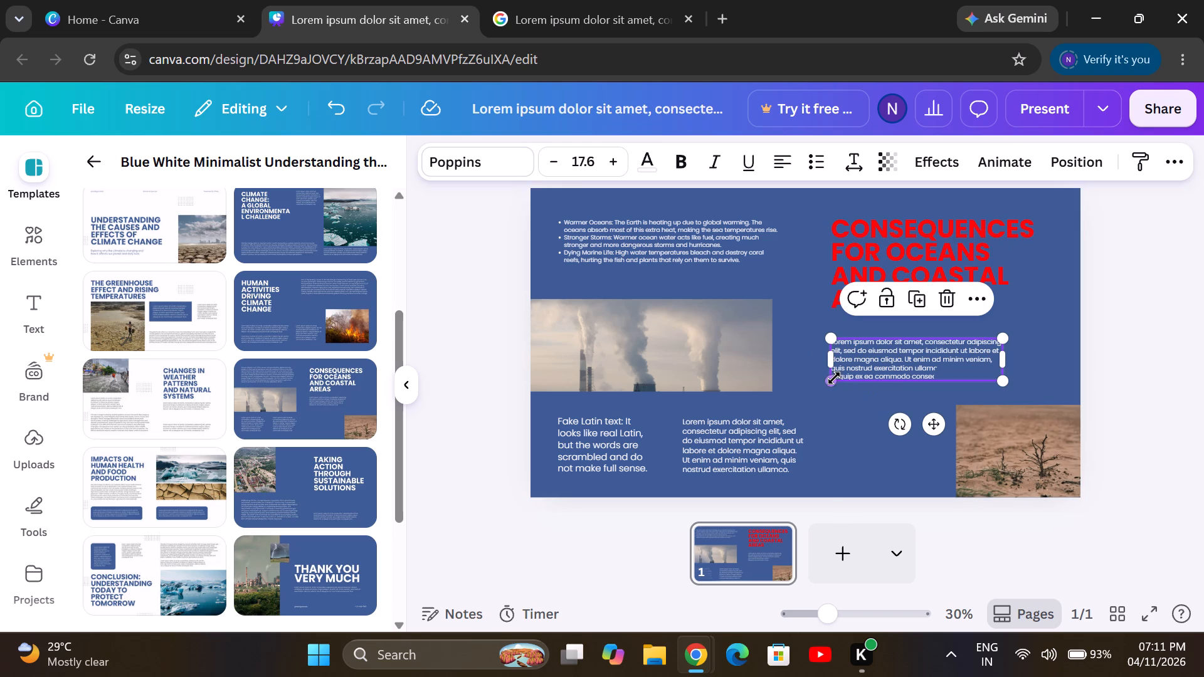
left_click_drag(832, 380, 818, 397)
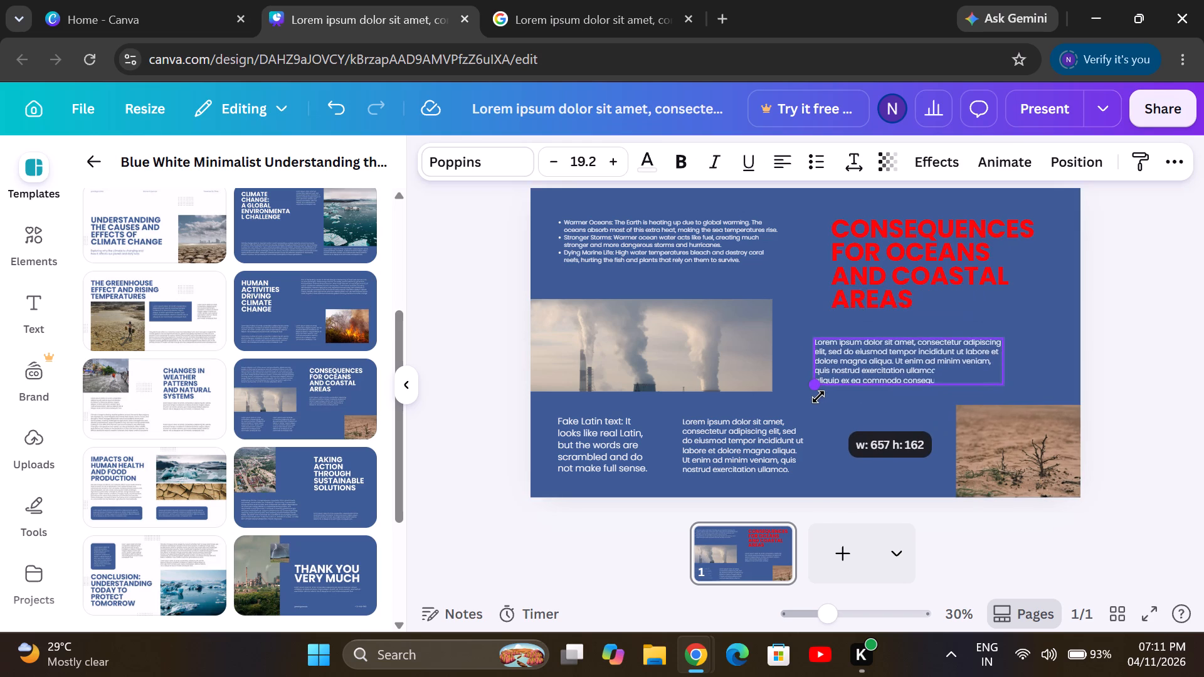
left_click_drag(818, 397, 822, 396)
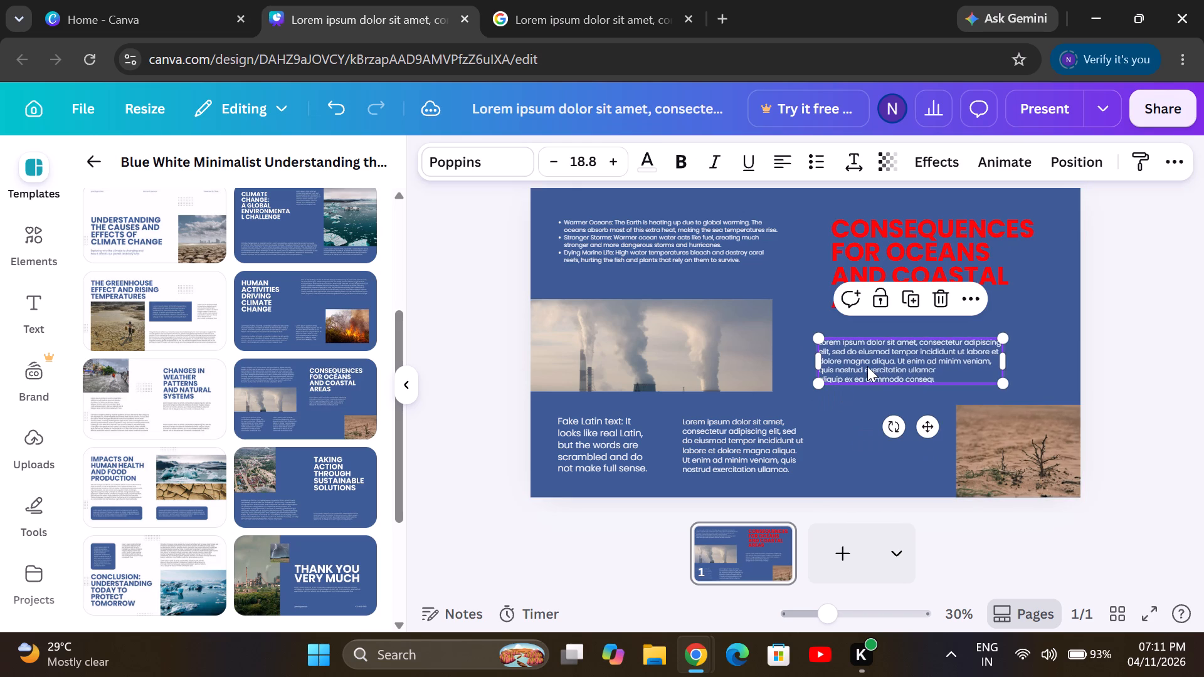
left_click_drag(867, 366, 879, 367)
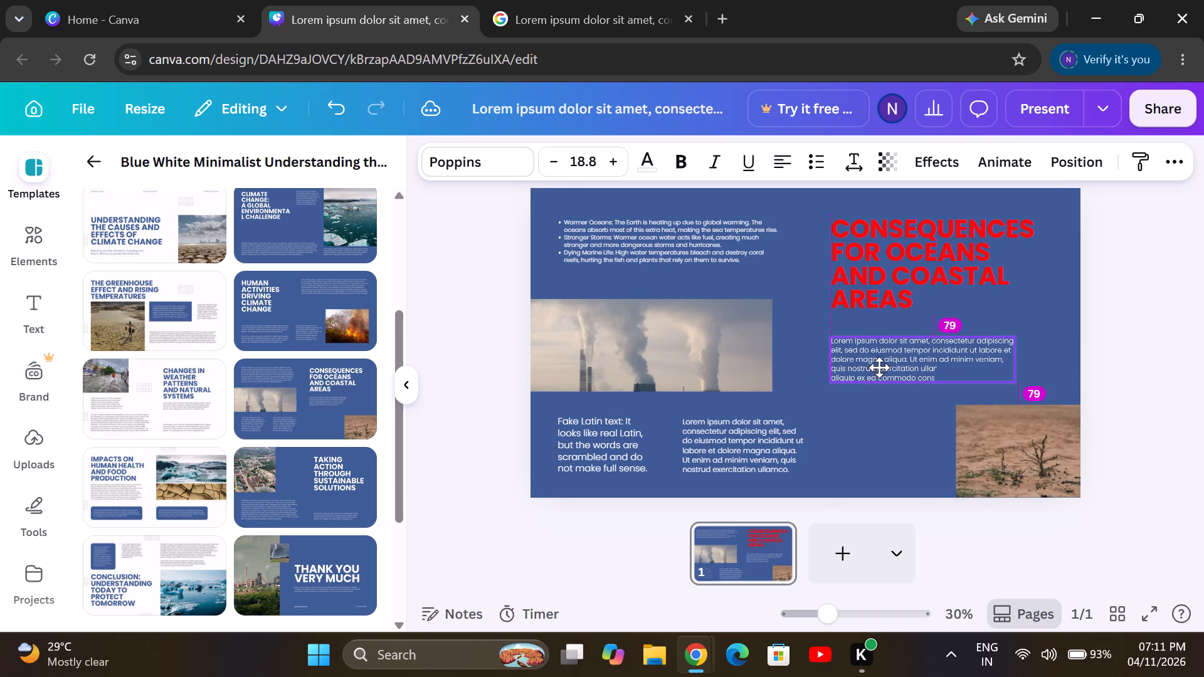
left_click_drag(879, 367, 880, 369)
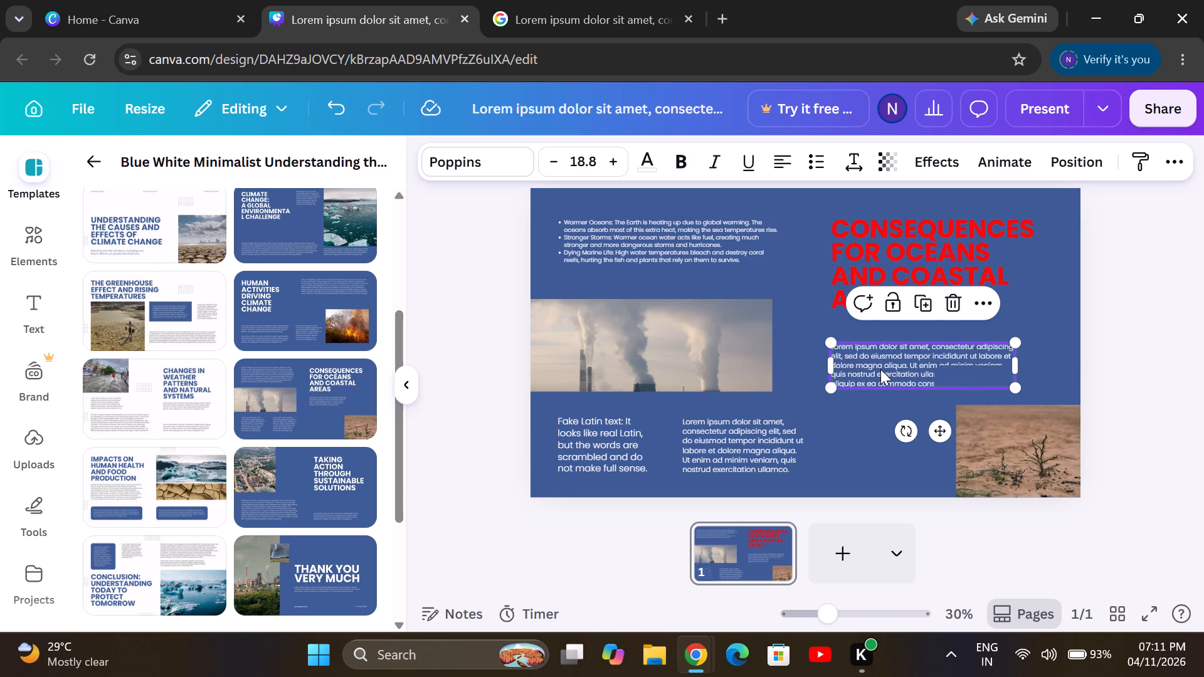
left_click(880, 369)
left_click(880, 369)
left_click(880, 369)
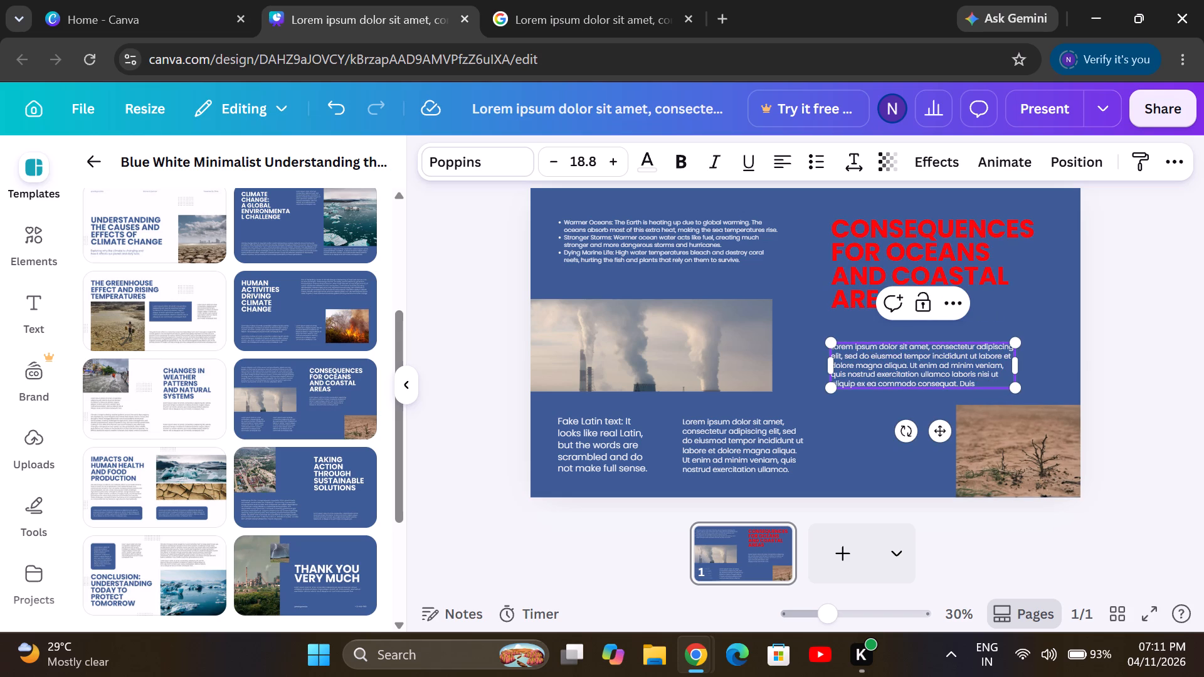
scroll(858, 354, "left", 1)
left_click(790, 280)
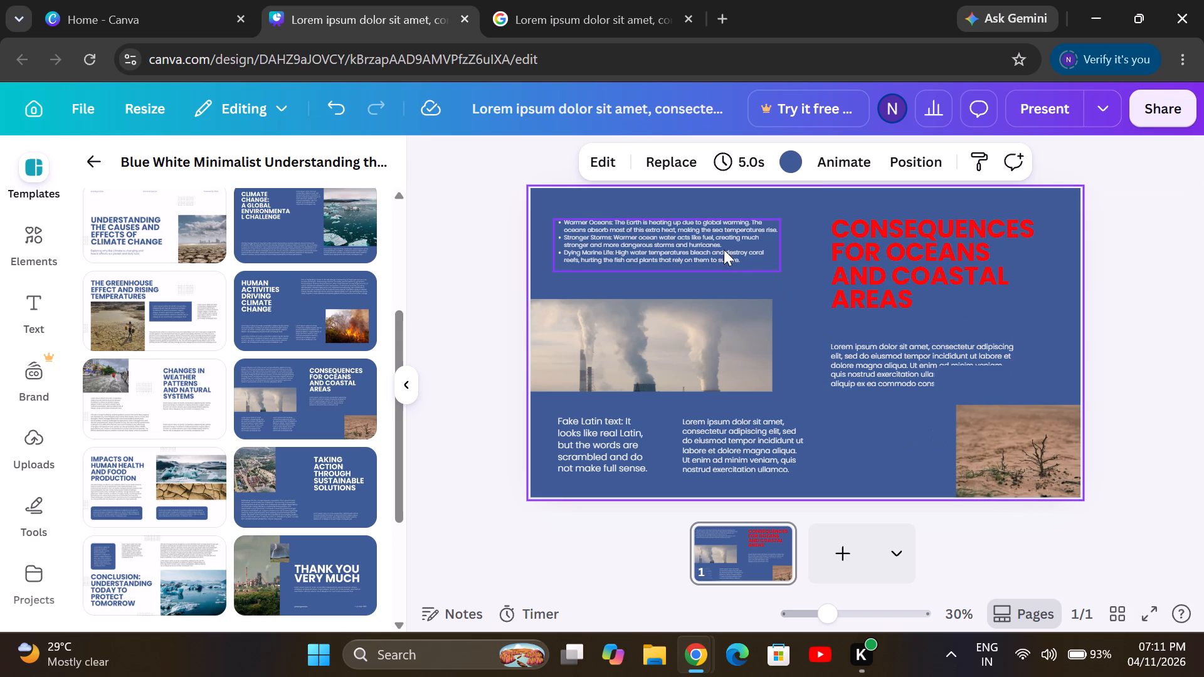
Apply the Shift text animation to the red heading.
left_click(871, 289)
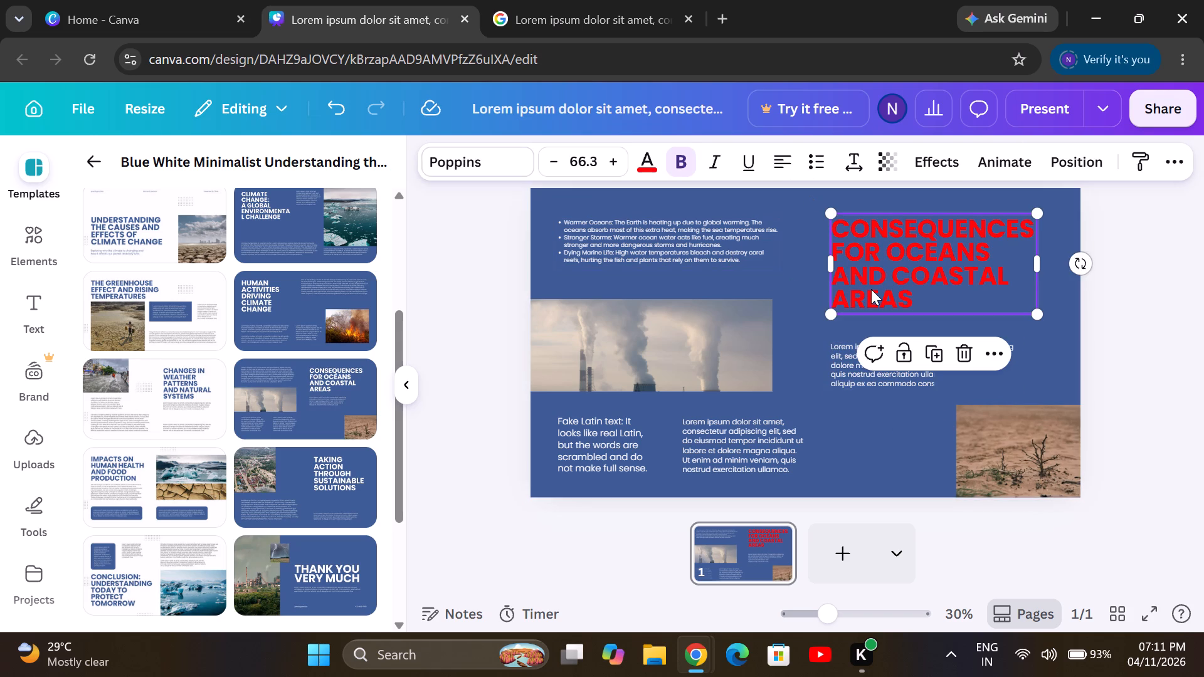
left_click(999, 162)
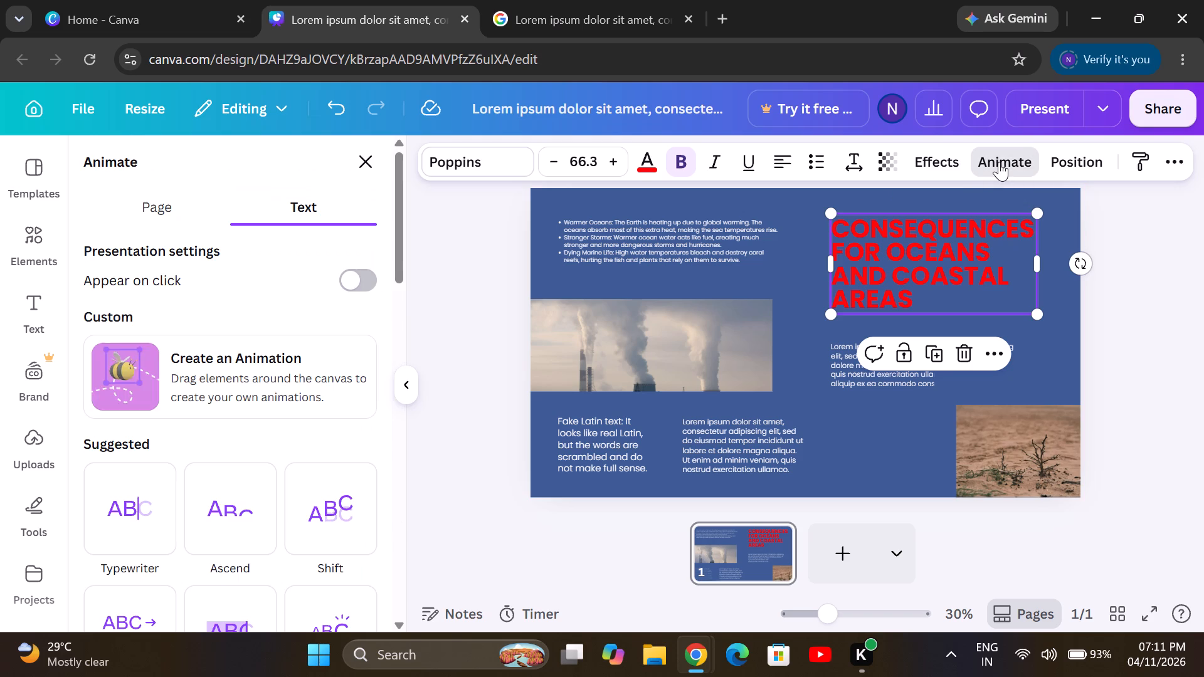
scroll(478, 371, "left", 1)
scroll(220, 502, "left", 1)
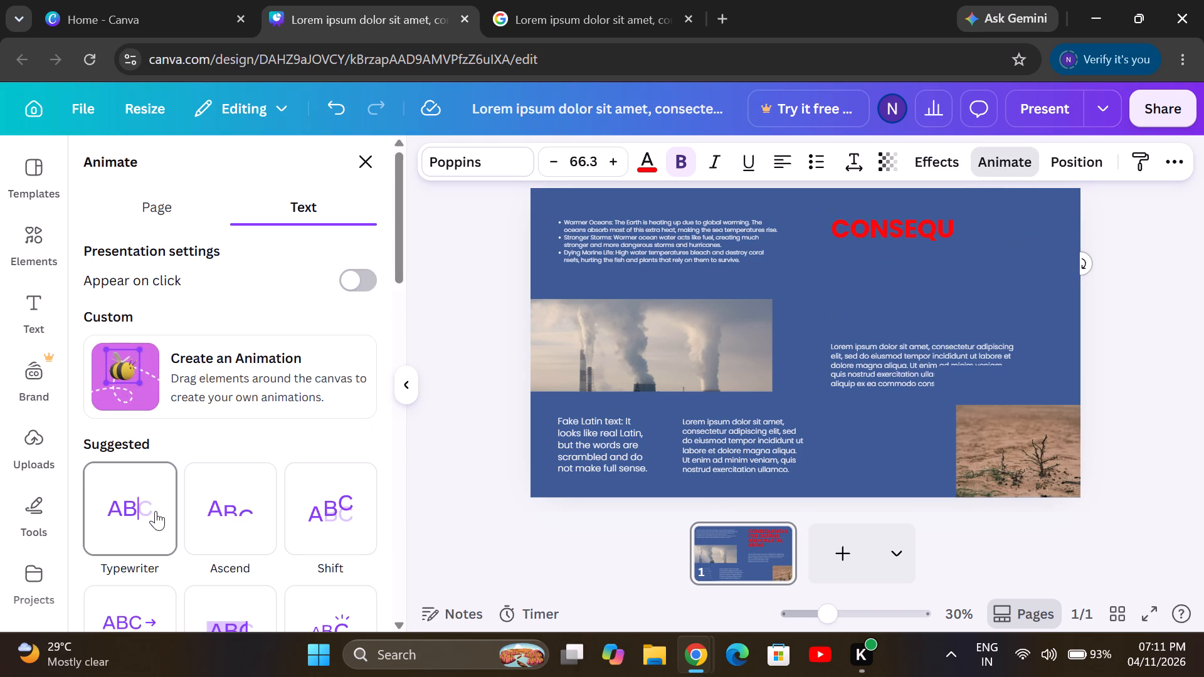
scroll(187, 522, "right", 1)
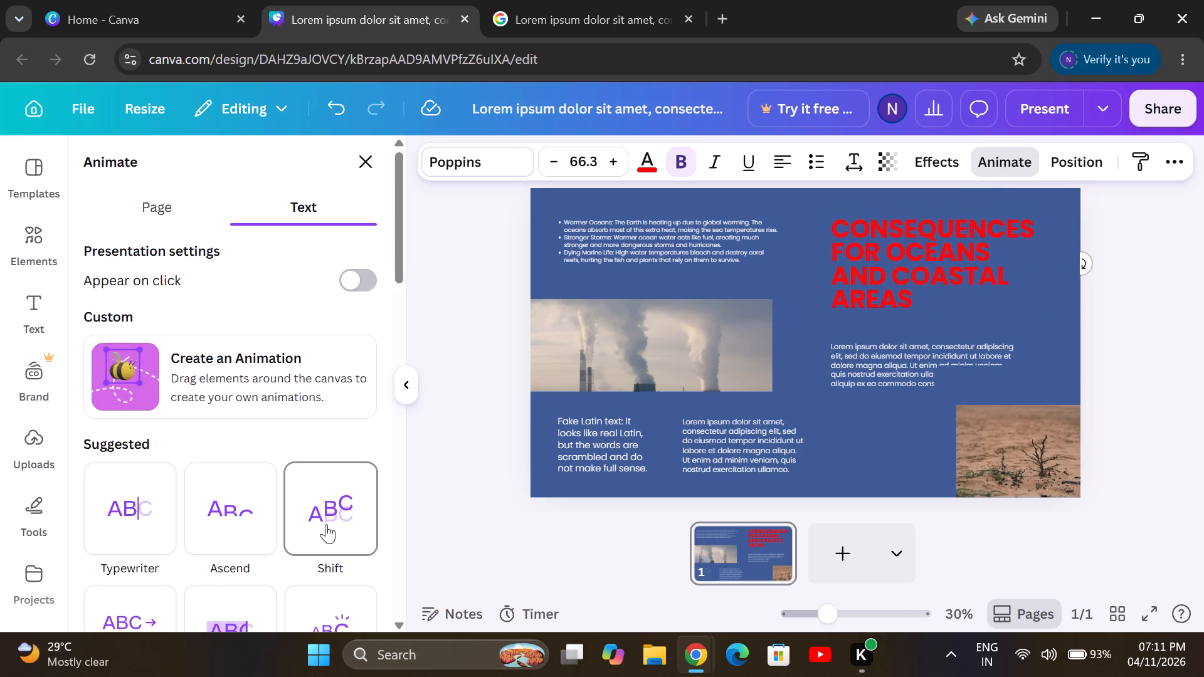
left_click(334, 507)
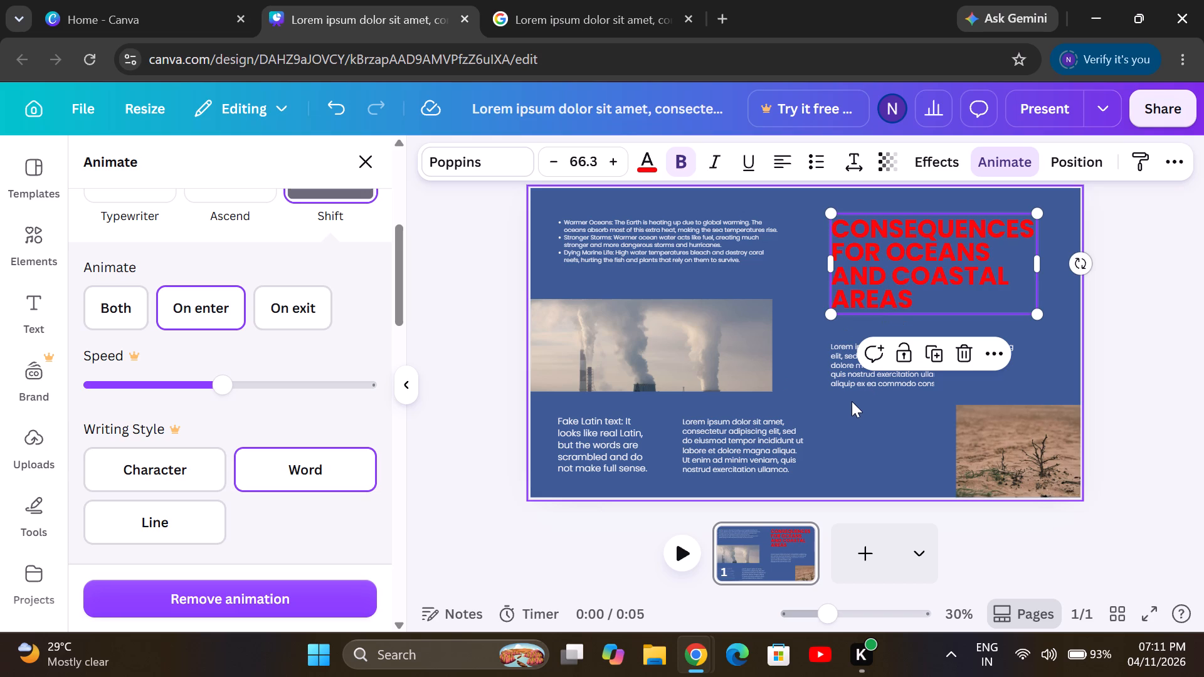
Replace the dry desert photo in the slide's lower corner with the green hillside photo from the Magic recommendations.
left_click(863, 381)
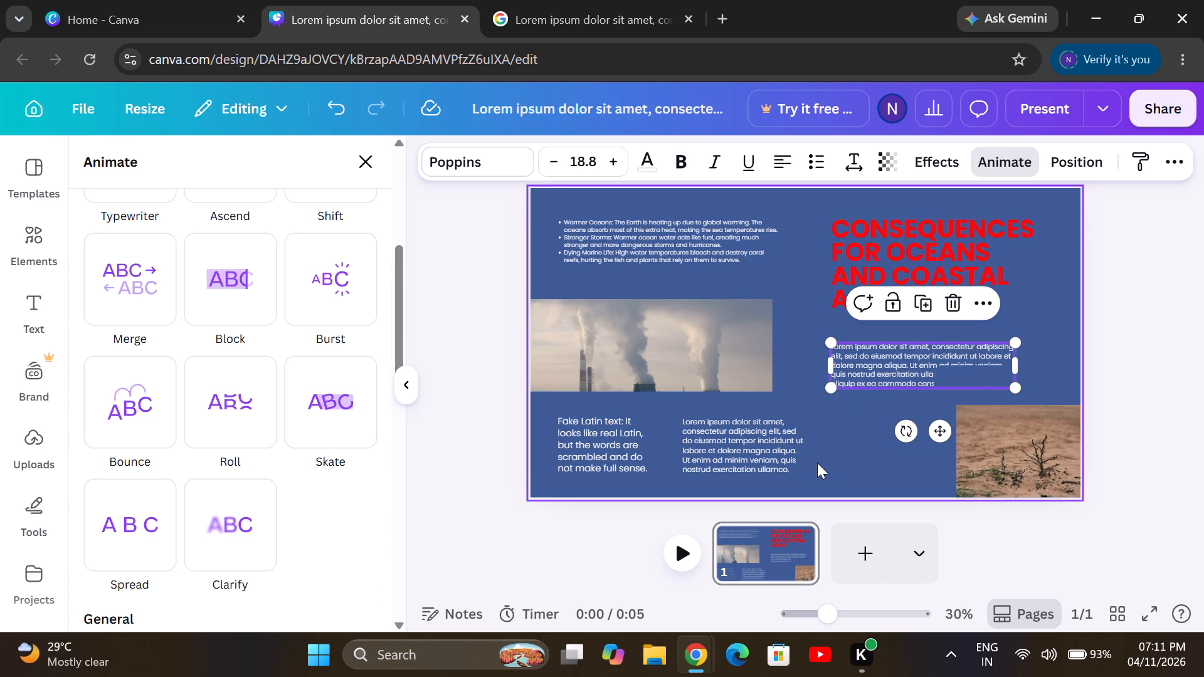
left_click(980, 443)
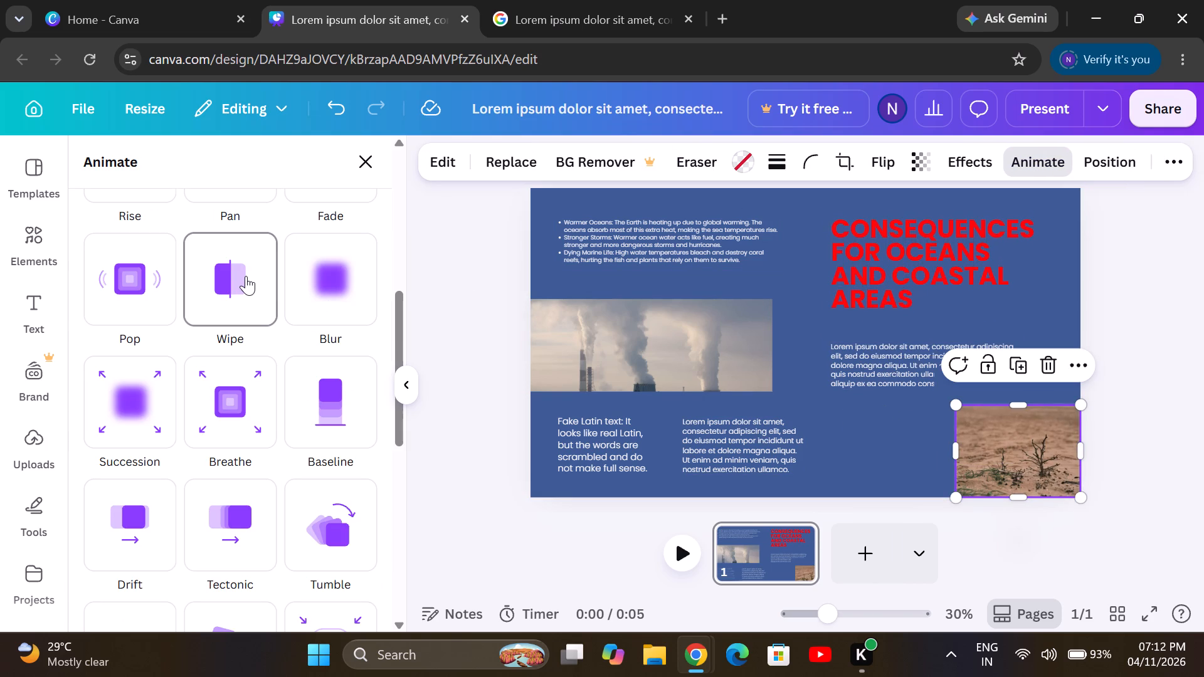
left_click(1079, 366)
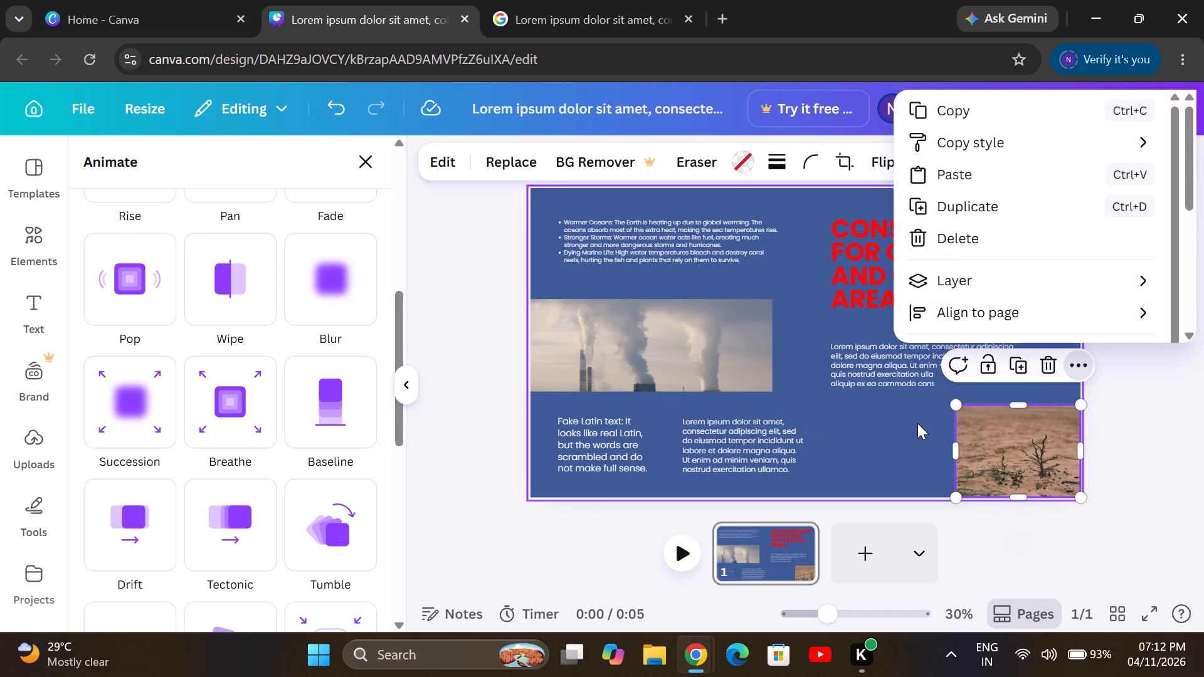
left_click(499, 150)
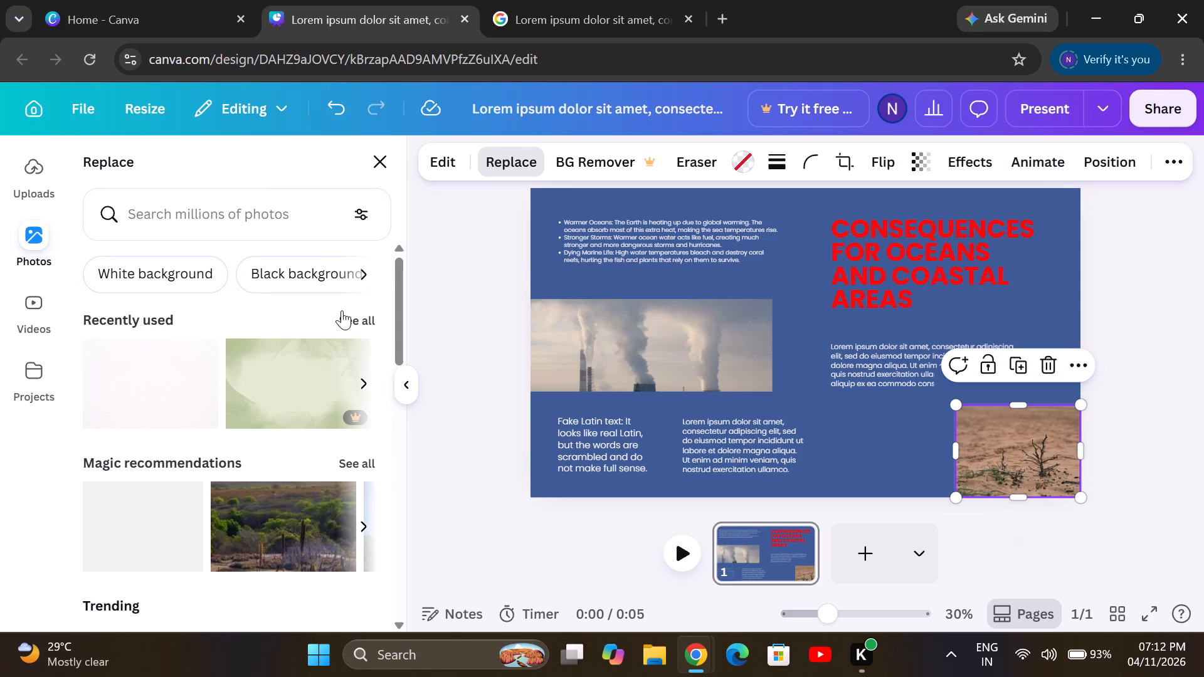
left_click(246, 523)
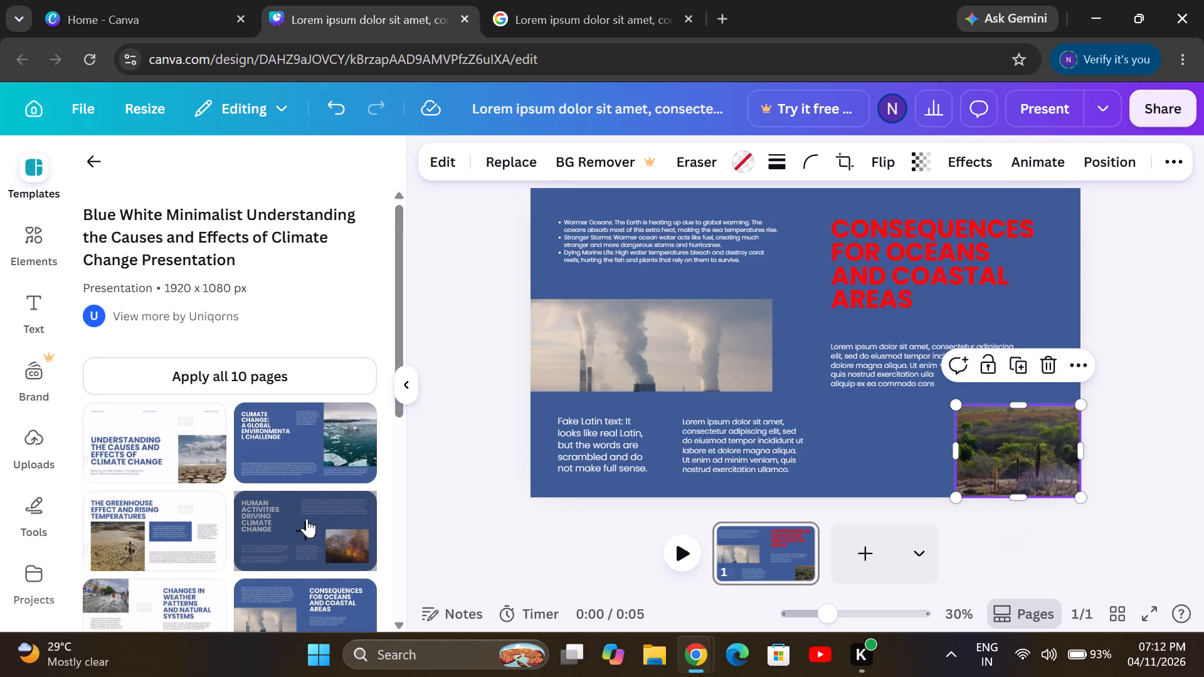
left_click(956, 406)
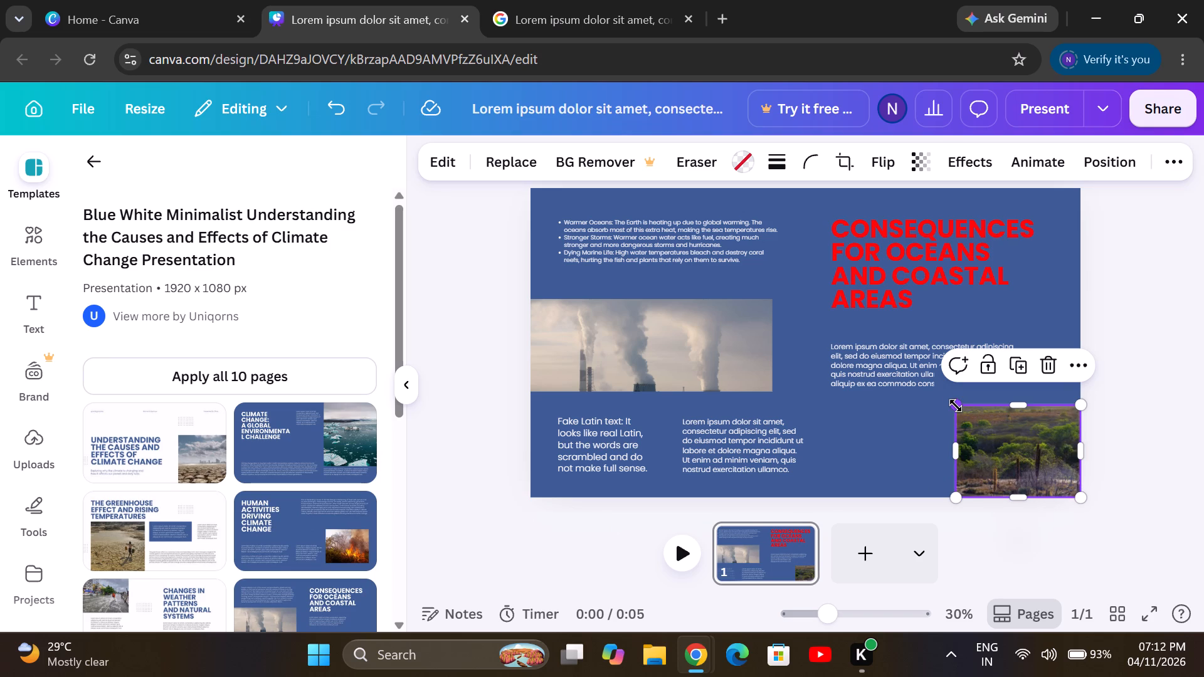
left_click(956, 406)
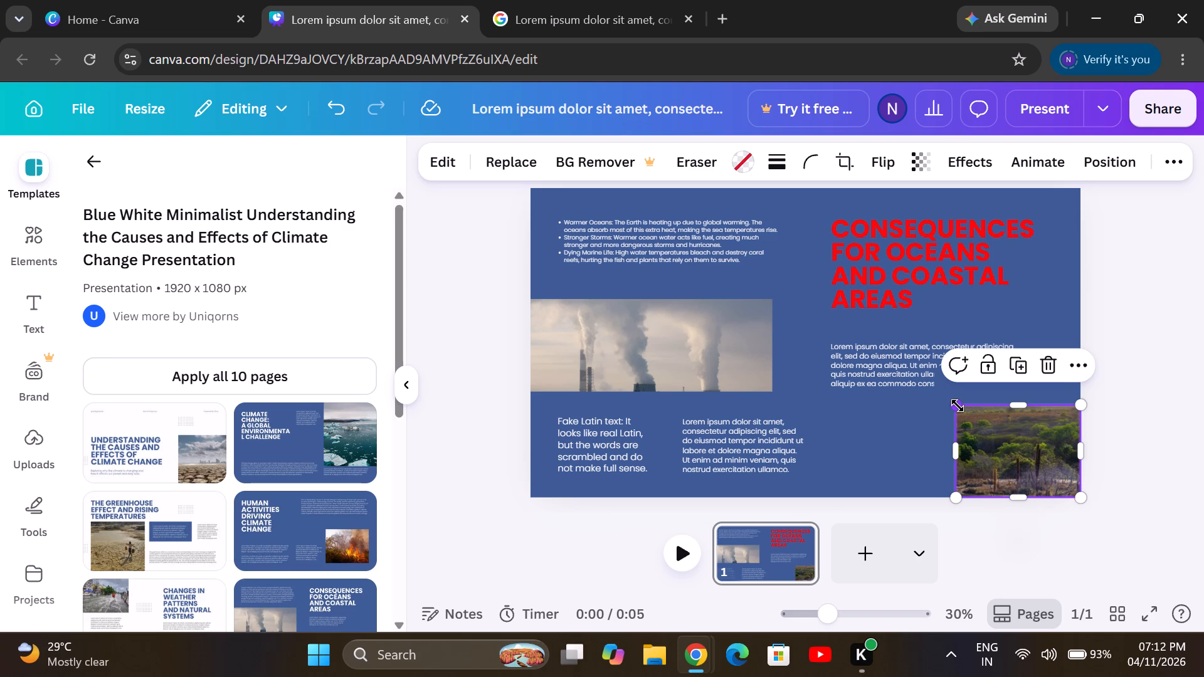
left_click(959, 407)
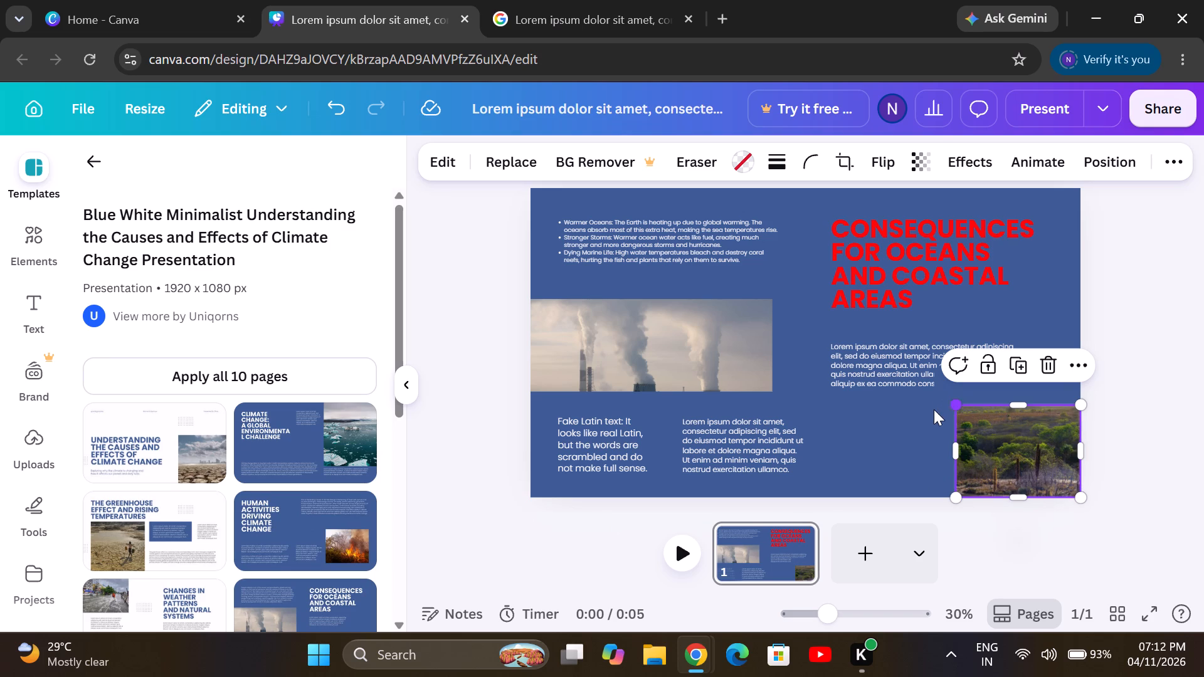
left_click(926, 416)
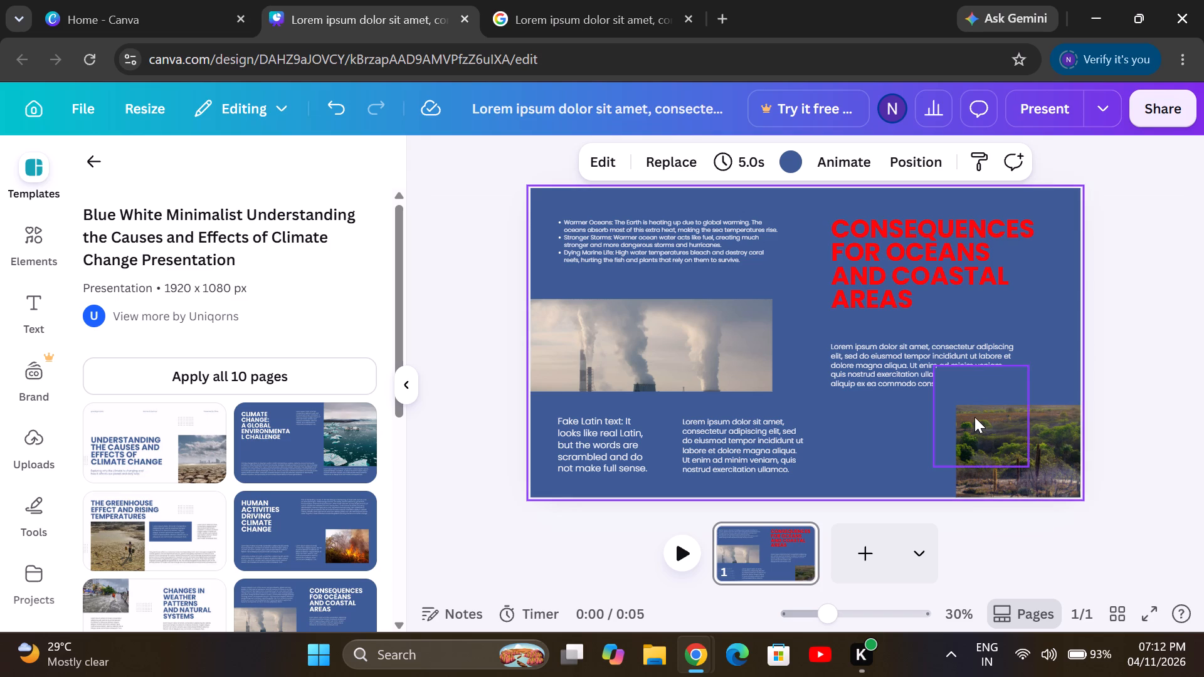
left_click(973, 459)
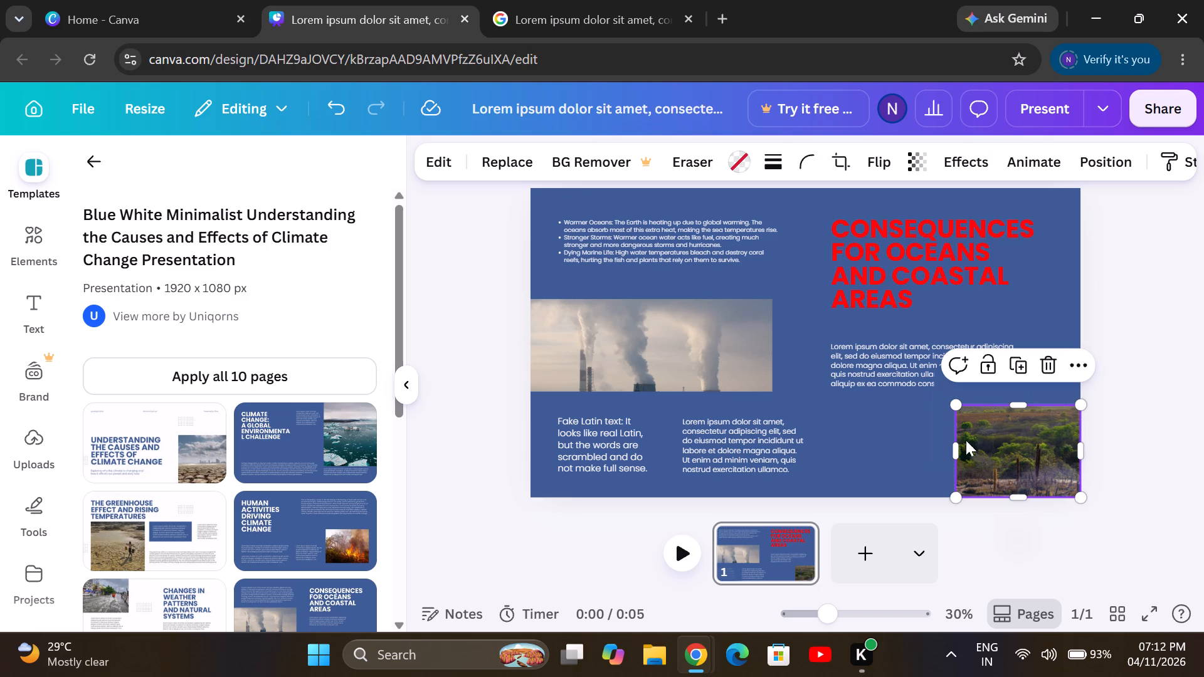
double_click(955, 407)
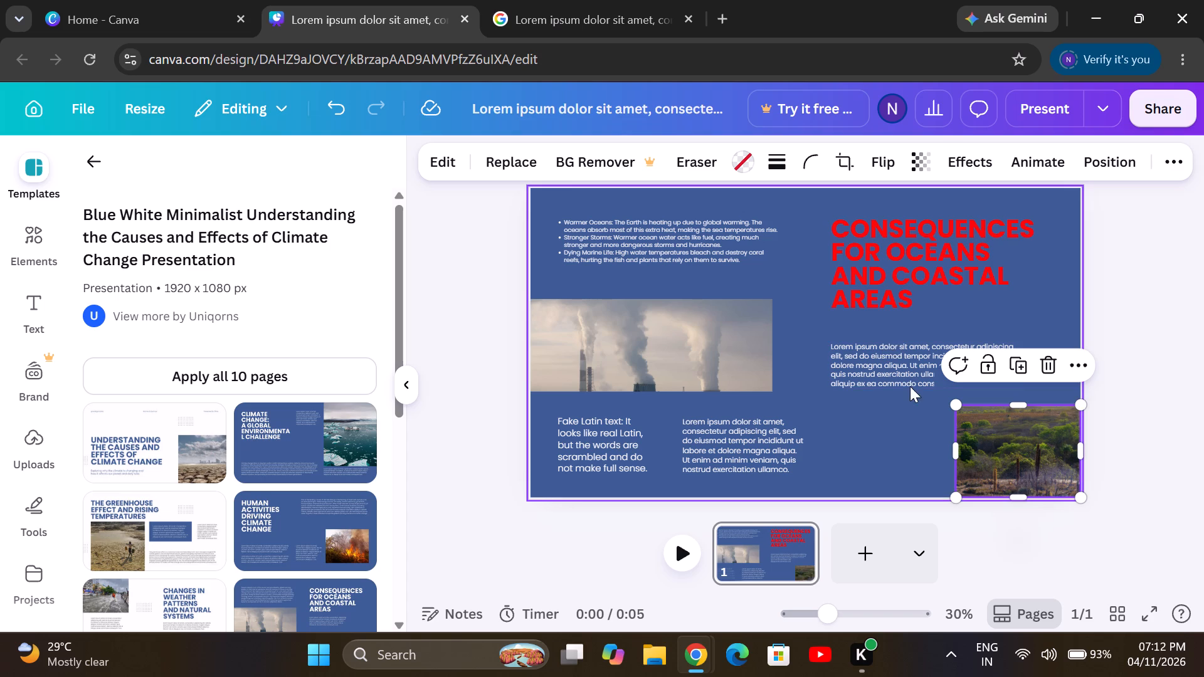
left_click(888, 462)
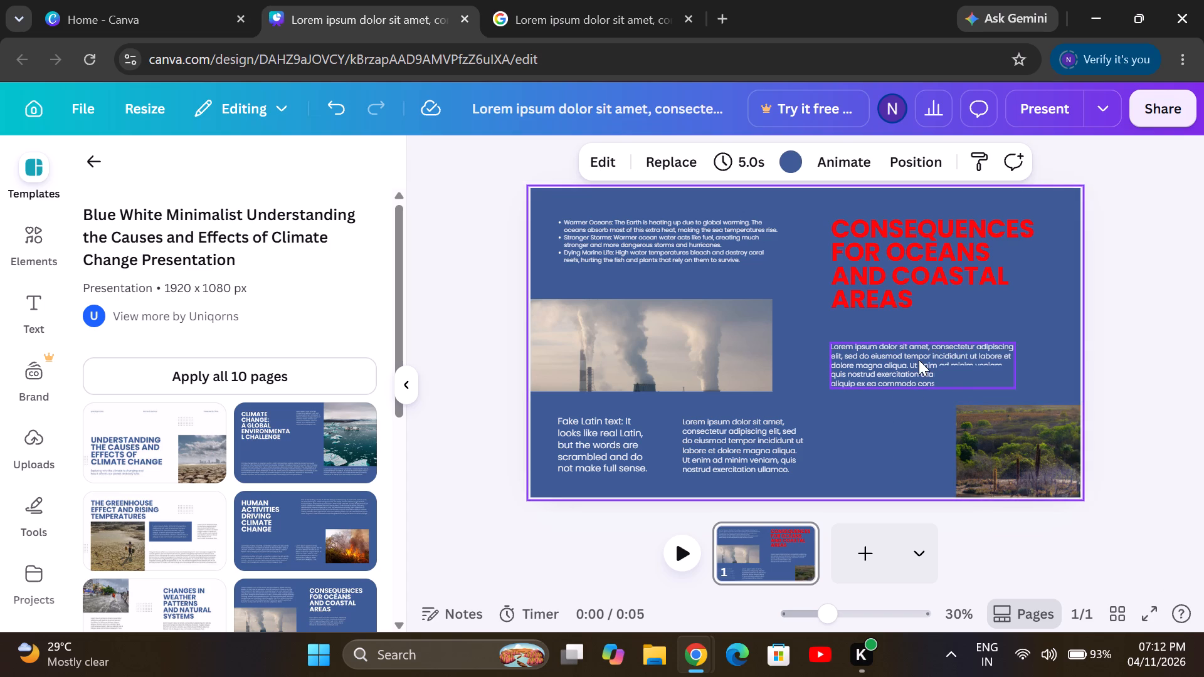
Move the Lorem ipsum paragraph below the red heading slightly up and right, evenly spaced between the heading and the photo.
left_click_drag(919, 360, 918, 354)
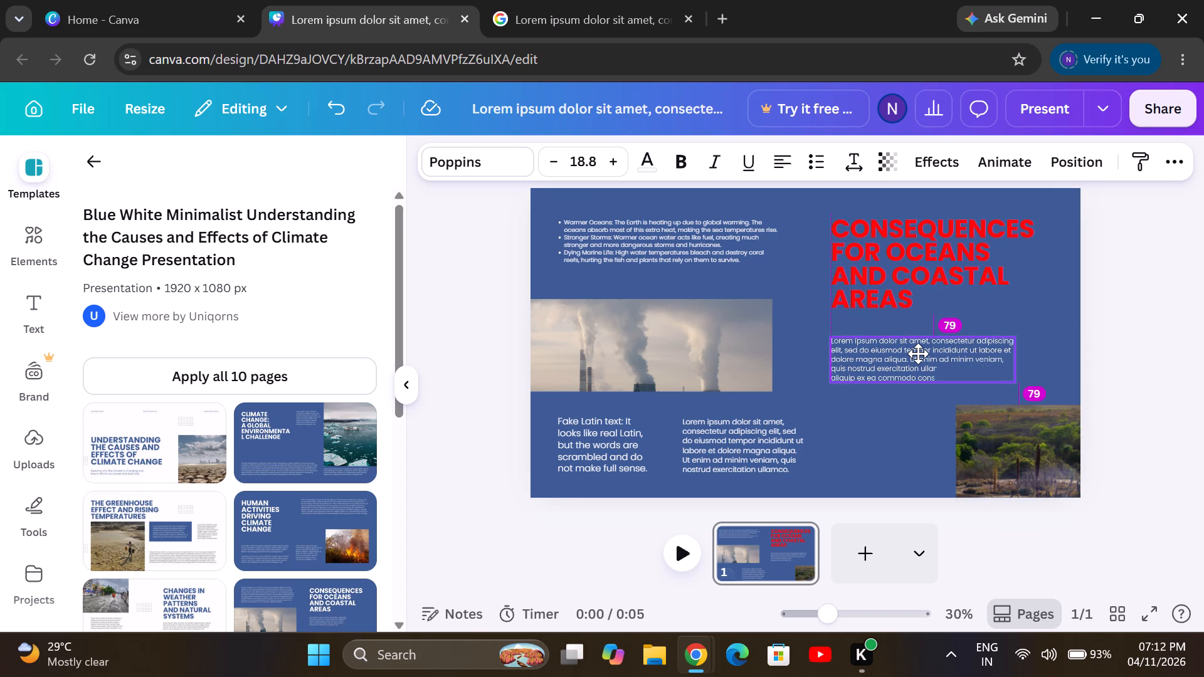
left_click_drag(918, 354, 921, 349)
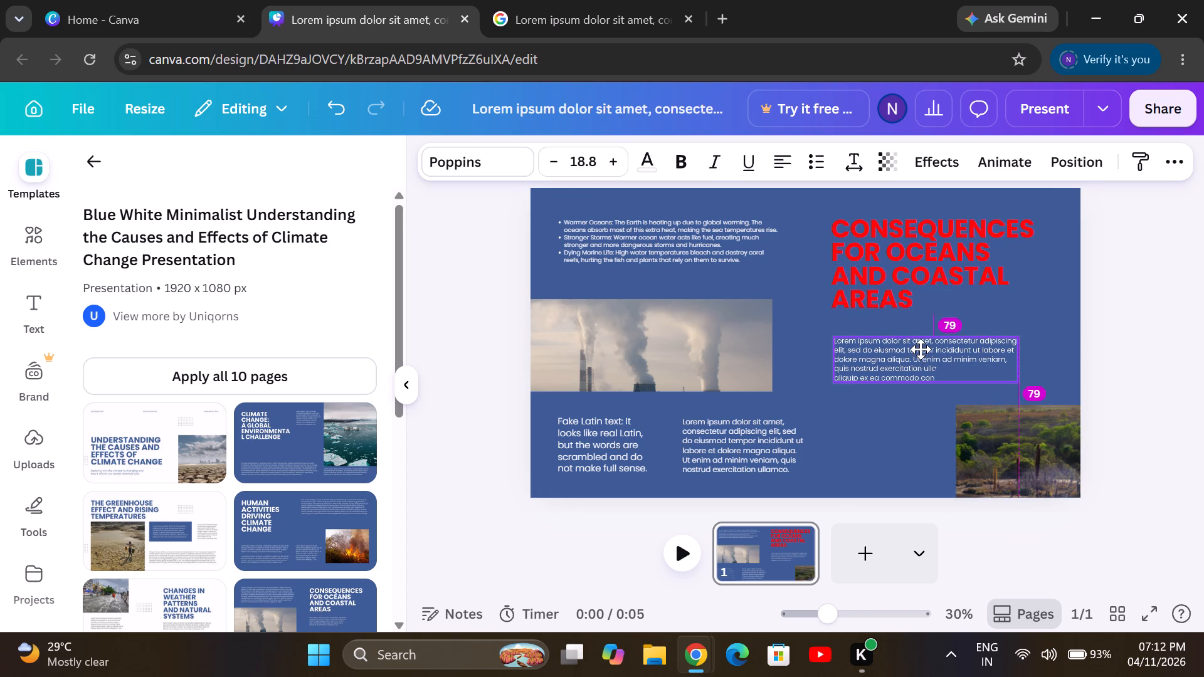
left_click_drag(921, 349, 920, 353)
Enlarge the paragraph below the red heading to about font size 22.
left_click_drag(1017, 379, 1050, 386)
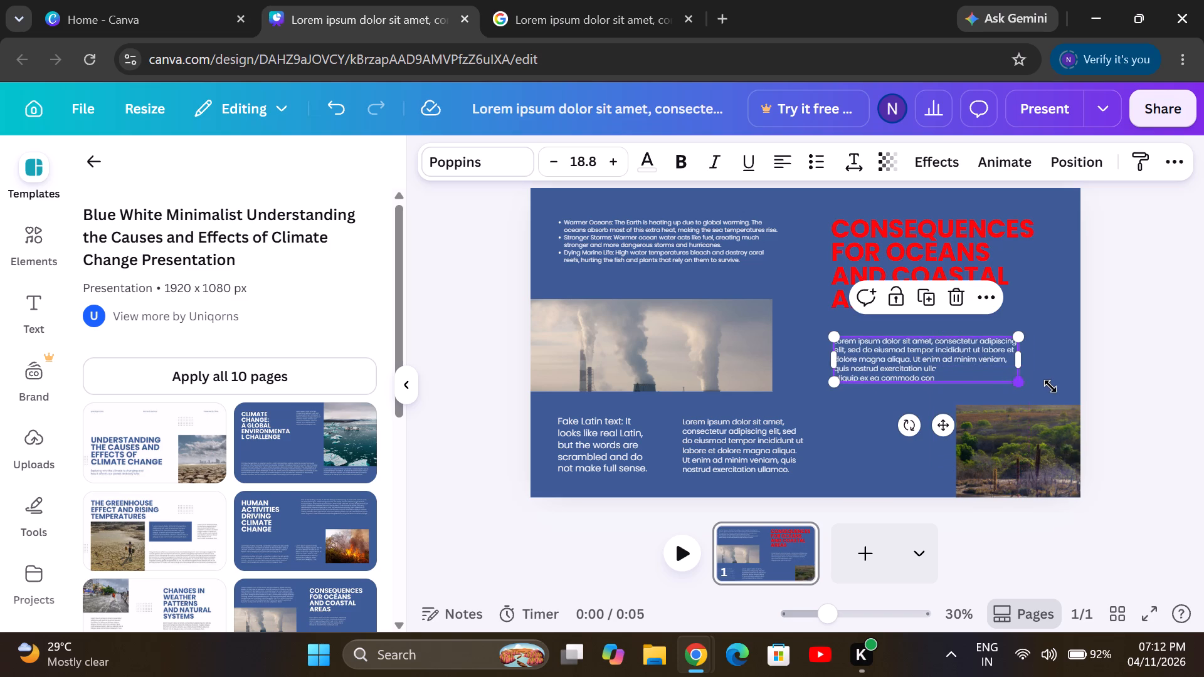
left_click_drag(1050, 386, 1051, 387)
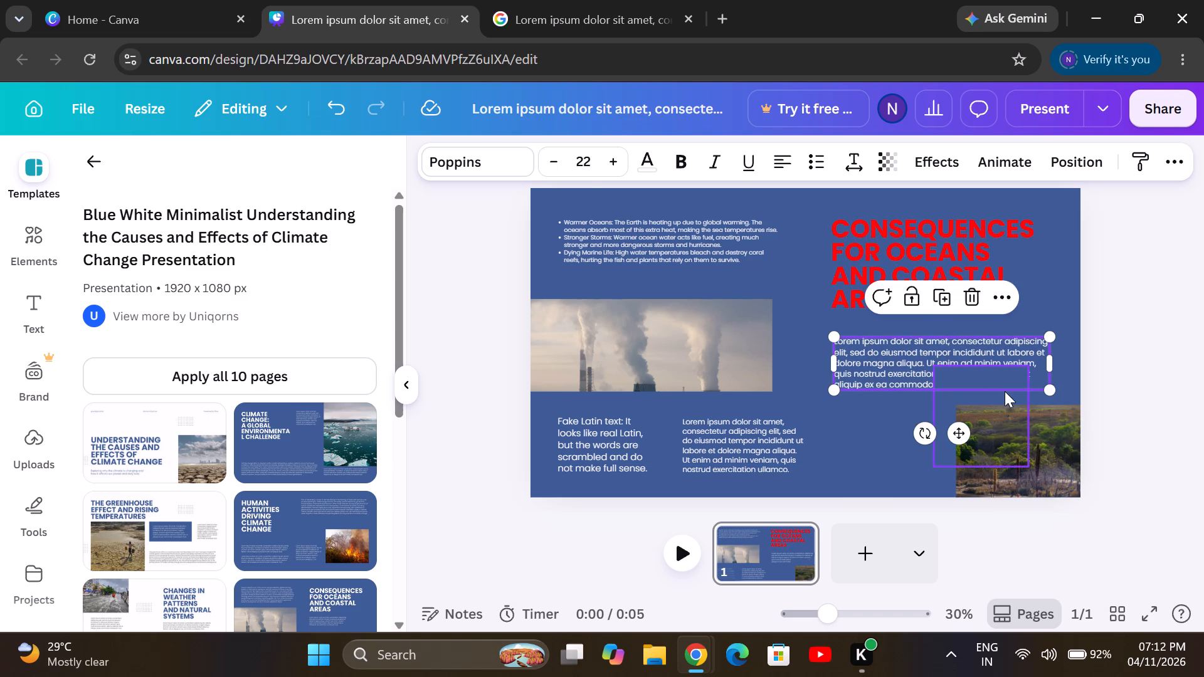
Move the blue rectangle covering part of the paragraph down past the slide's bottom edge.
left_click_drag(1005, 391, 922, 457)
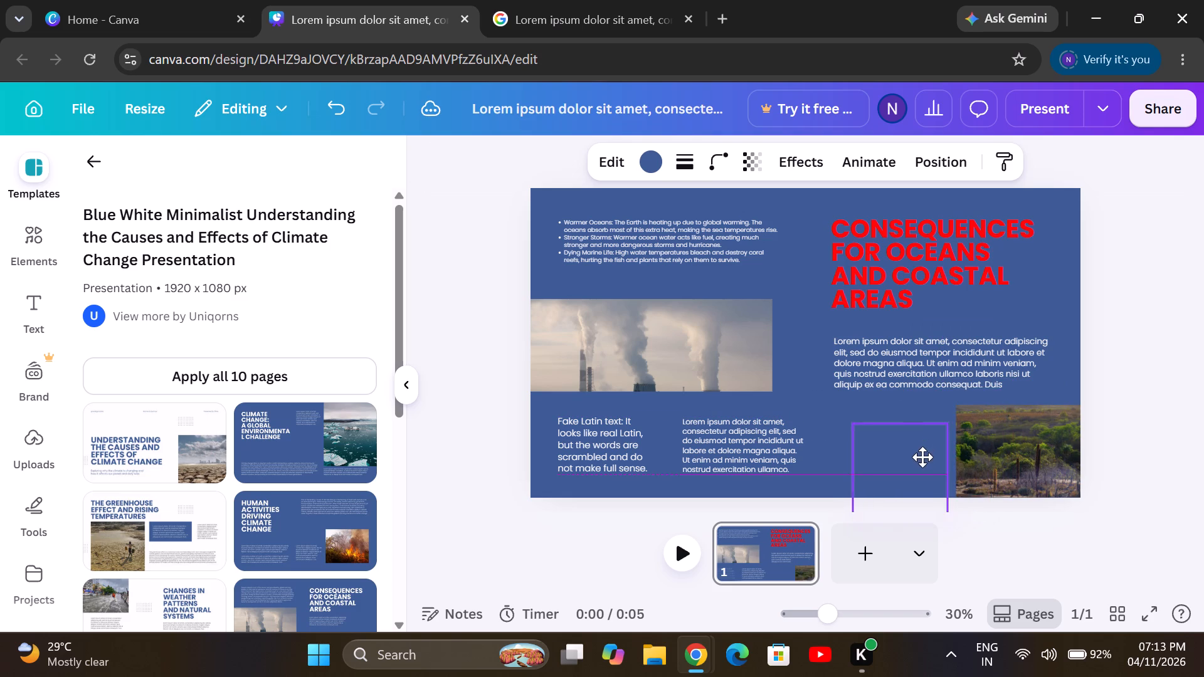
left_click_drag(922, 457, 926, 520)
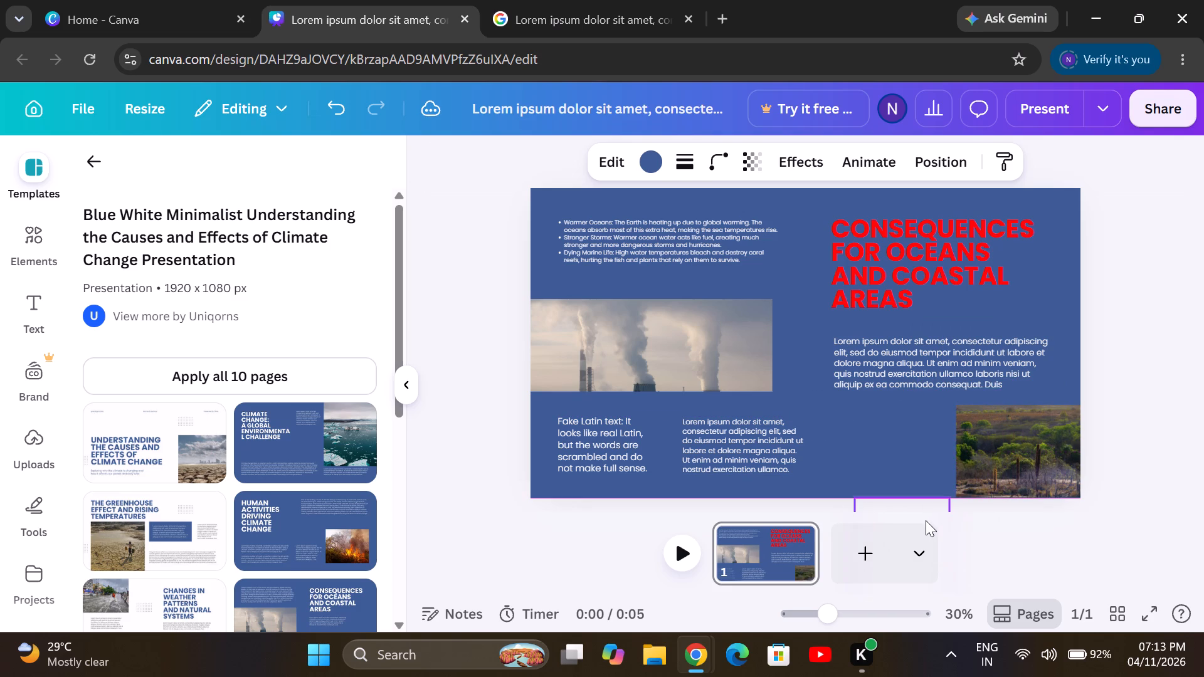
left_click_drag(926, 520, 928, 517)
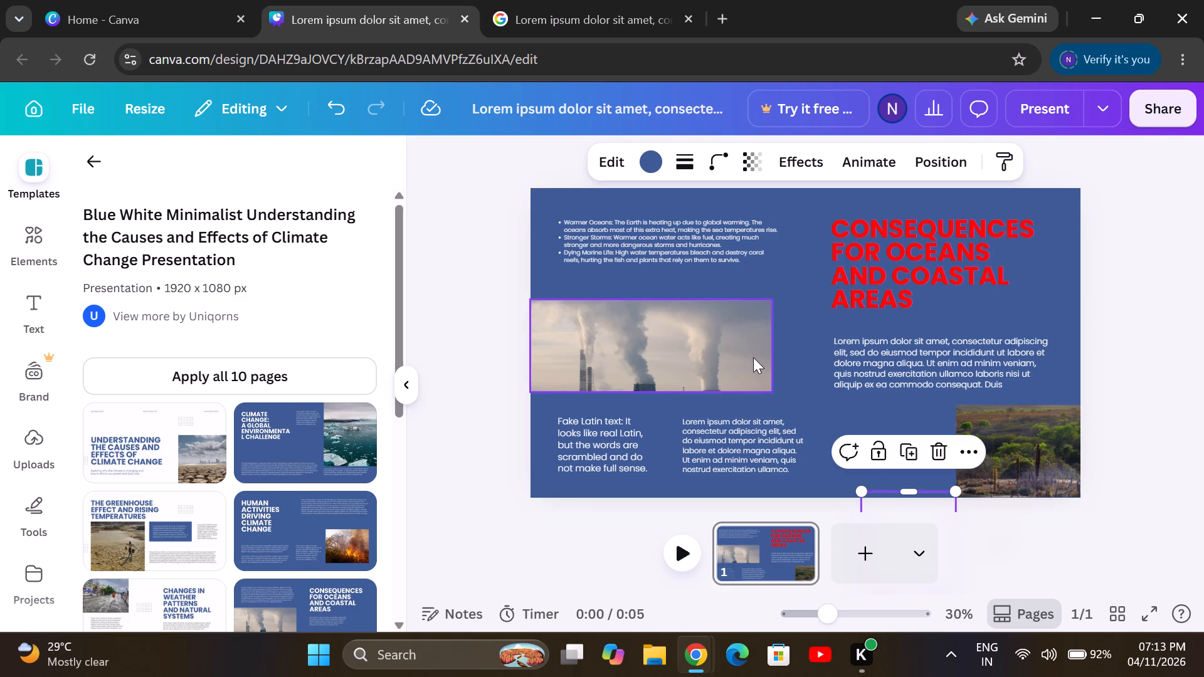
Apply the Pan animation to the smoking chimneys photo.
left_click(753, 357)
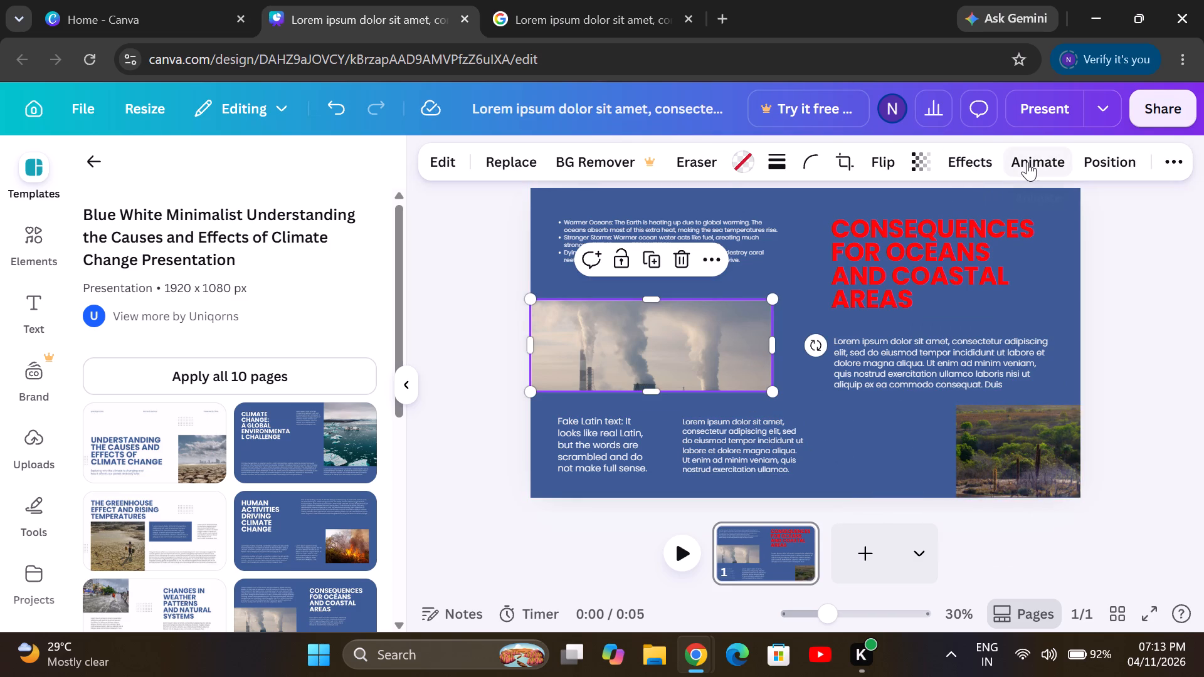
left_click(1027, 162)
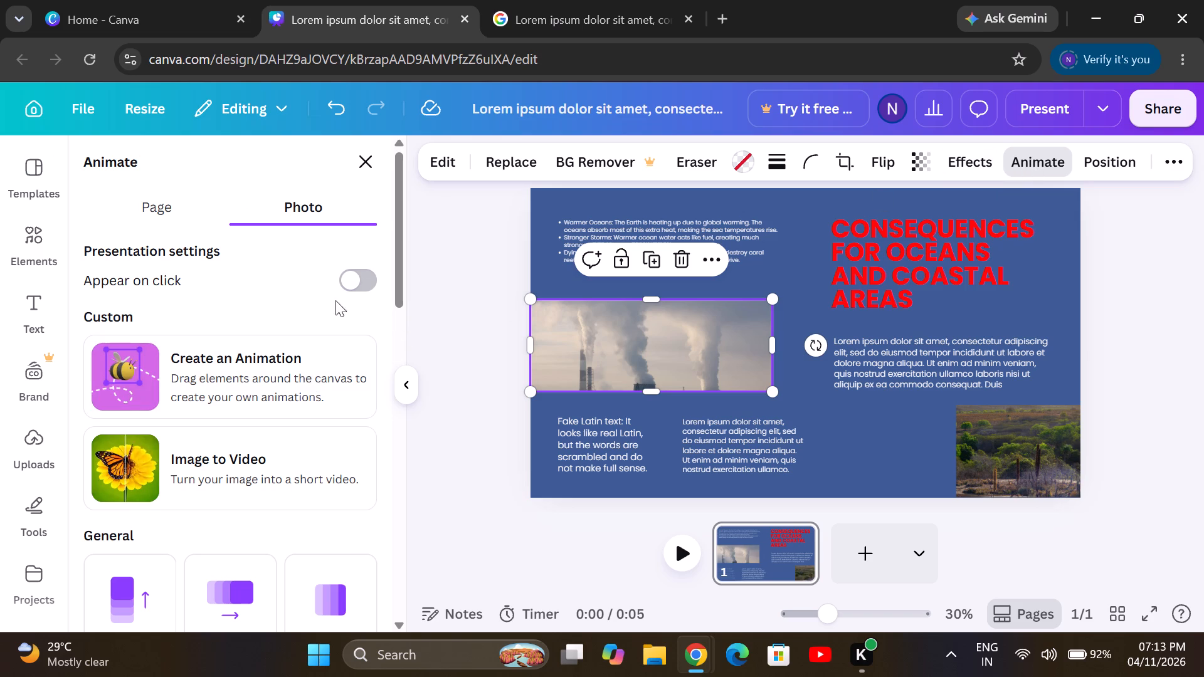
left_click(248, 577)
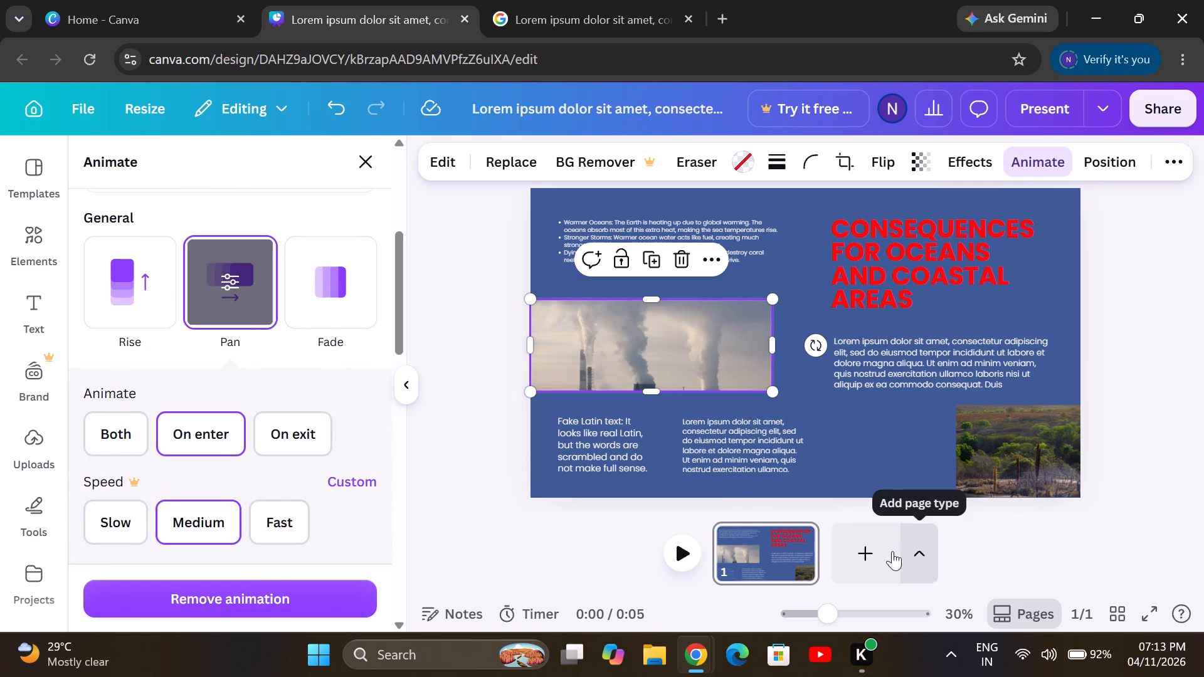
Add a second page and apply the template's "The Greenhouse Effect and Rising Temperatures" layout to it.
left_click(875, 557)
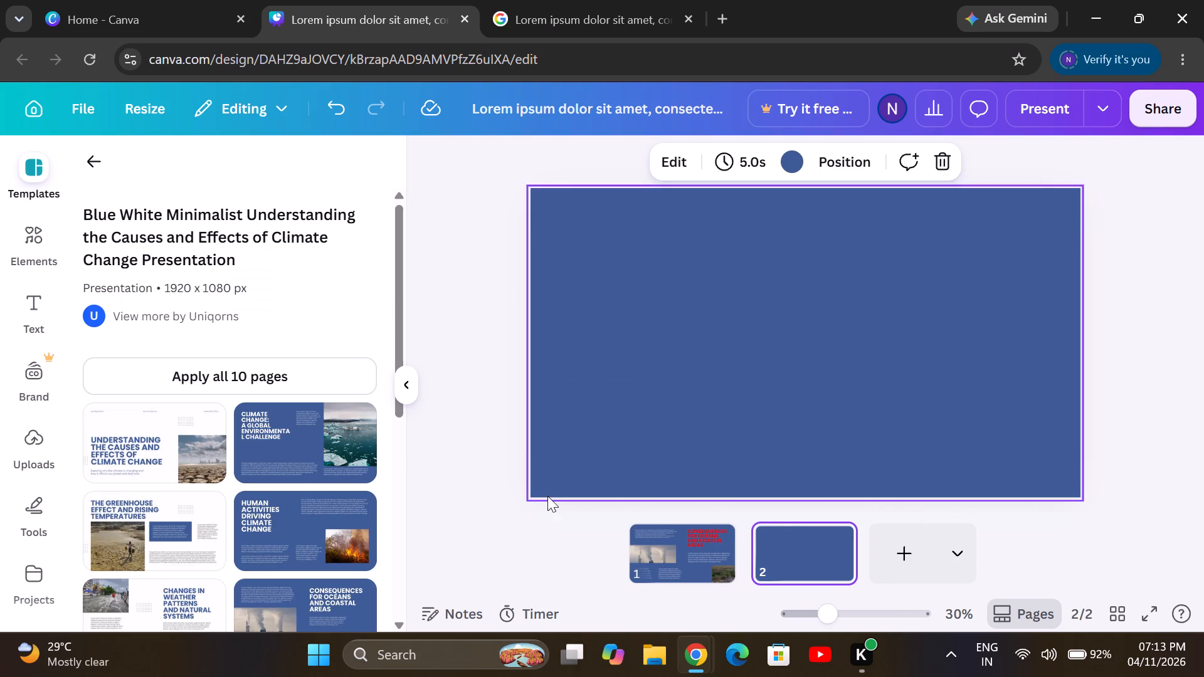
left_click(304, 428)
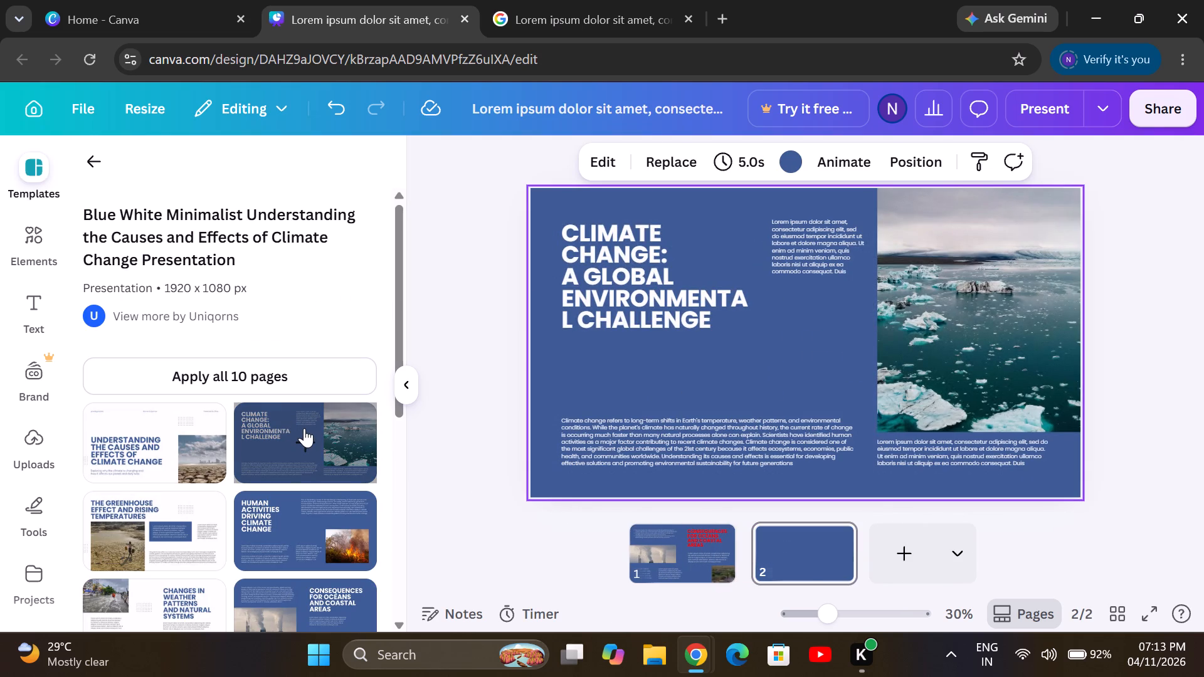
scroll(227, 547, "down", 1)
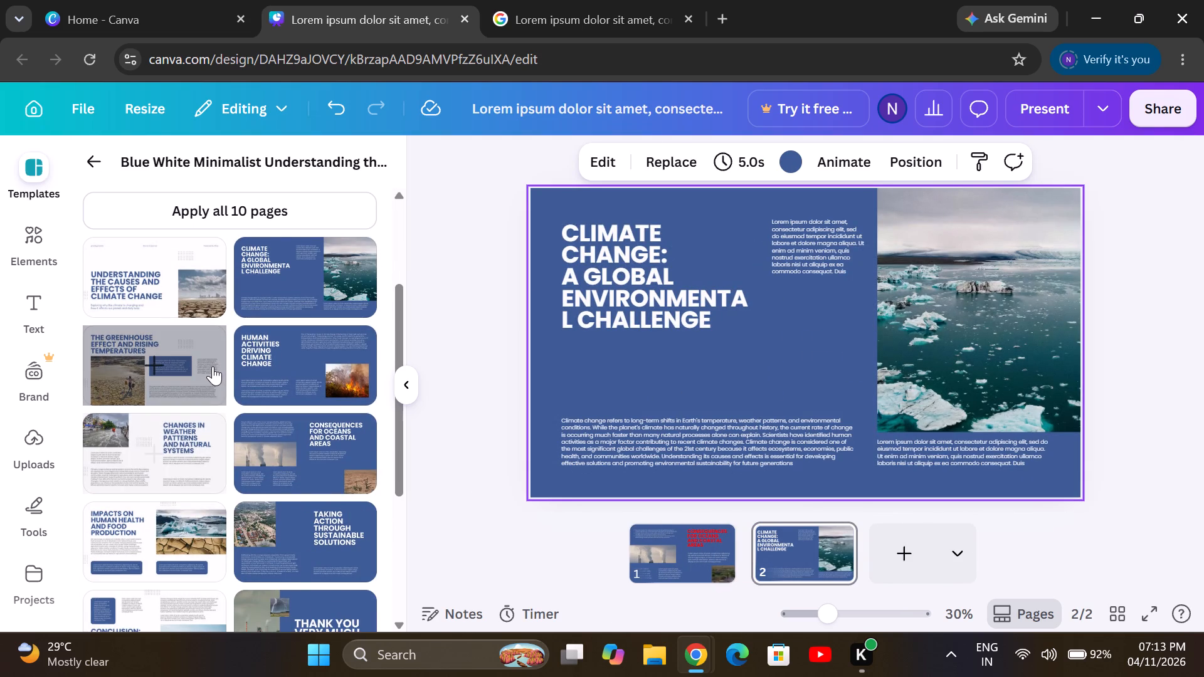
left_click(213, 366)
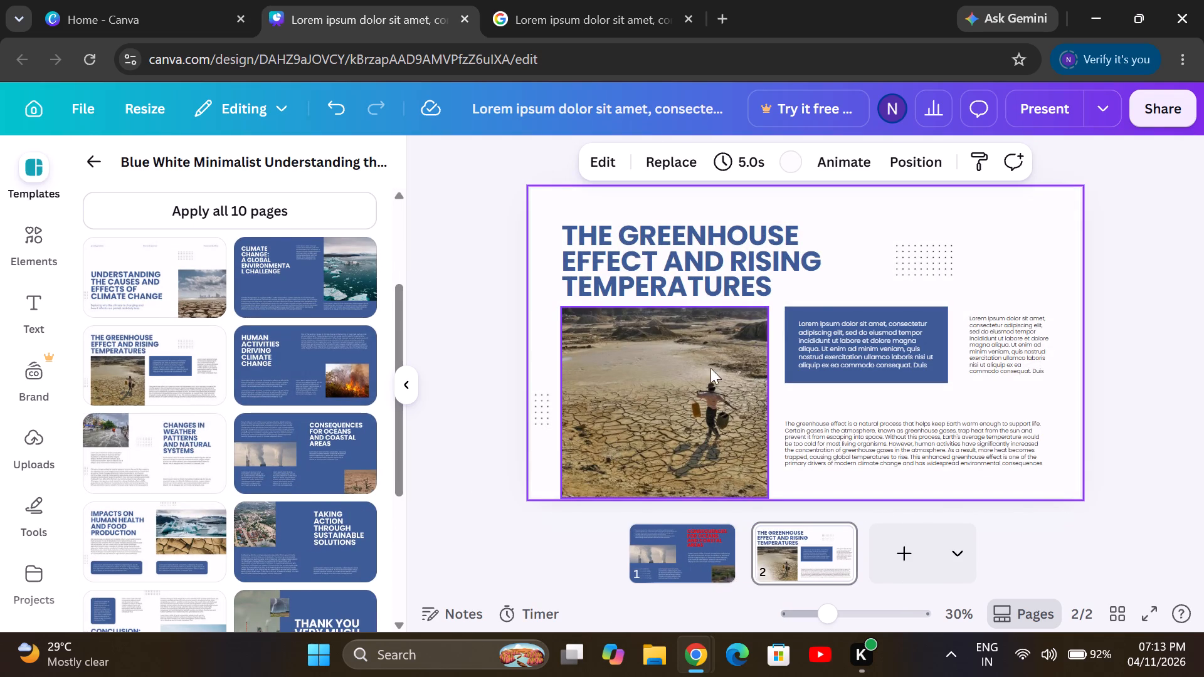
Move the greenhouse effect heading slightly up on the second page, keeping it in line with the photo's left edge.
left_click(717, 270)
left_click_drag(717, 270, 715, 253)
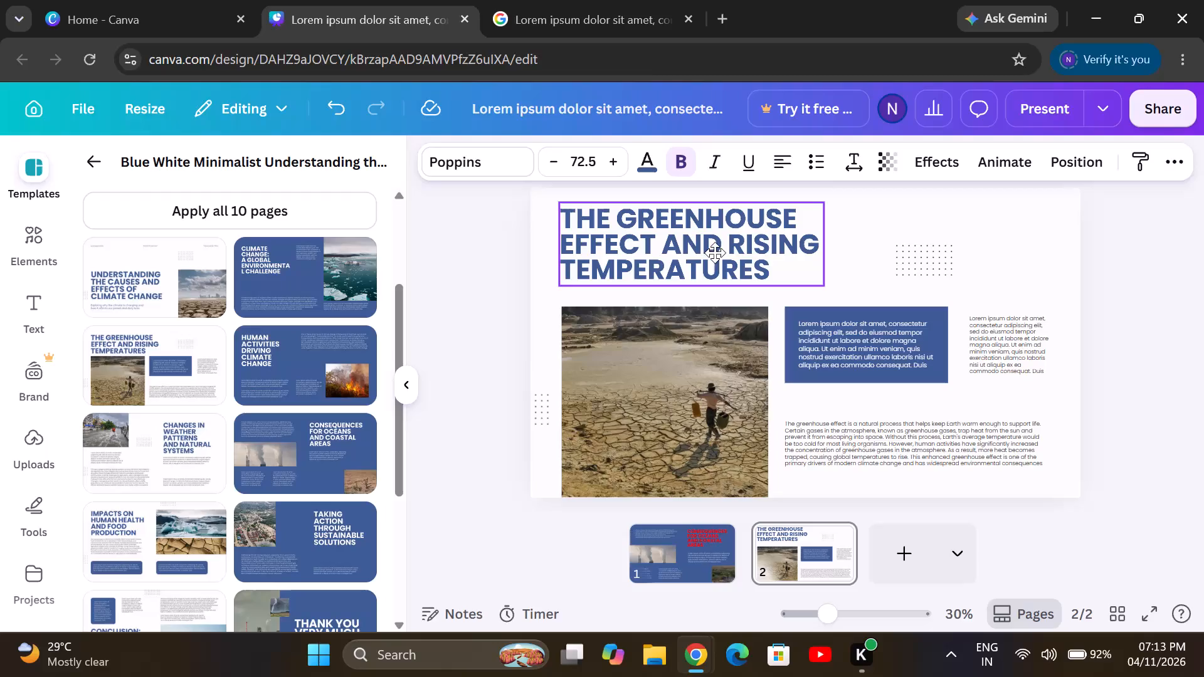
left_click_drag(715, 253, 716, 253)
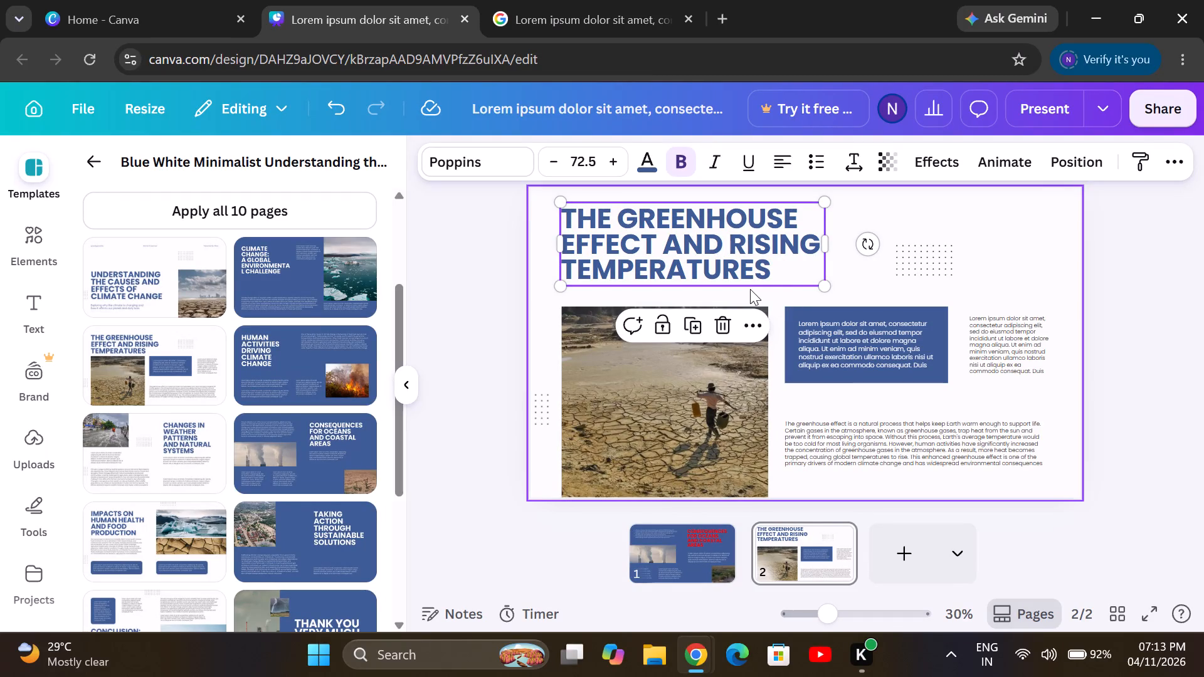
Change the text colour of the whole greenhouse effect heading on the second page to red.
double_click(769, 271)
left_click(769, 271)
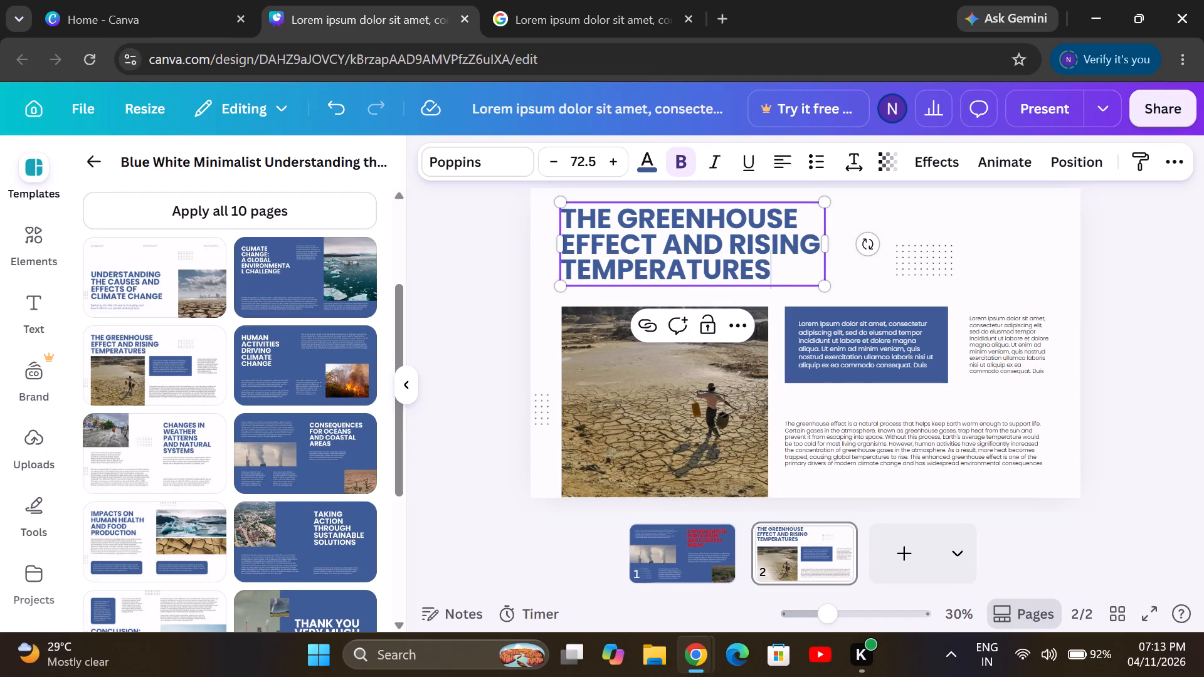
double_click(769, 271)
left_click(769, 271)
left_click_drag(769, 271, 562, 223)
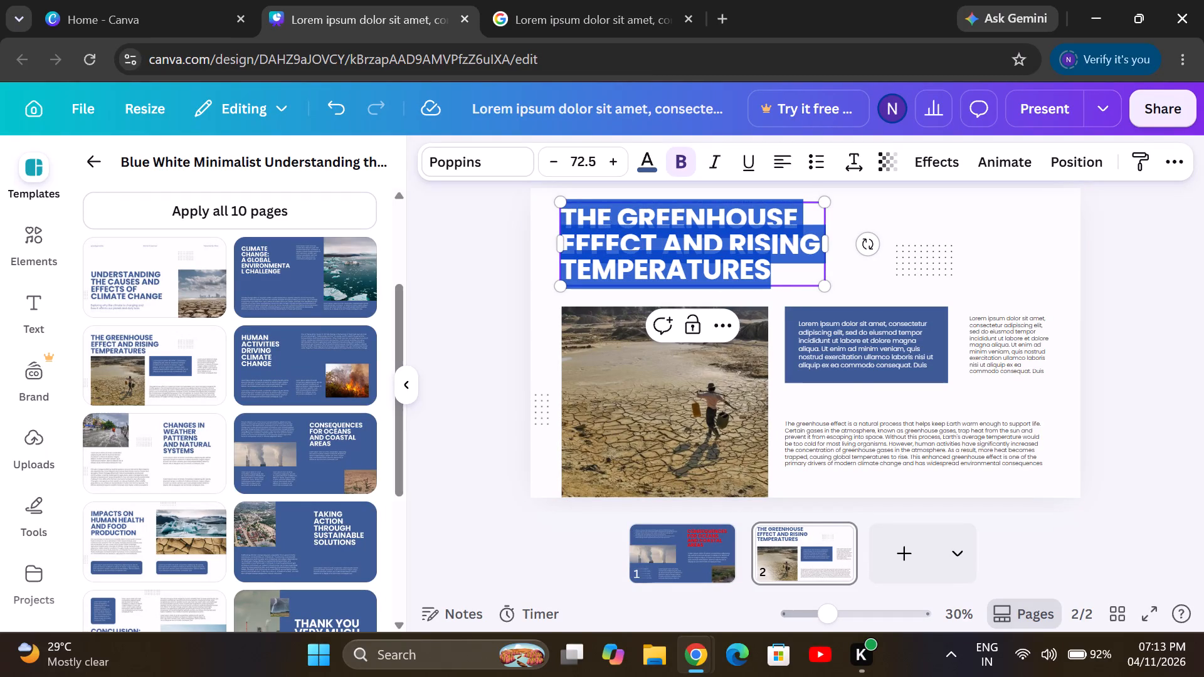
left_click_drag(562, 223, 566, 224)
left_click(636, 162)
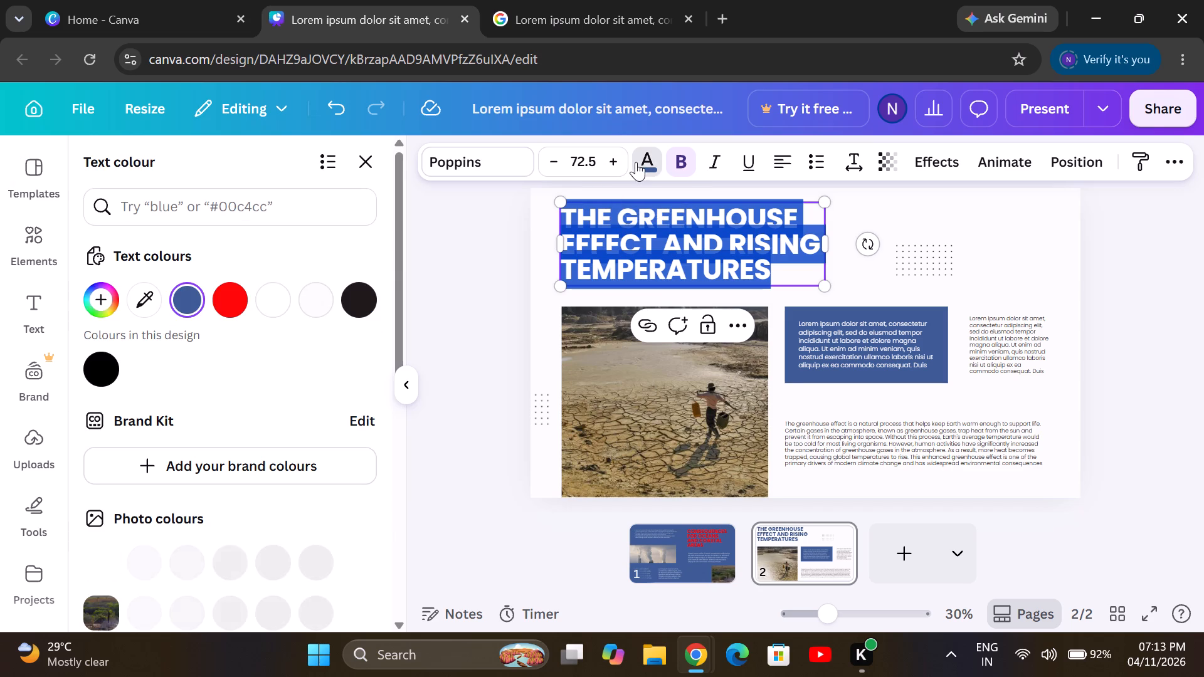
left_click(232, 297)
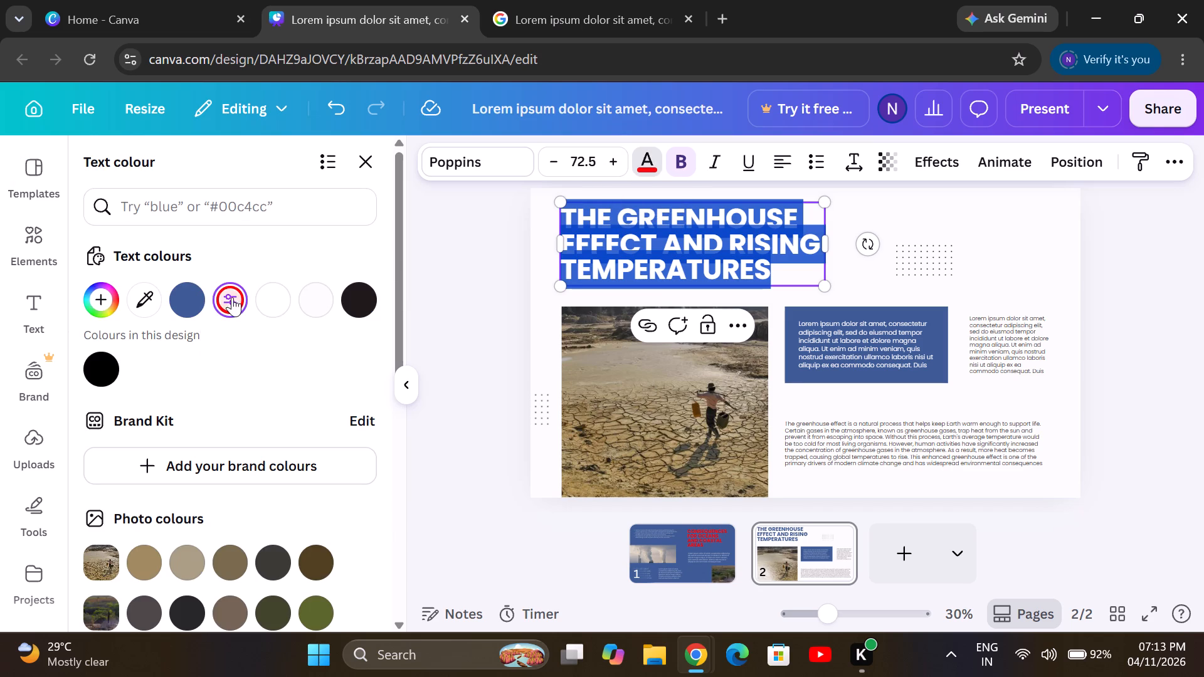
left_click(896, 293)
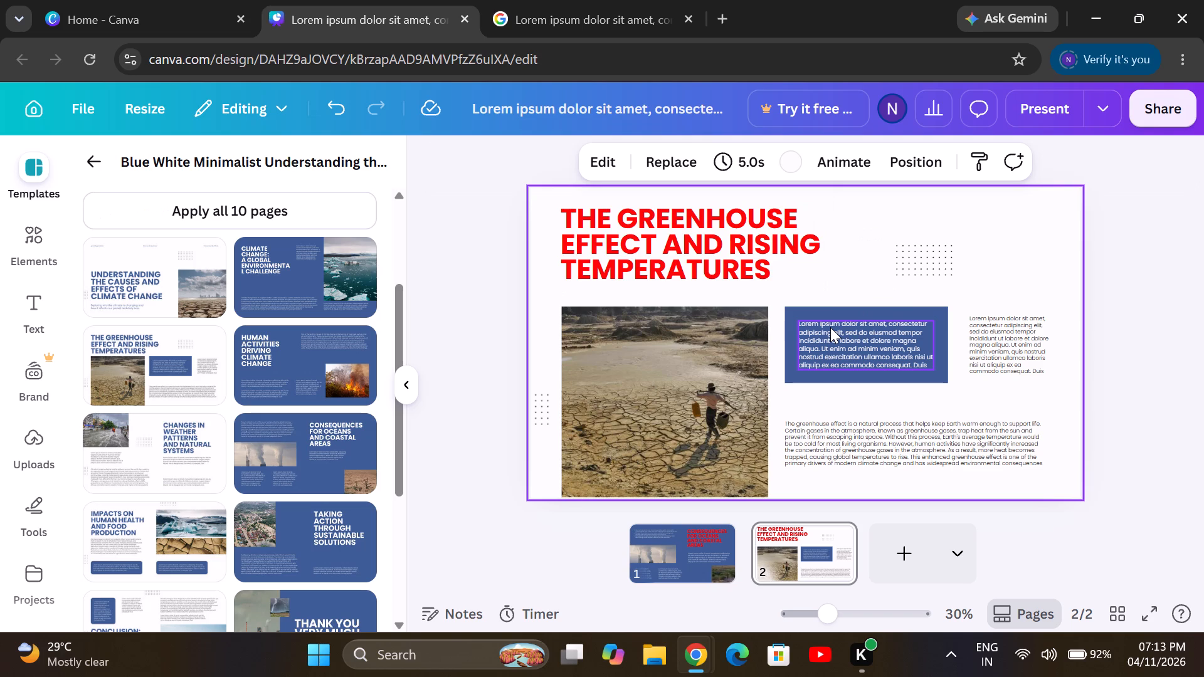
Move the black dot pattern beside the heading into the slide's upper-right corner area and enlarge it slightly.
left_click_drag(919, 264, 968, 221)
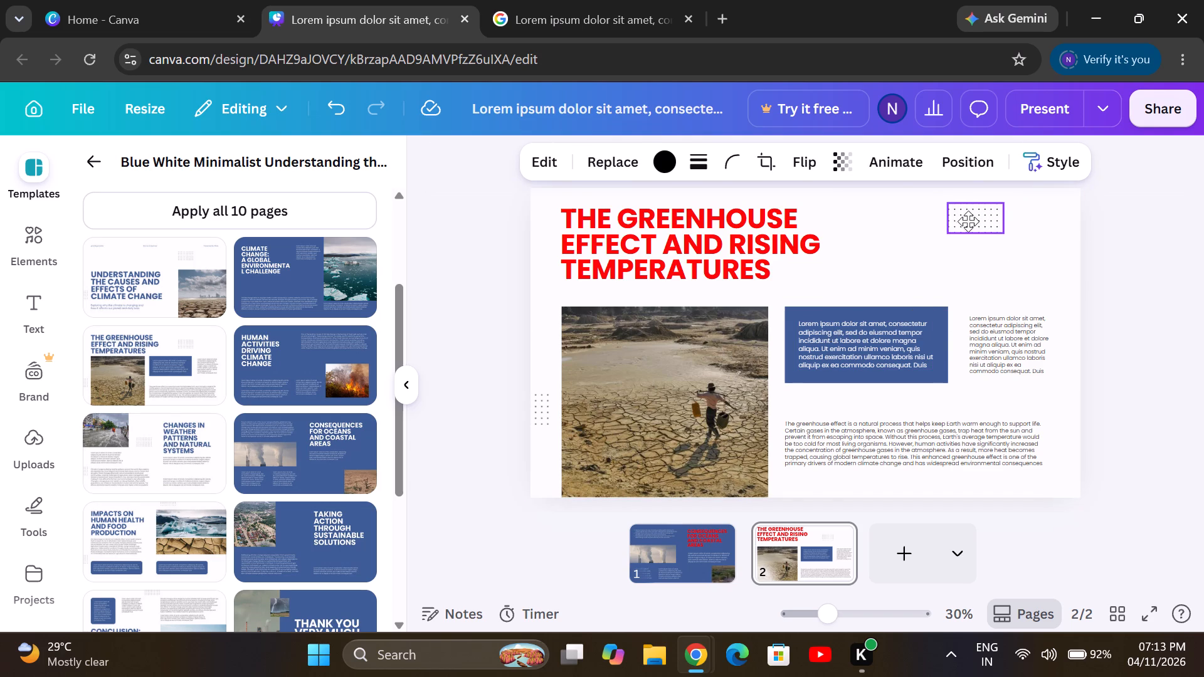
left_click_drag(968, 221, 961, 214)
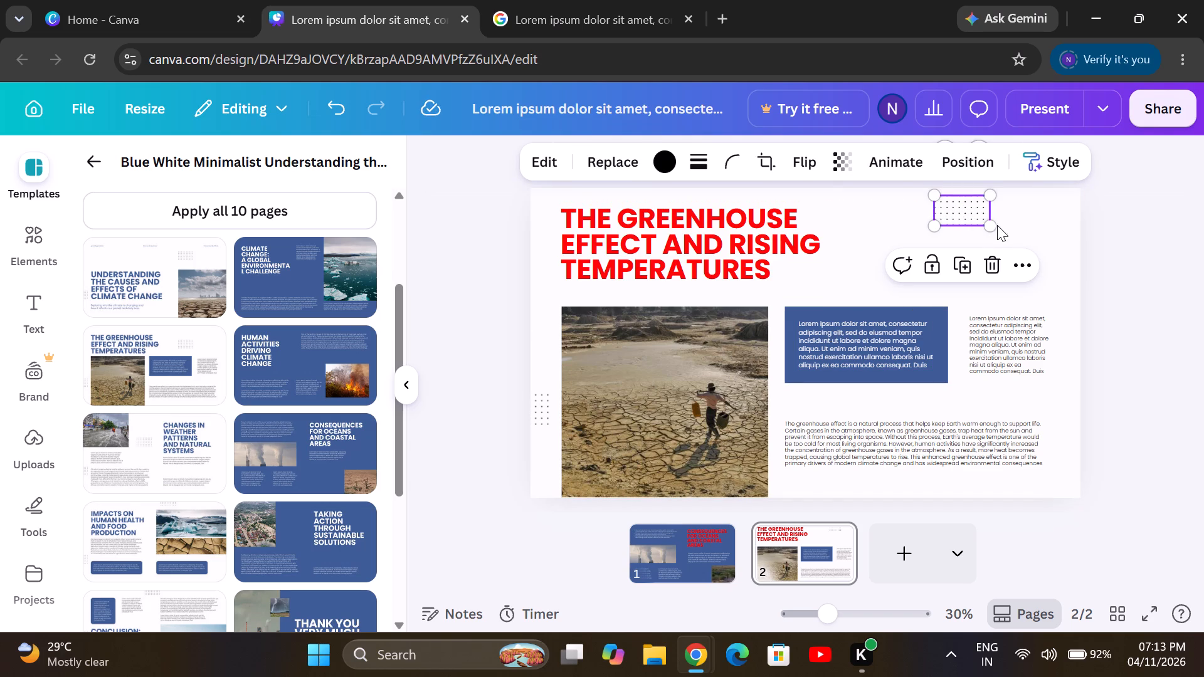
left_click_drag(990, 223, 1020, 234)
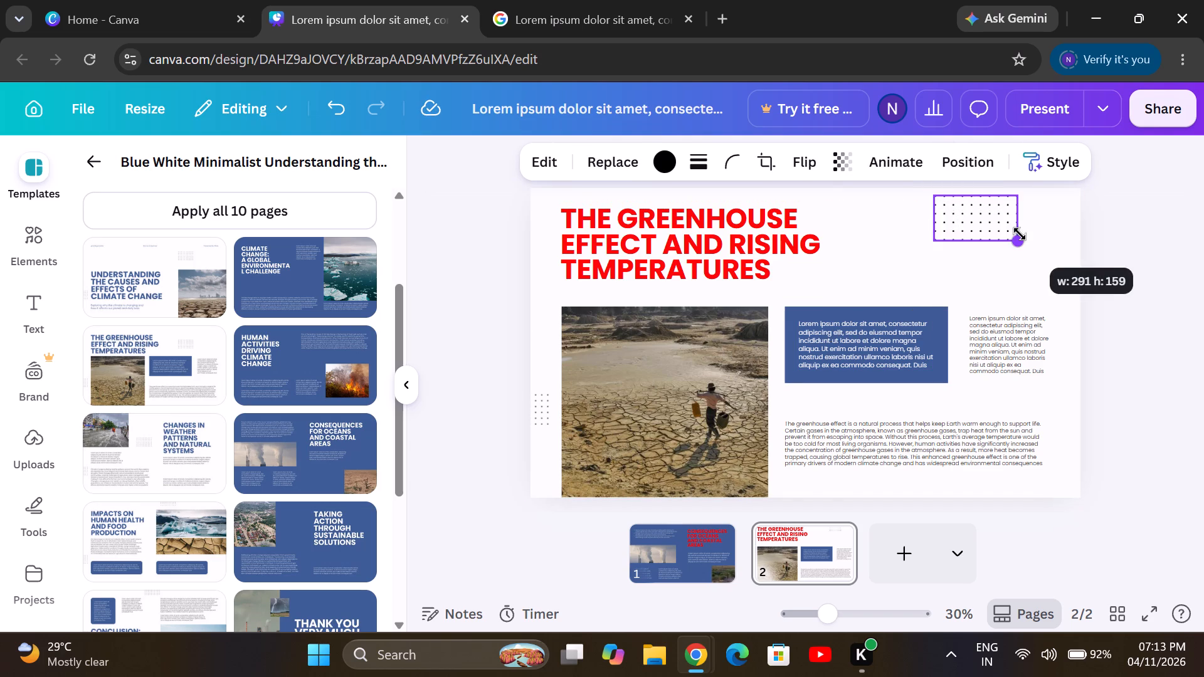
left_click_drag(1020, 234, 992, 234)
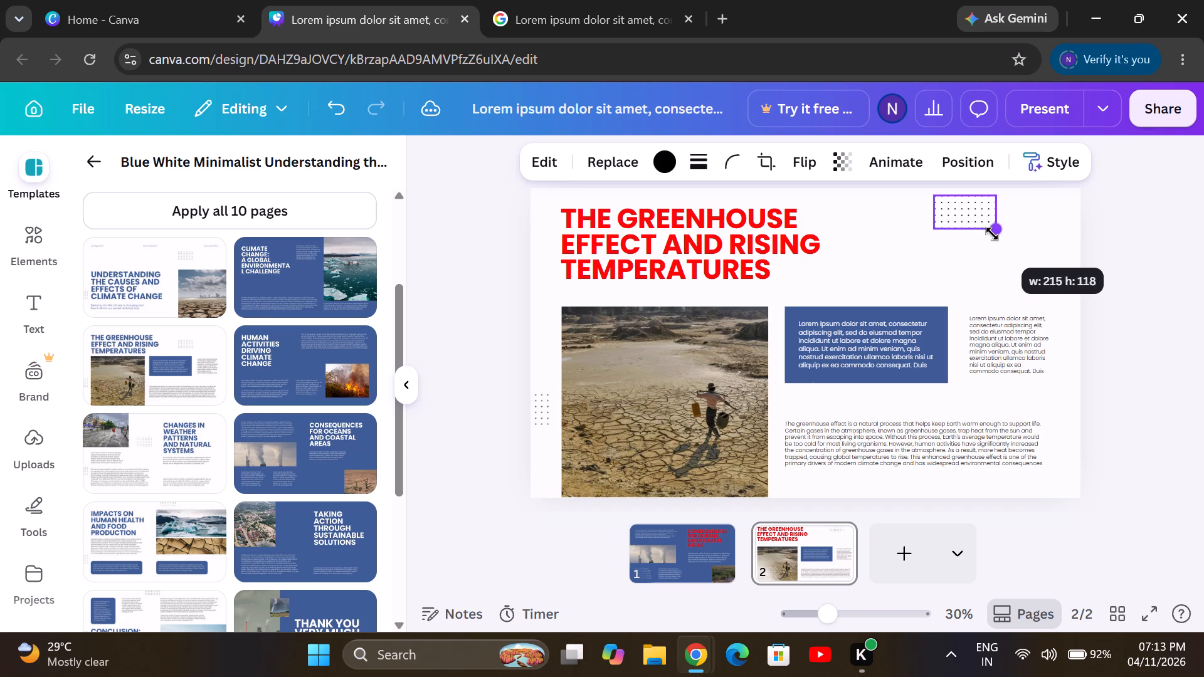
left_click_drag(992, 234, 995, 233)
left_click_drag(979, 220, 986, 222)
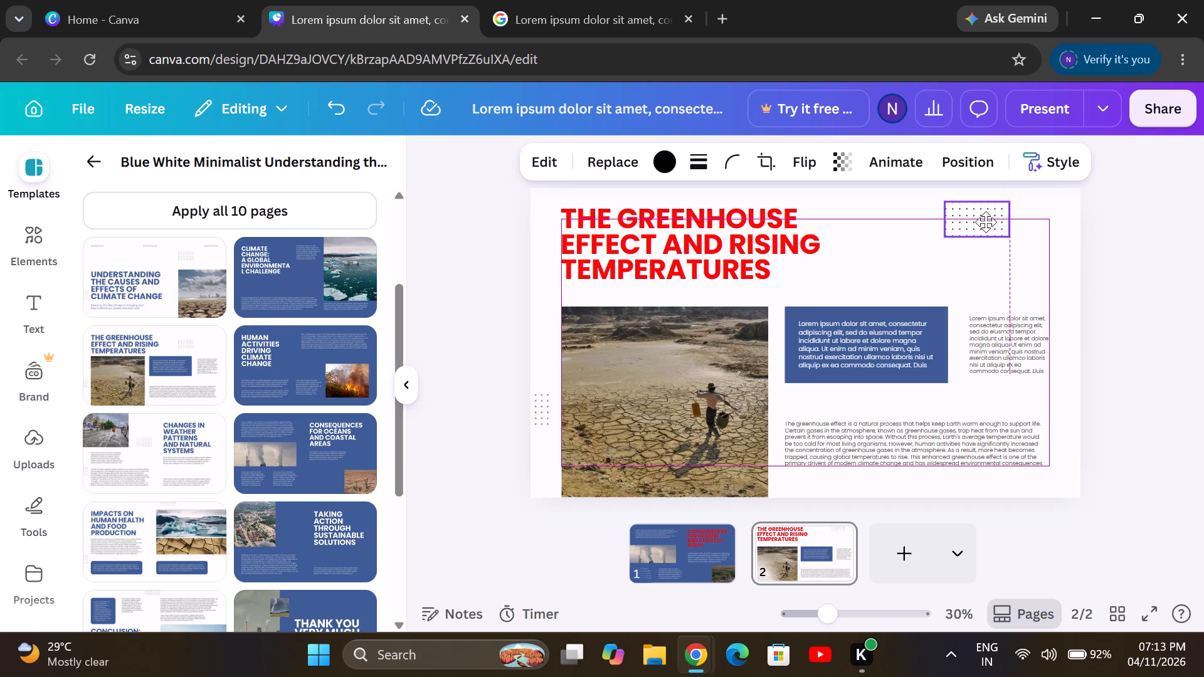
left_click_drag(986, 222, 1003, 231)
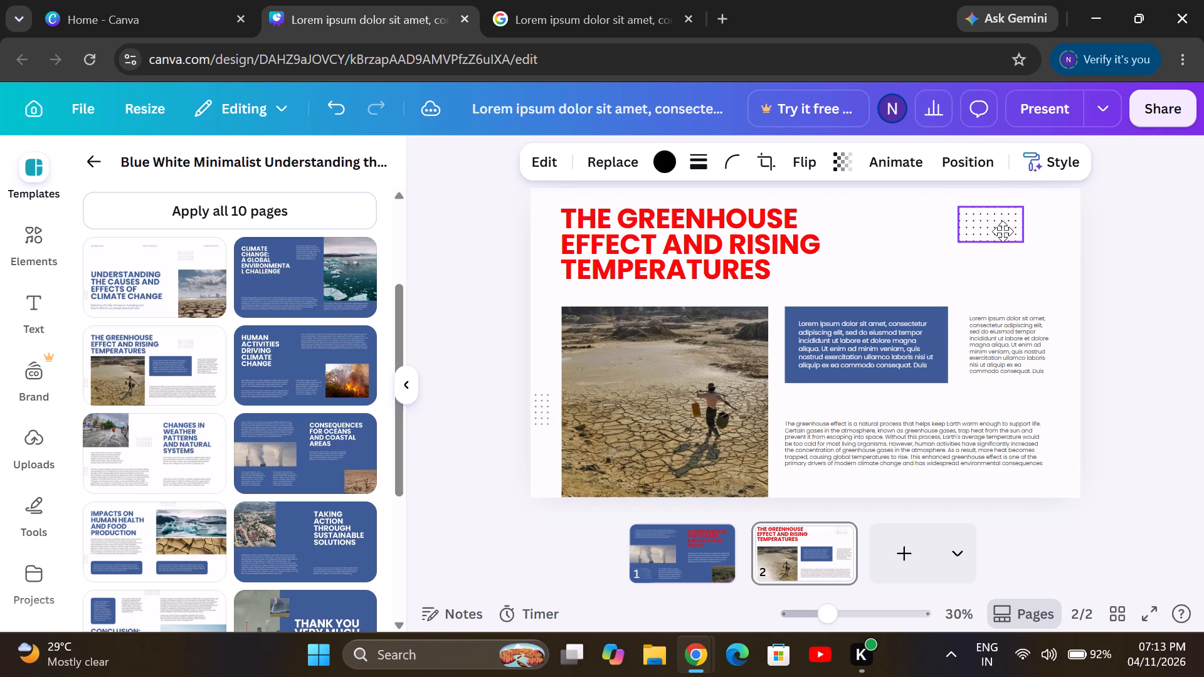
left_click_drag(1003, 231, 1004, 229)
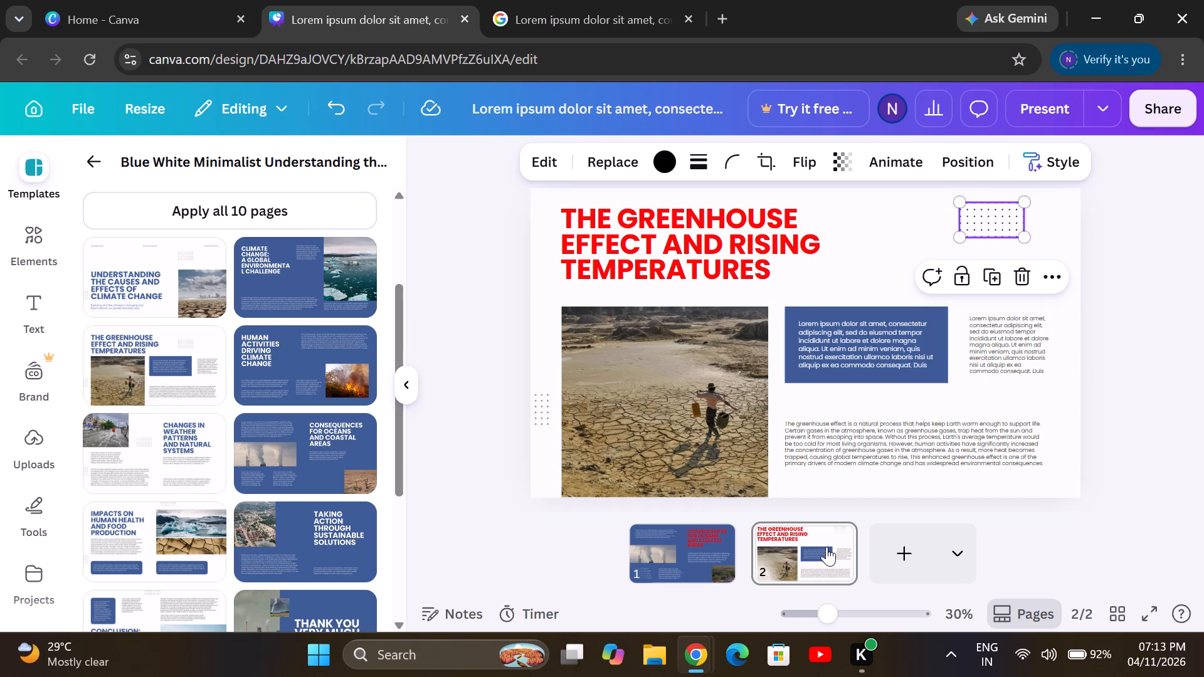
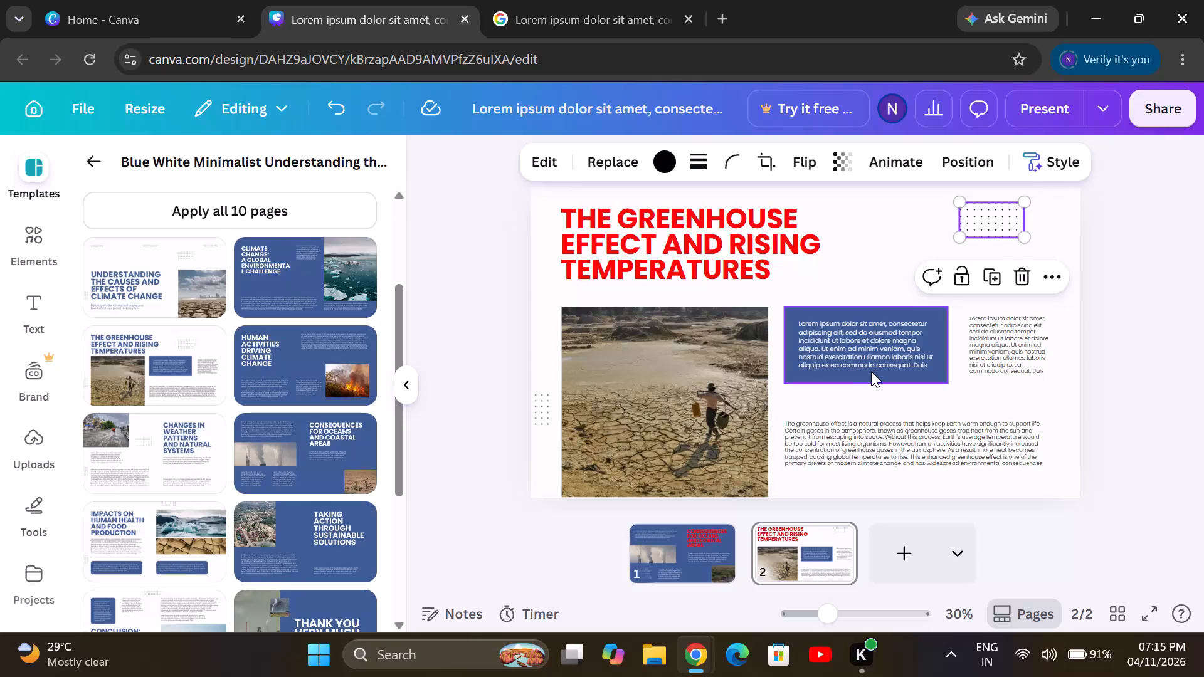
Enlarge the white placeholder text in the second slide's blue box to about size 18.9 and shift it slightly up and left.
left_click(871, 371)
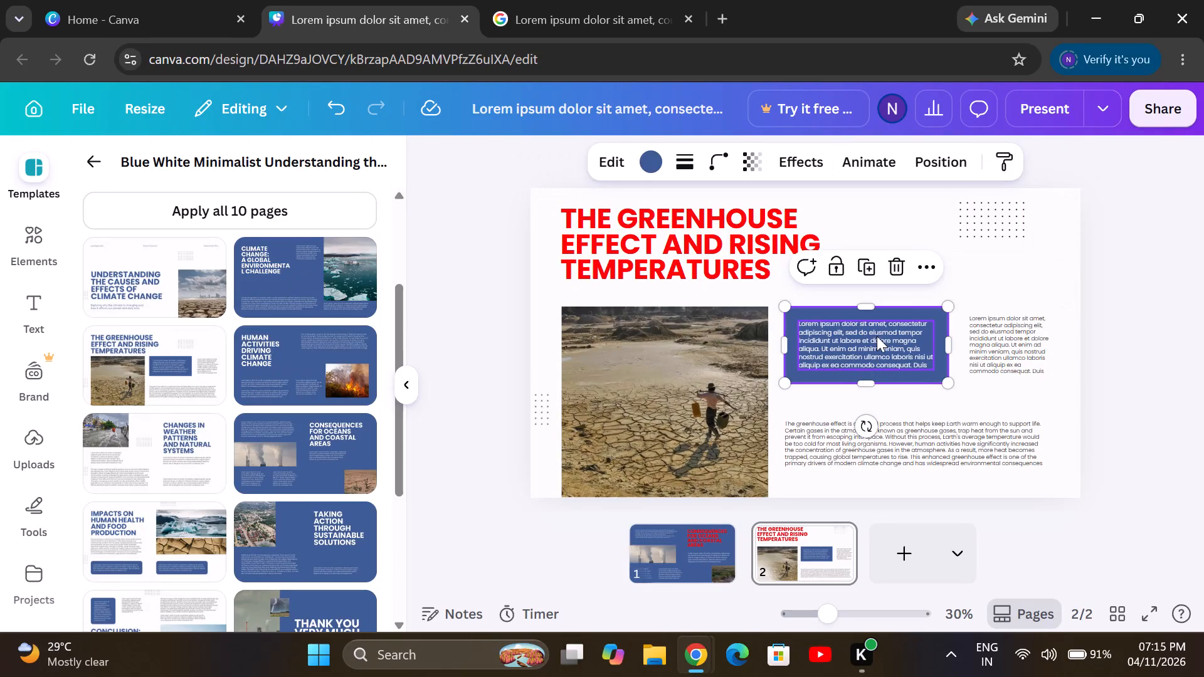
left_click(877, 338)
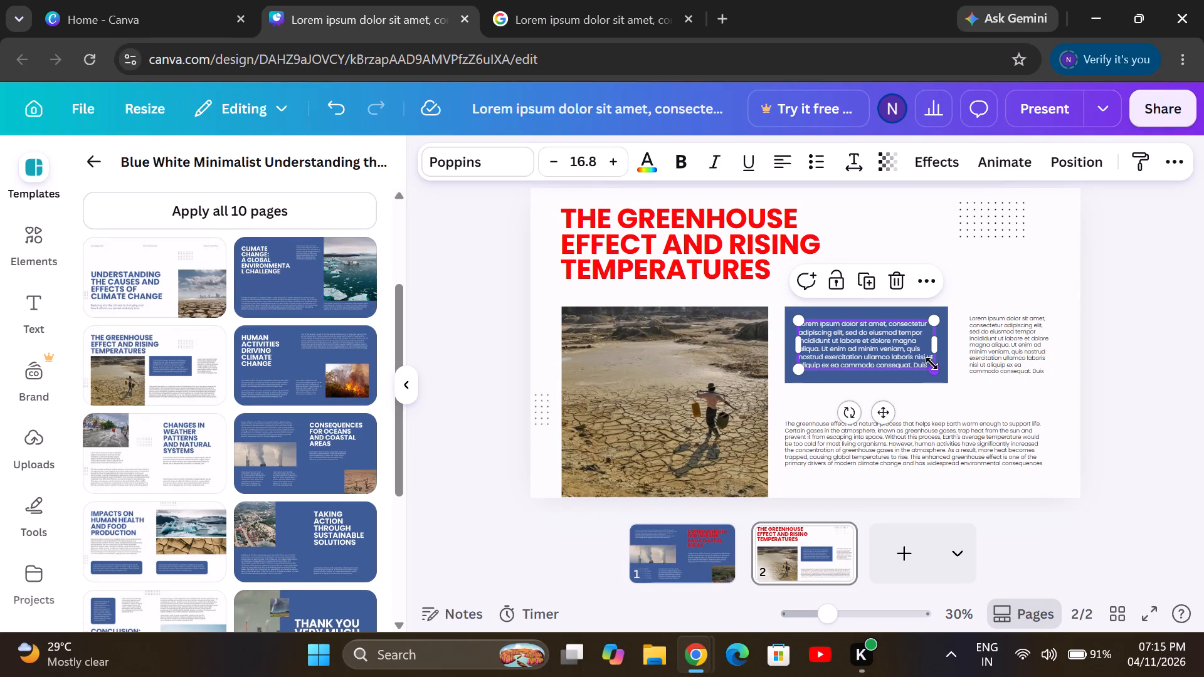
left_click_drag(932, 364, 939, 363)
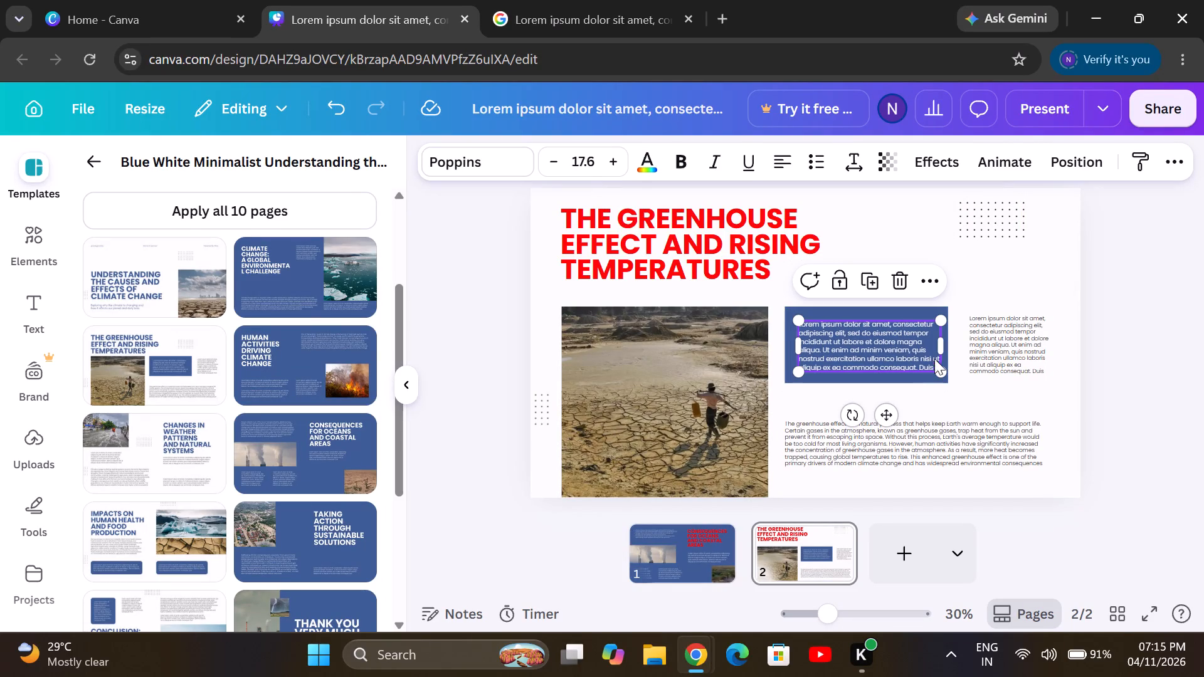
left_click_drag(889, 344, 879, 337)
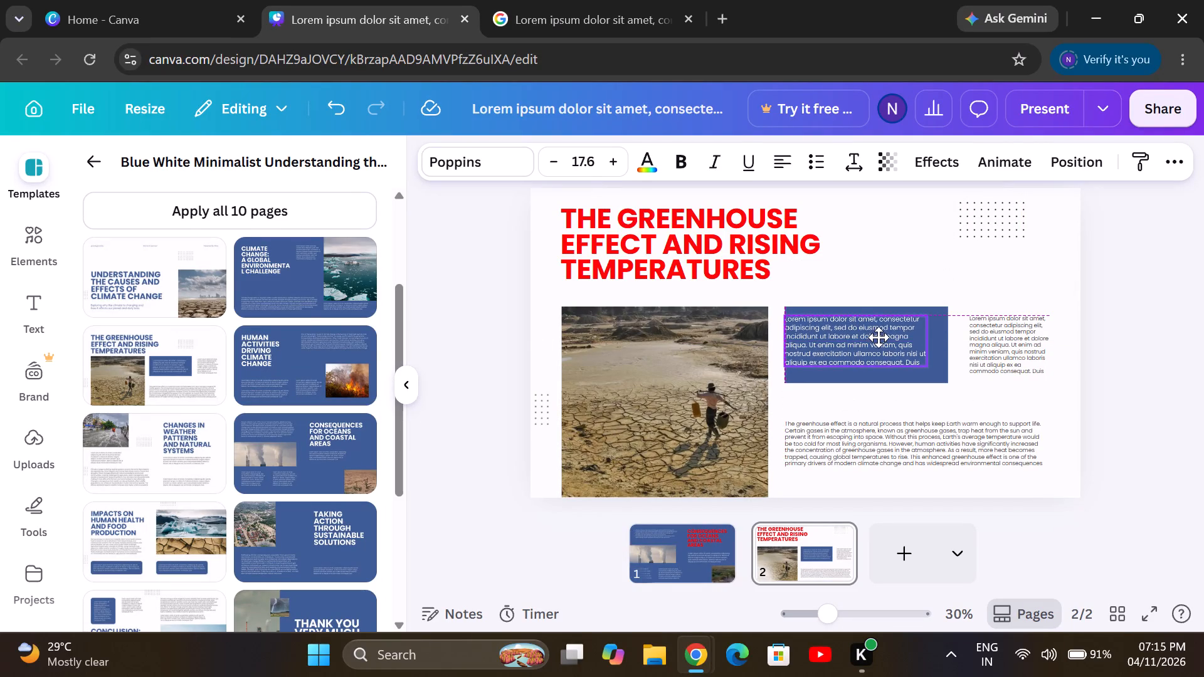
left_click_drag(879, 337, 880, 340)
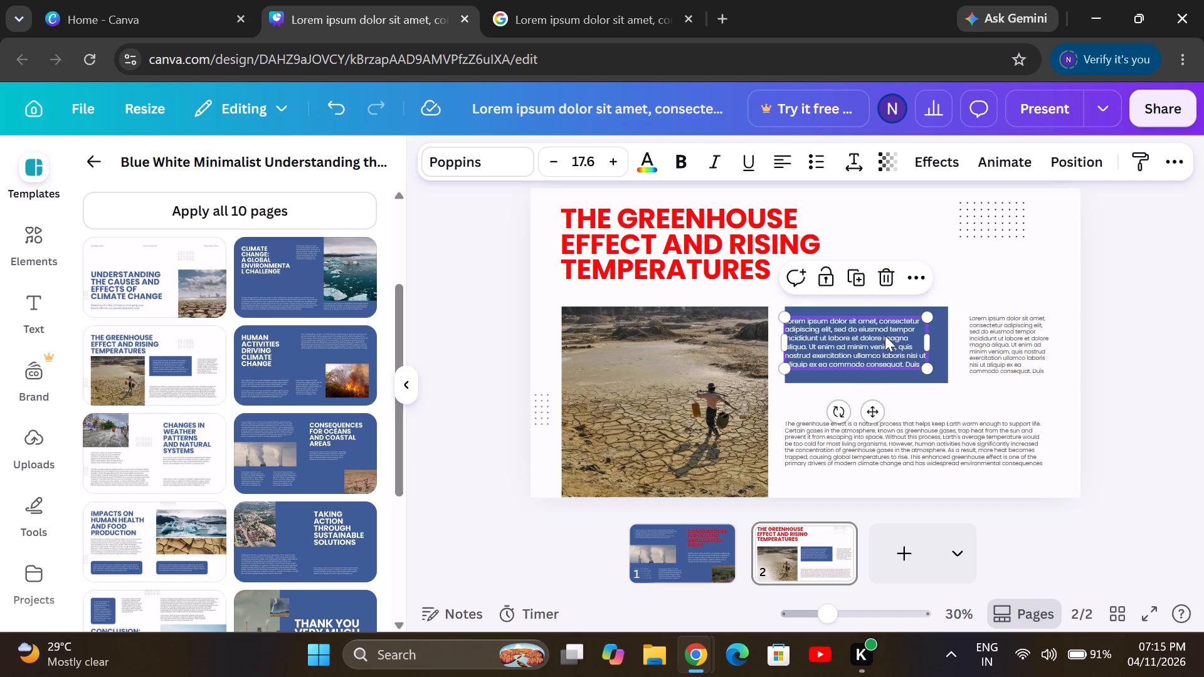
left_click_drag(881, 338, 889, 332)
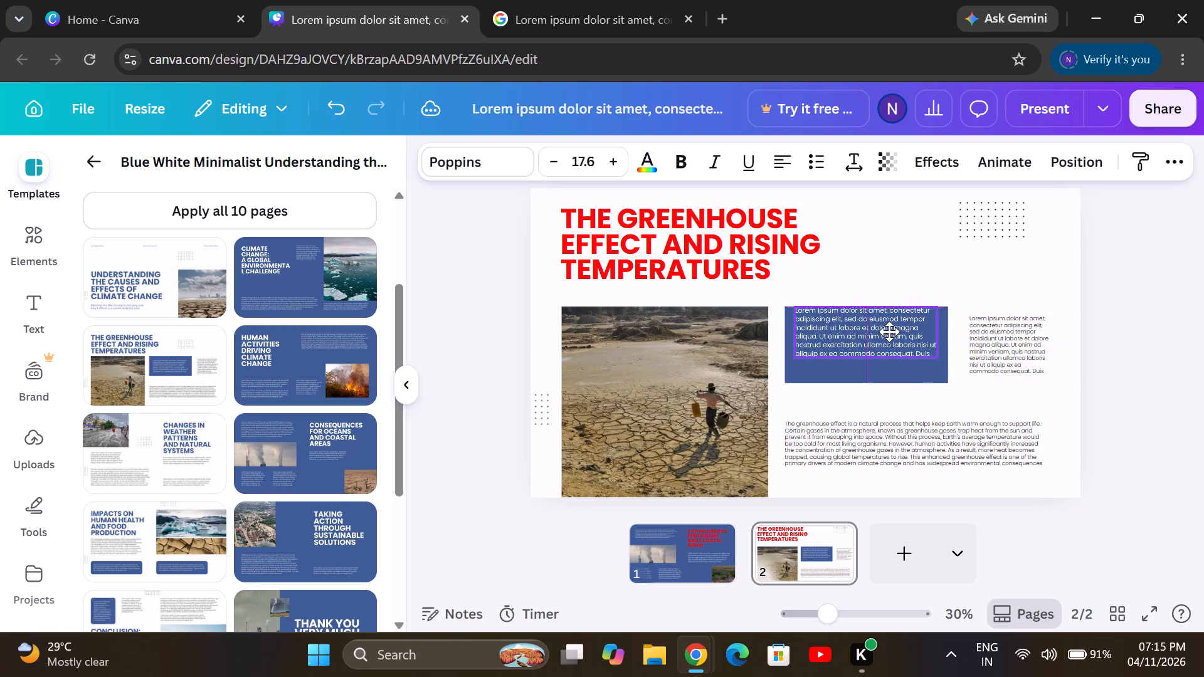
left_click_drag(889, 332, 889, 333)
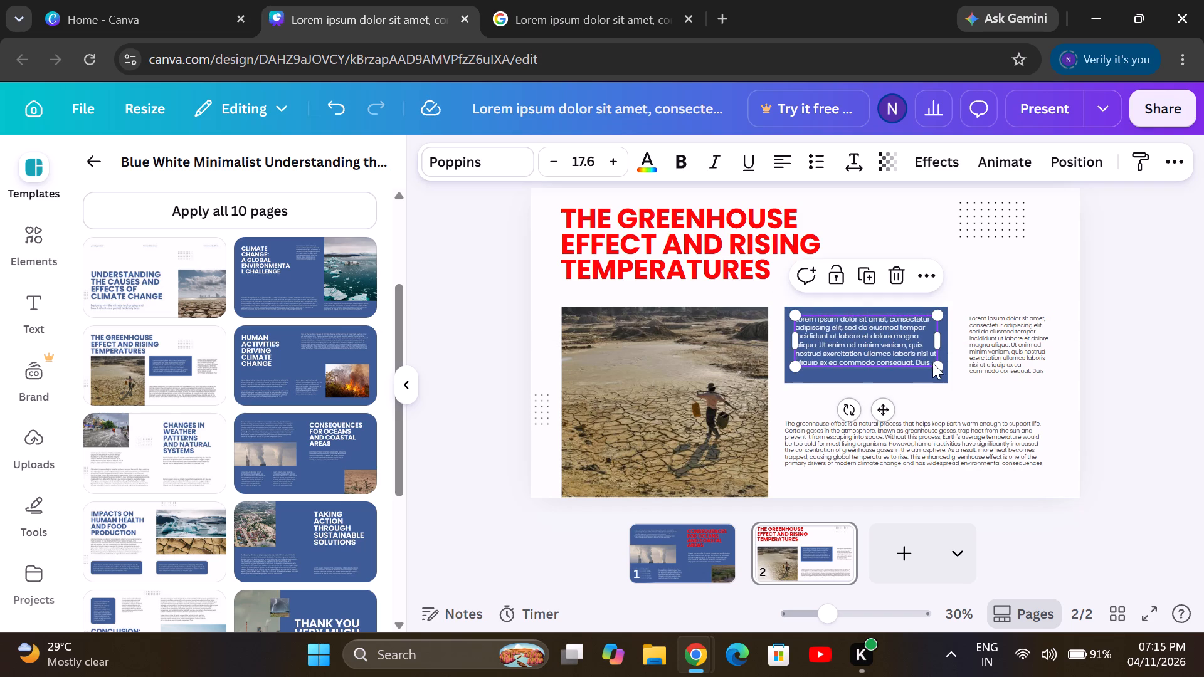
left_click_drag(934, 363, 940, 371)
Widen the blue box slightly to the right so its enlarged text fits with a margin.
left_click(951, 341)
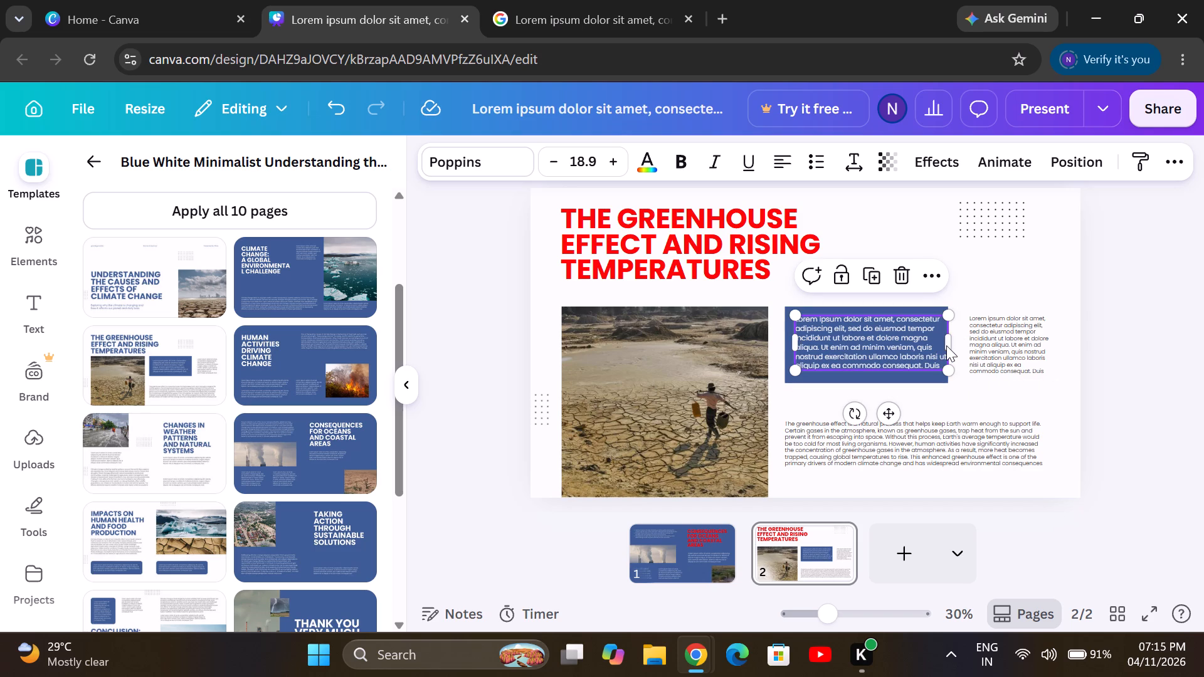
left_click(948, 343)
left_click(948, 343)
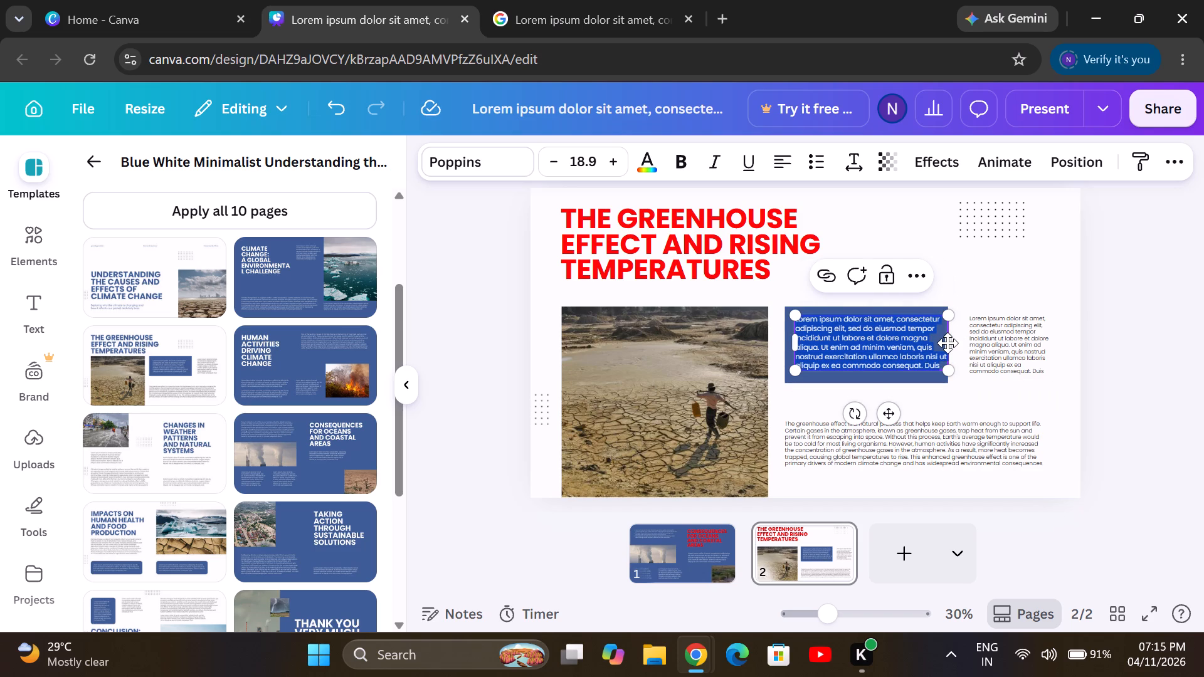
left_click_drag(946, 343, 941, 342)
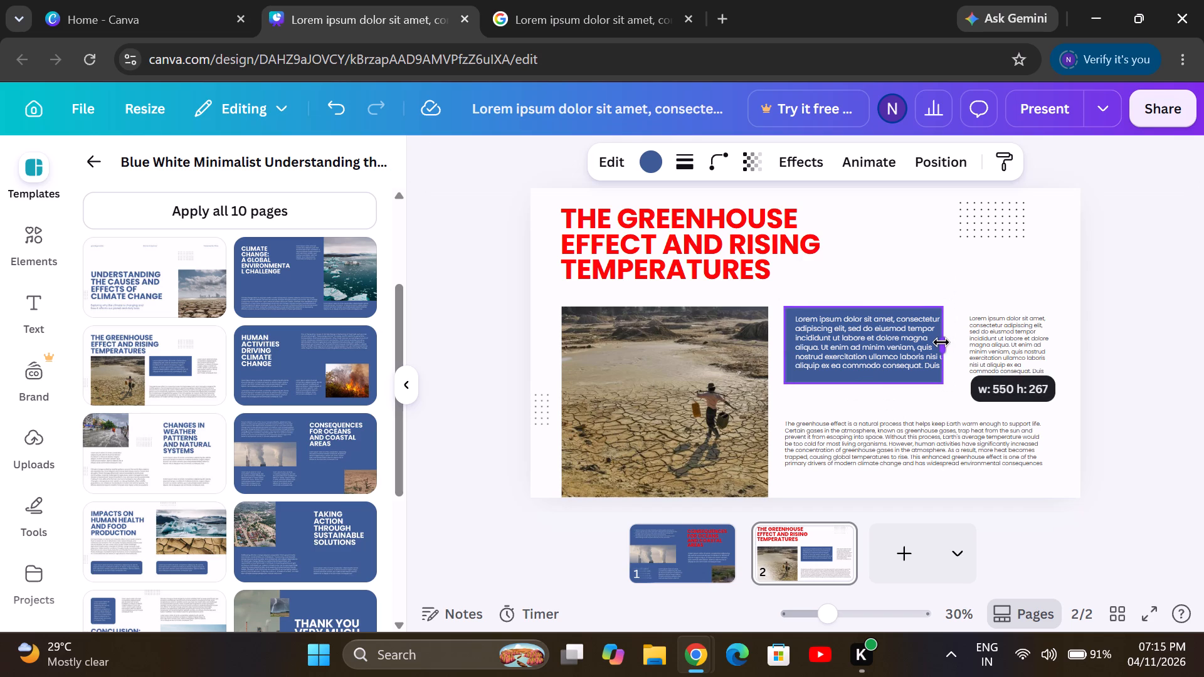
left_click_drag(941, 342, 956, 340)
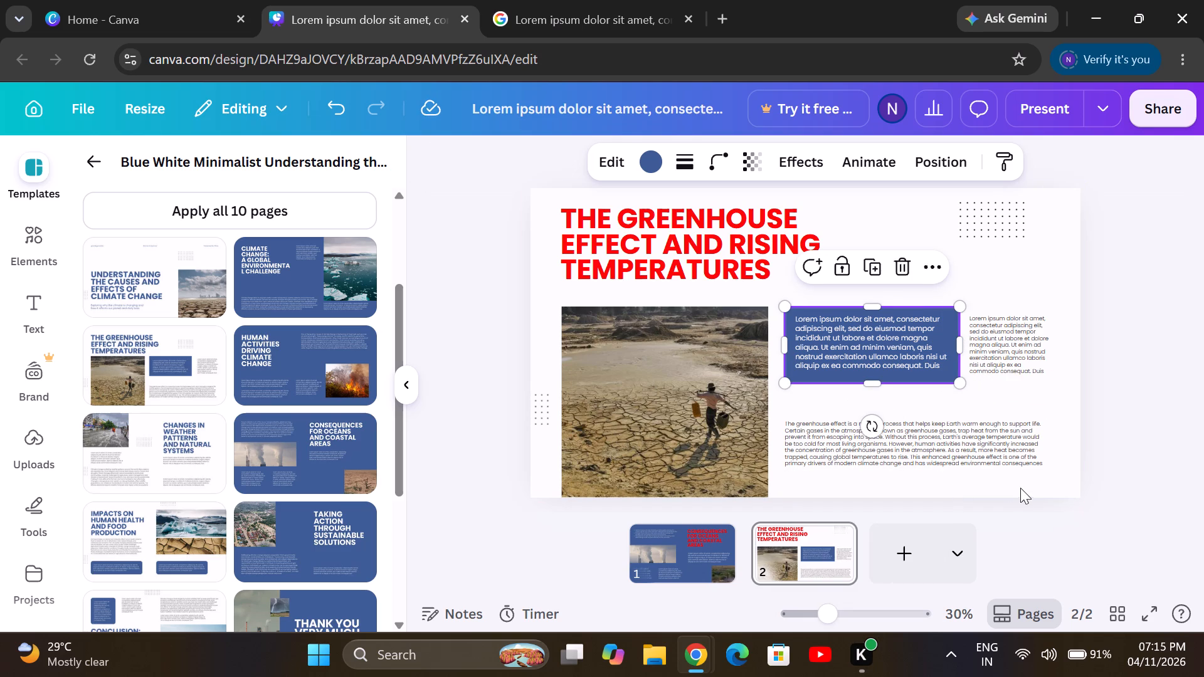
Enlarge the placeholder paragraph right of the blue box to about size 18.2 and place it close beside the box, tops aligned.
left_click(1036, 369)
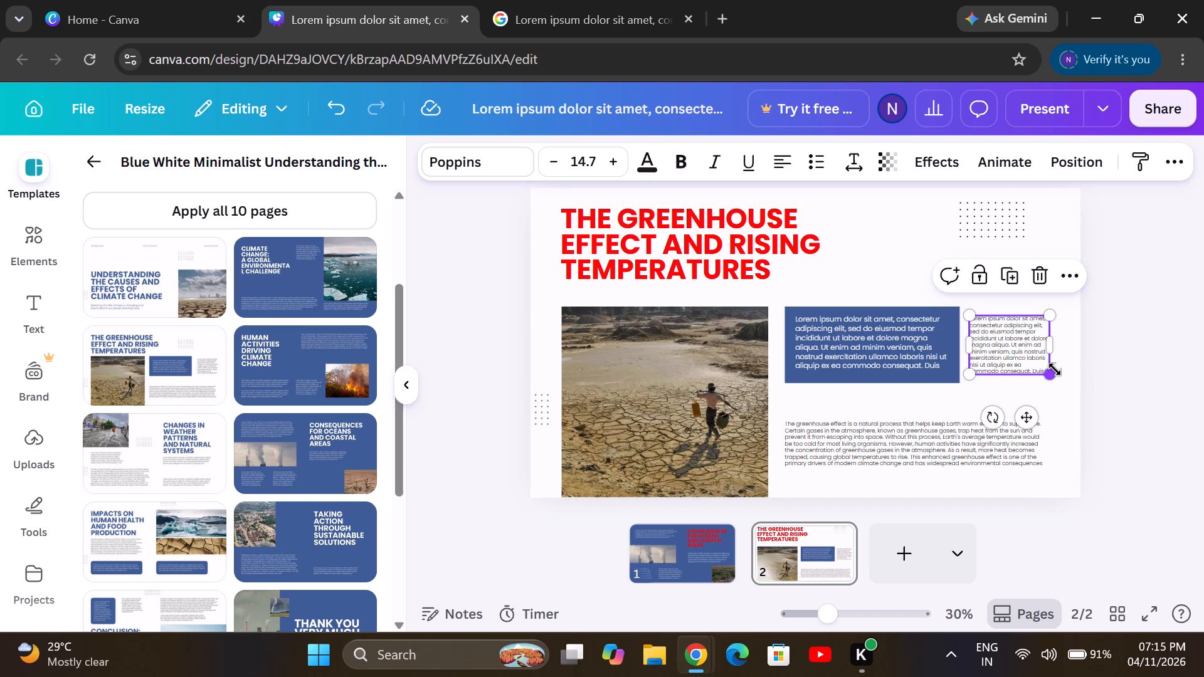
left_click_drag(1053, 375, 1072, 389)
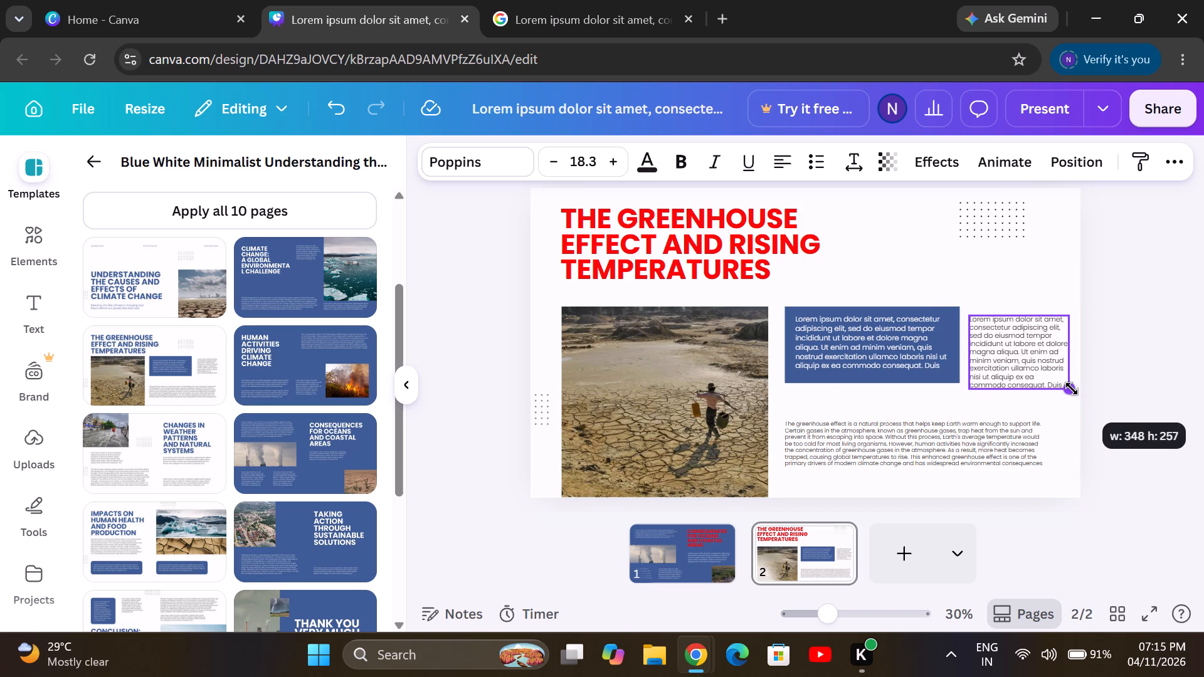
left_click_drag(1072, 389, 1073, 387)
left_click(1023, 360)
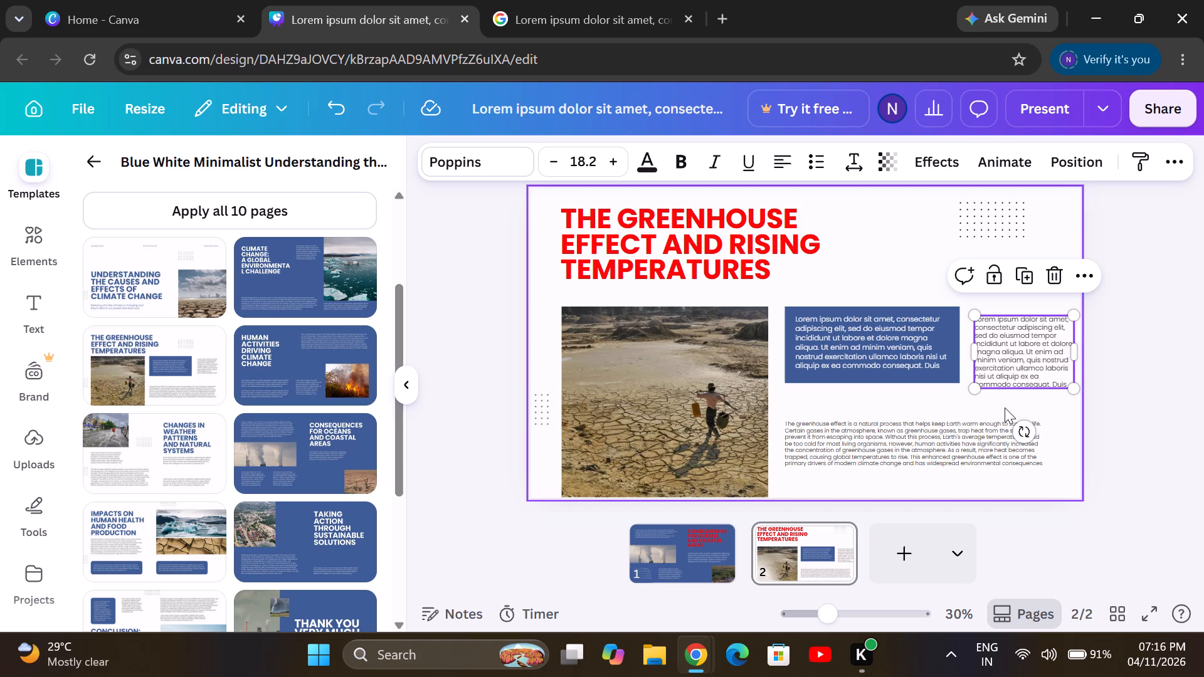
left_click_drag(1005, 407, 1038, 360)
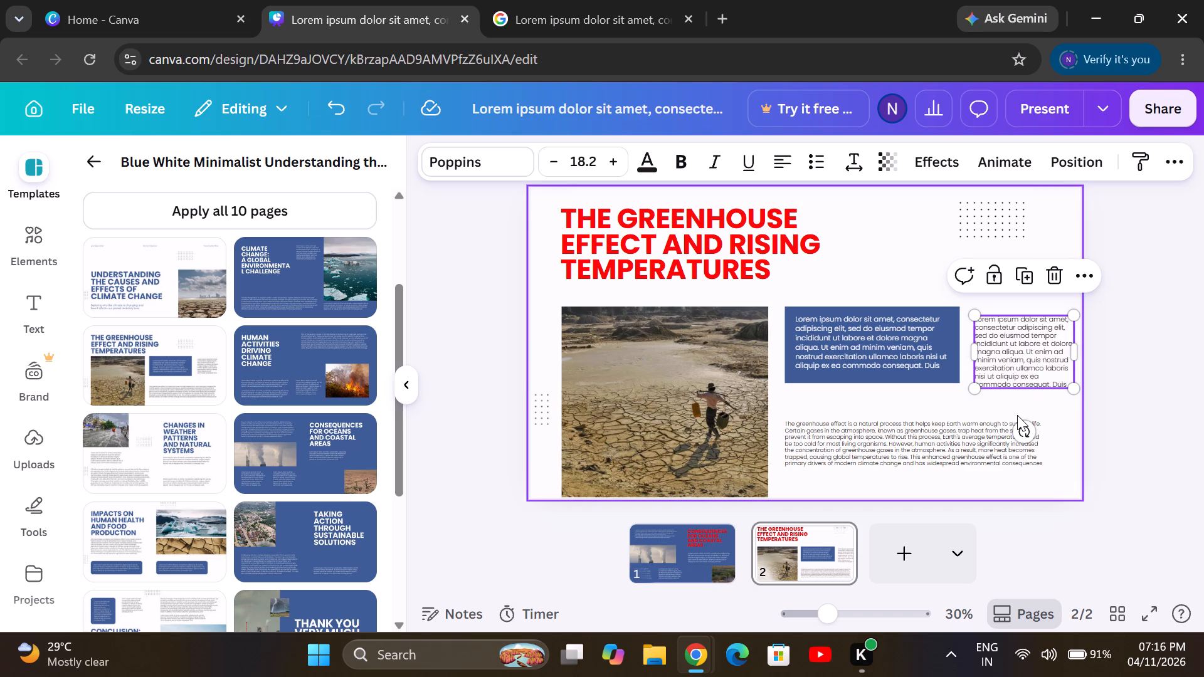
left_click(1017, 415)
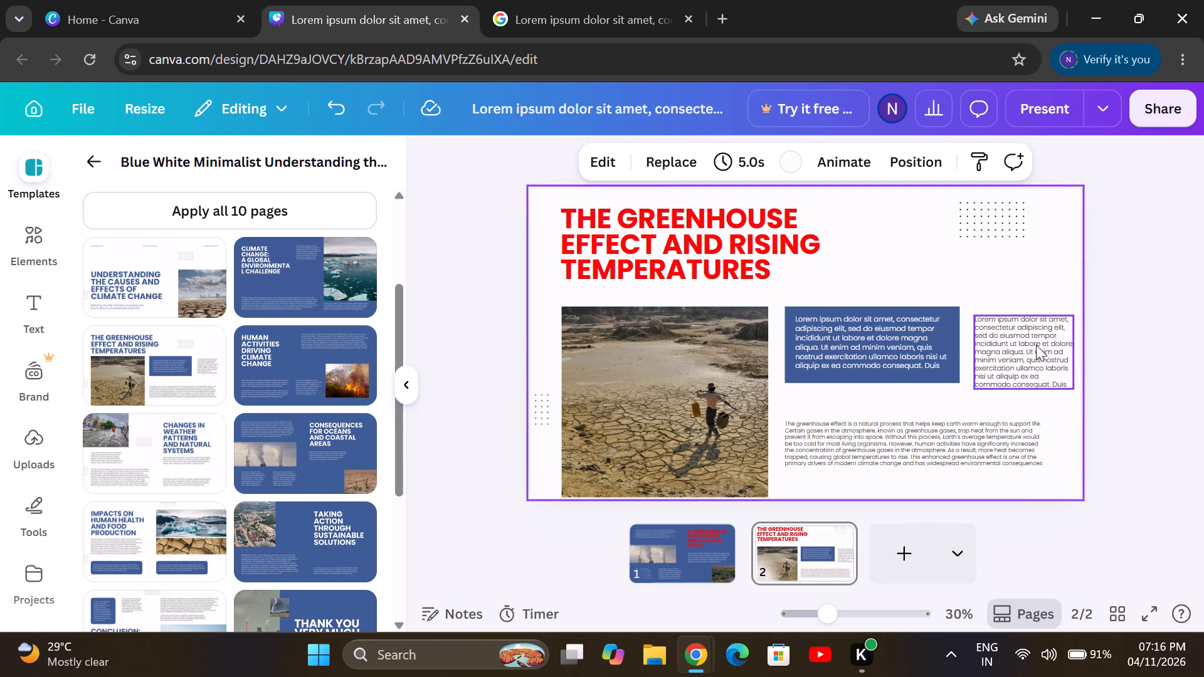
left_click_drag(1036, 345, 1027, 325)
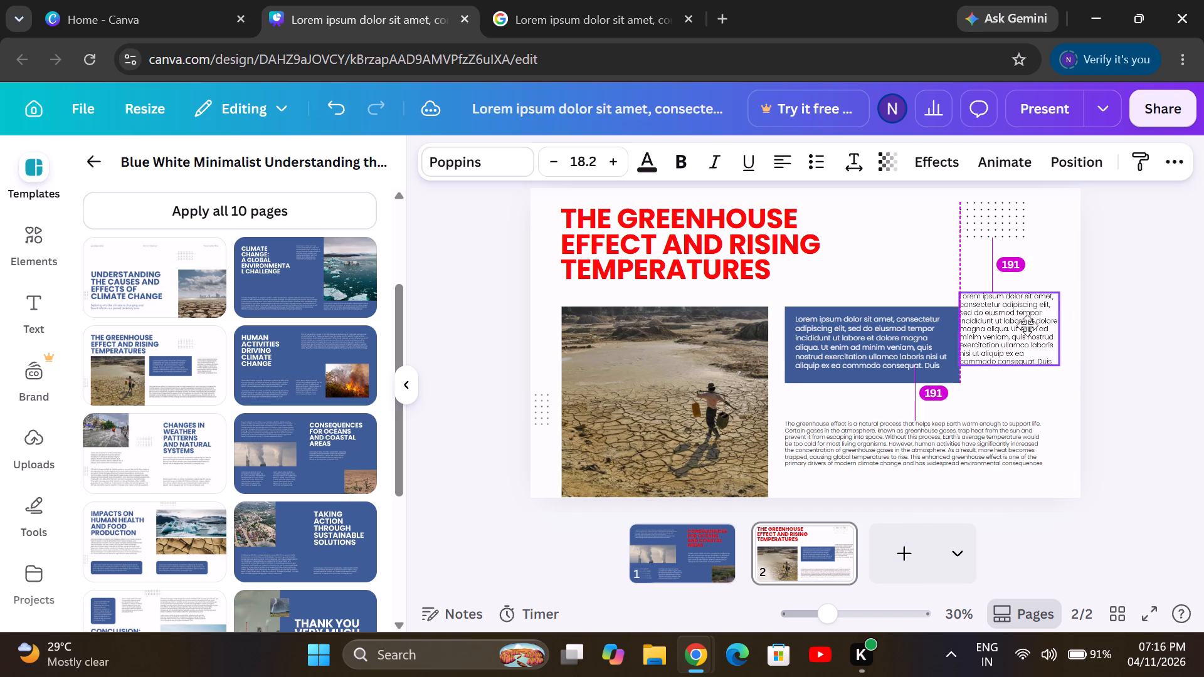
left_click_drag(1027, 325, 1033, 344)
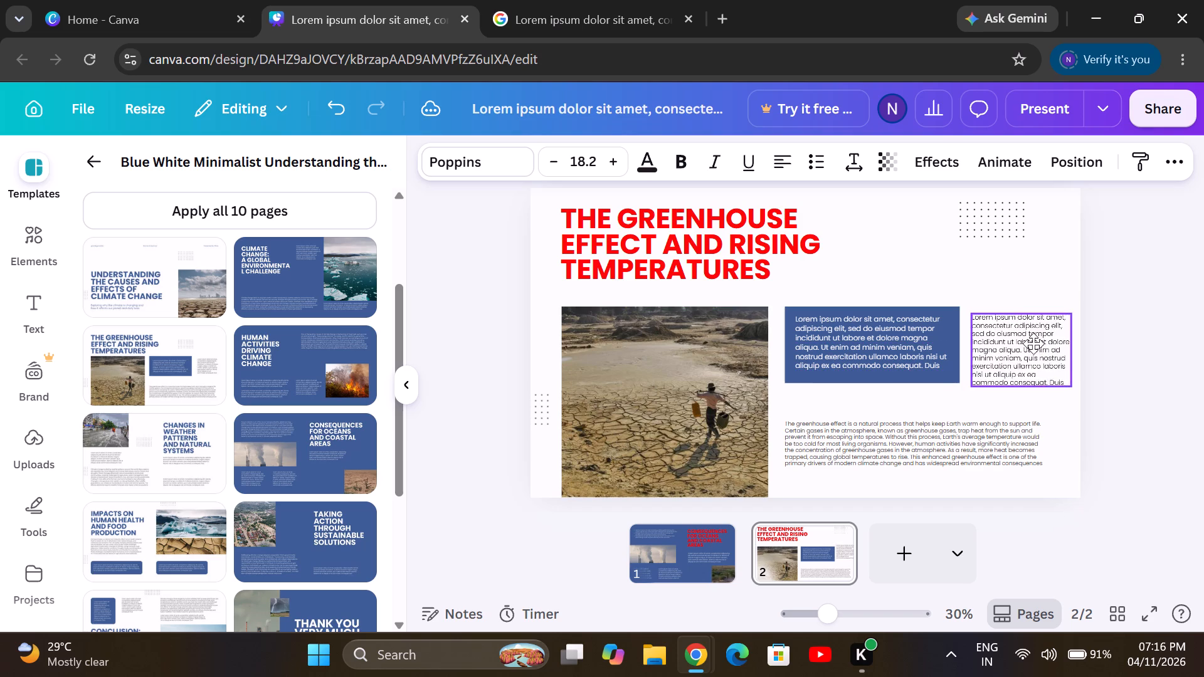
left_click_drag(1033, 344, 1028, 330)
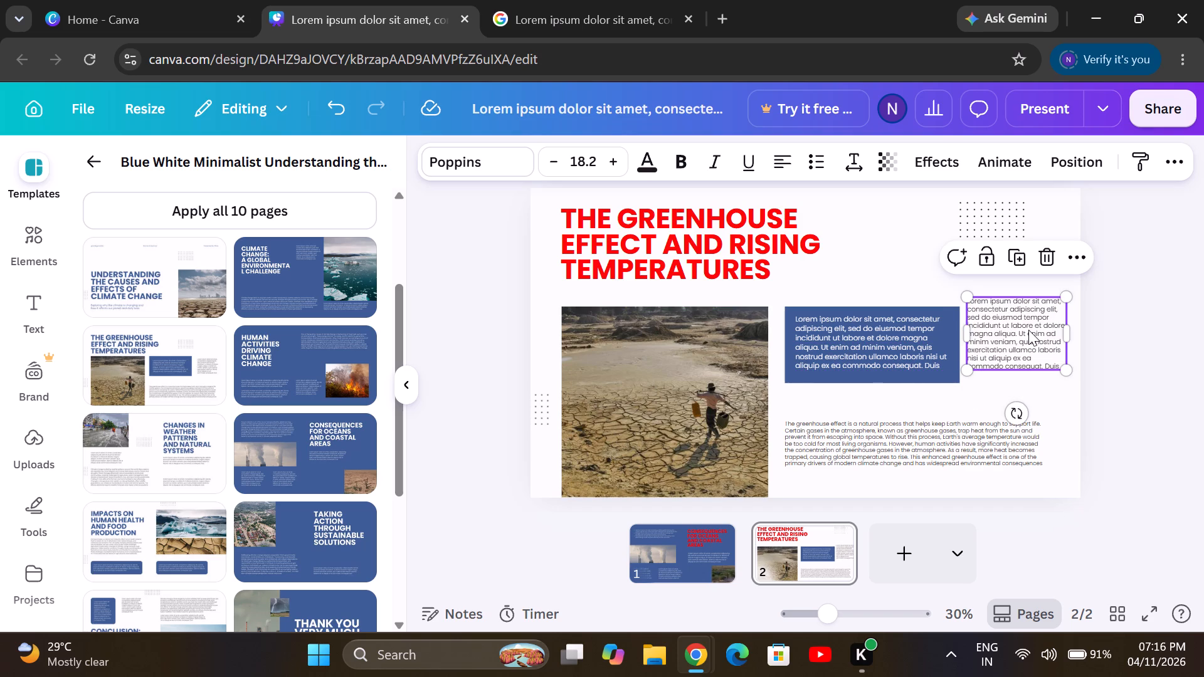
left_click(1029, 331)
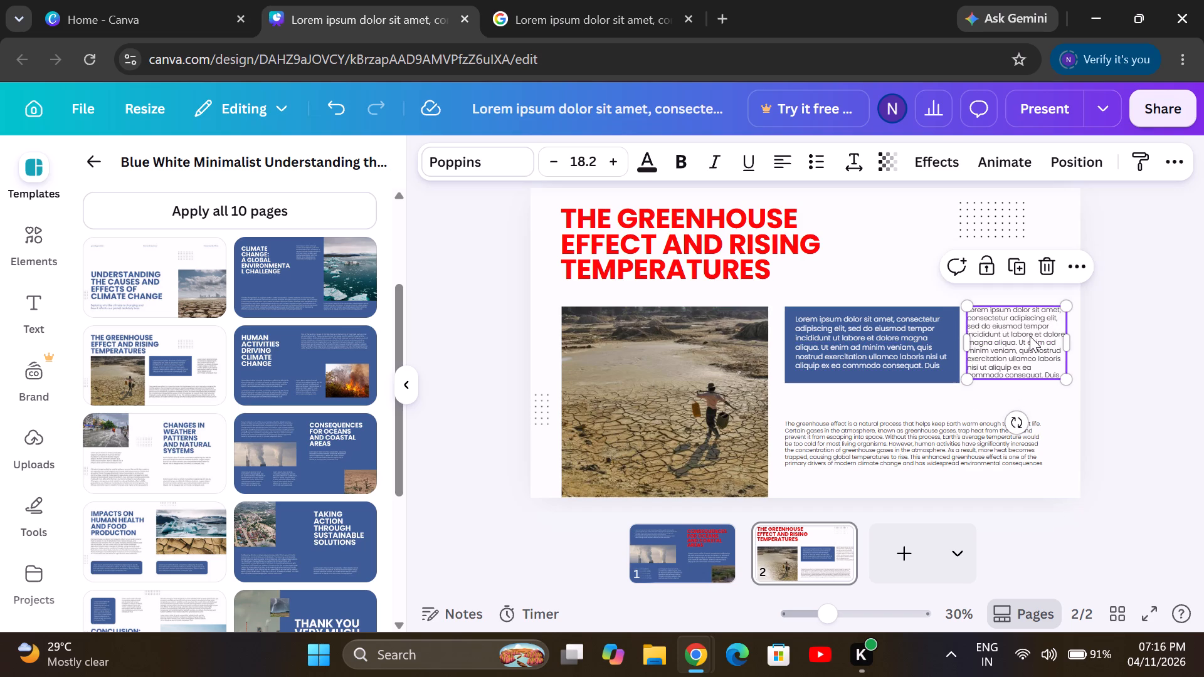
Select the greenhouse effect body paragraph below the blue box.
double_click(919, 458)
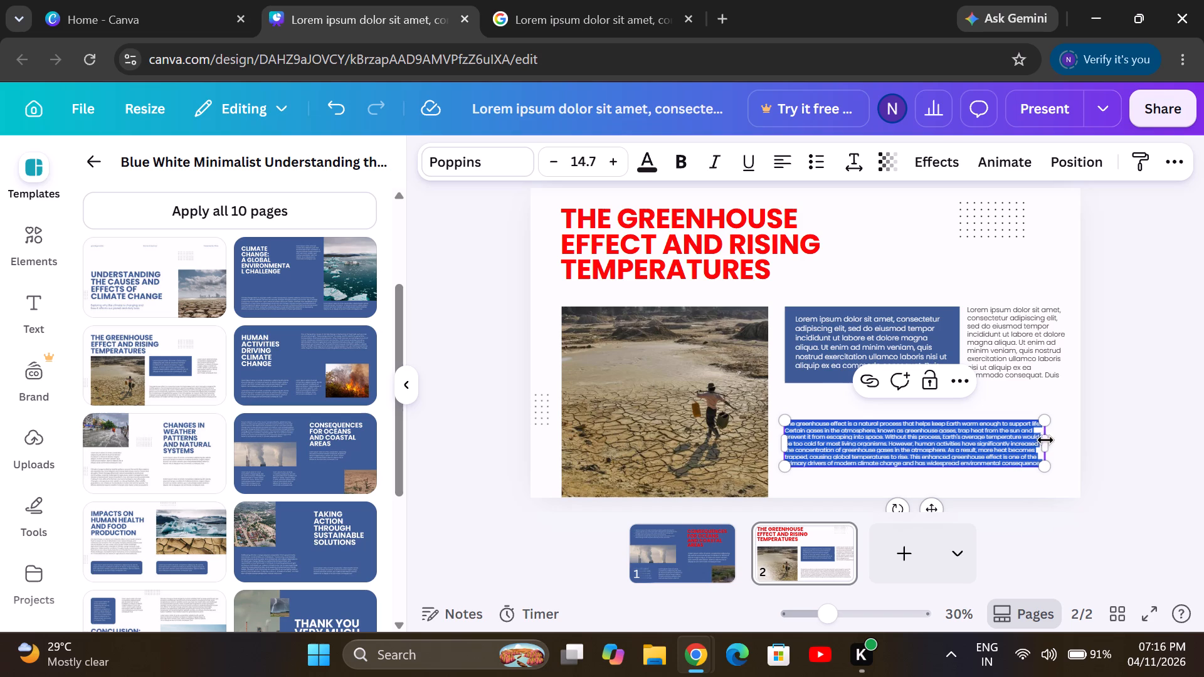
left_click(1069, 438)
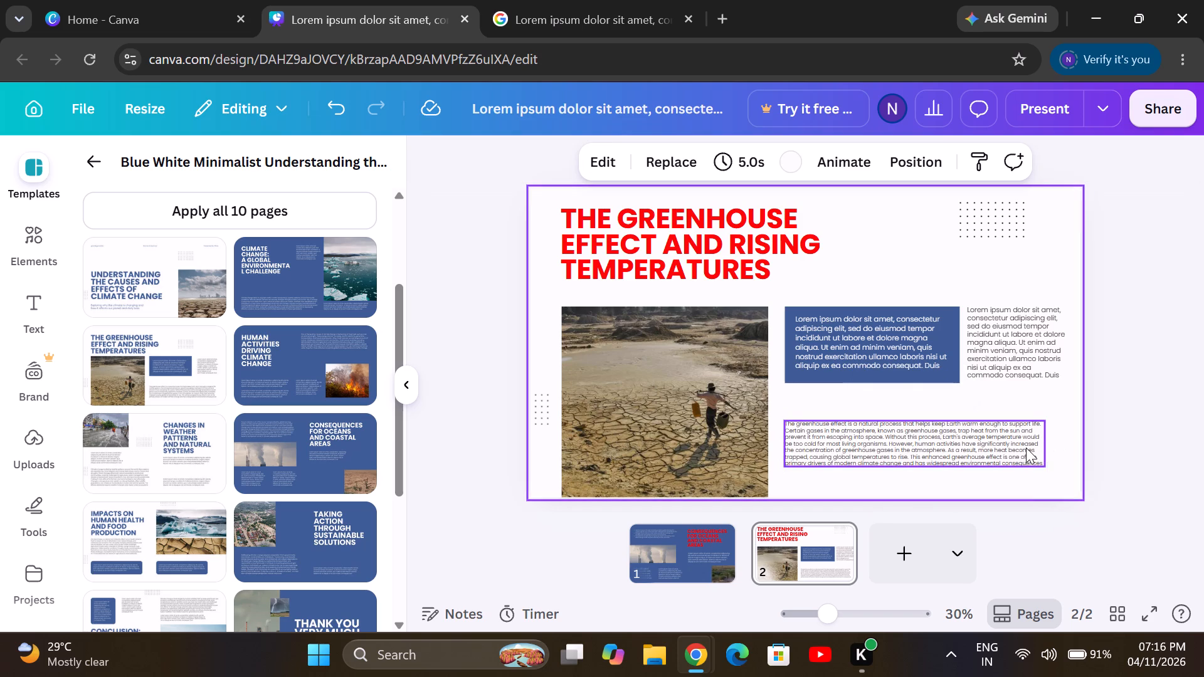
left_click(1026, 448)
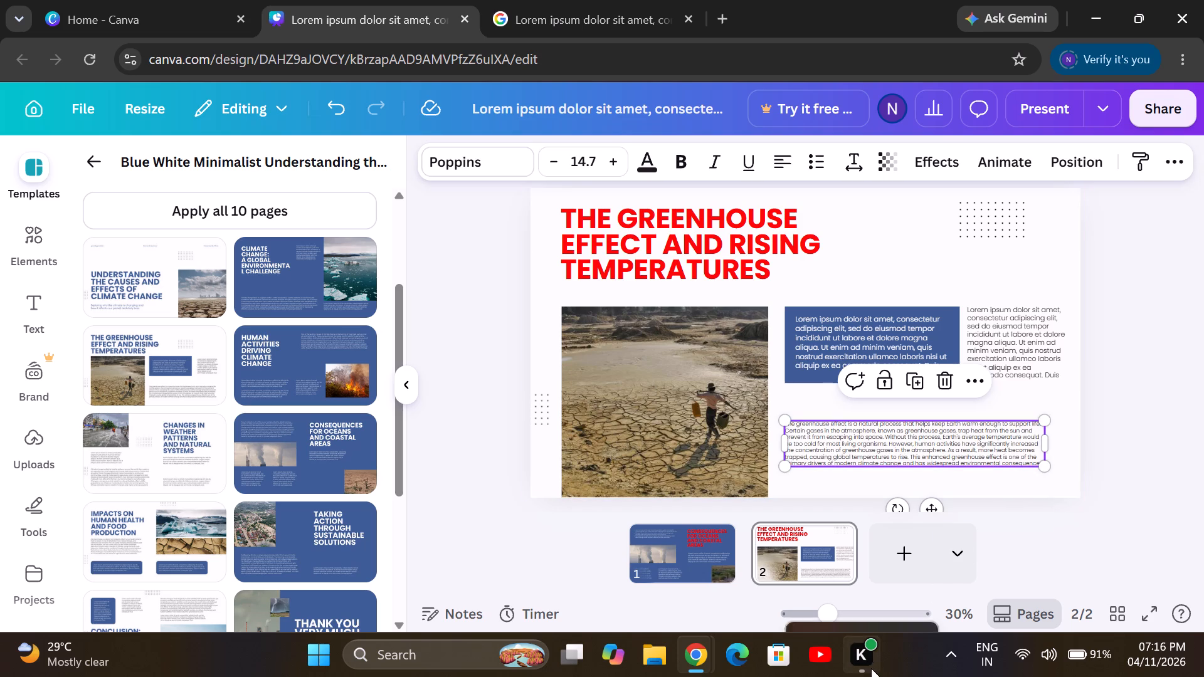
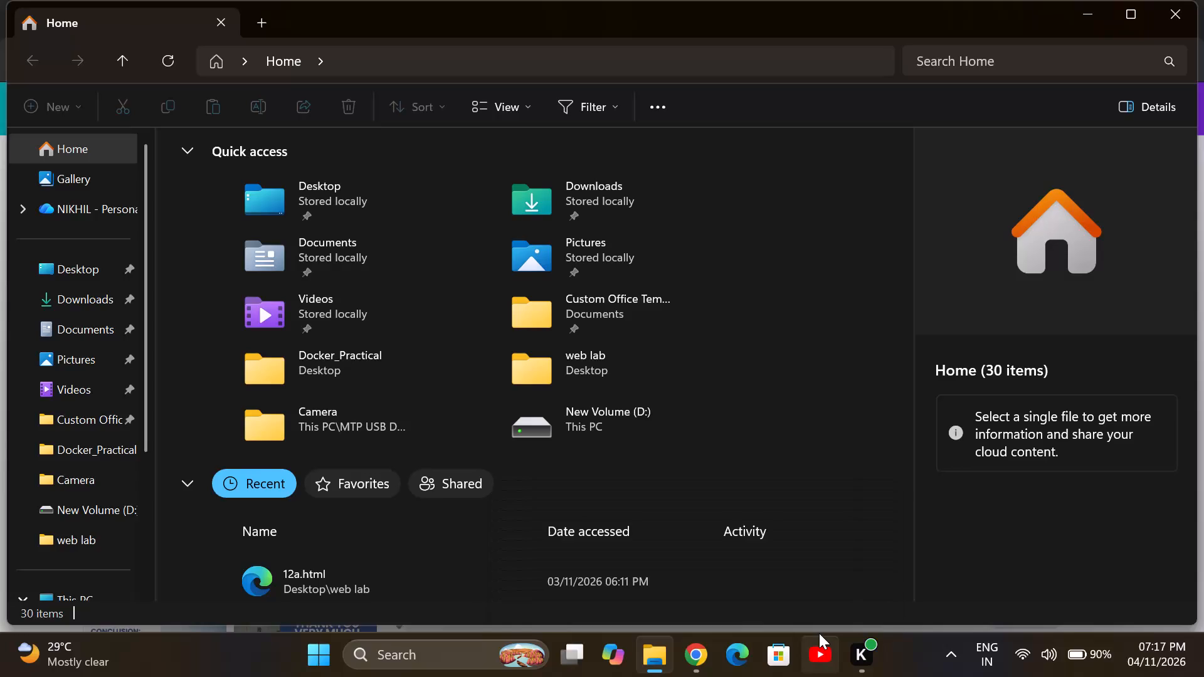
Switch back to the Chrome window with the Canva presentation.
left_click(695, 674)
left_click(781, 593)
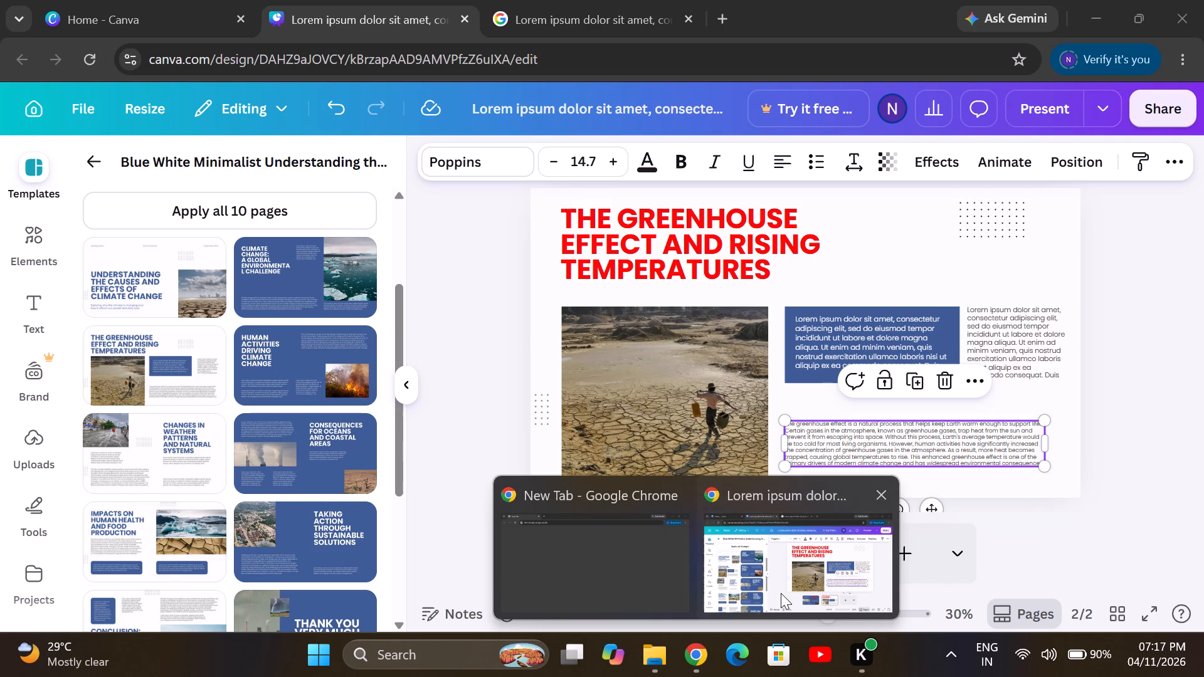
Move the white placeholder text out of the second slide's blue box into the empty area above it, beside the heading.
left_click(855, 315)
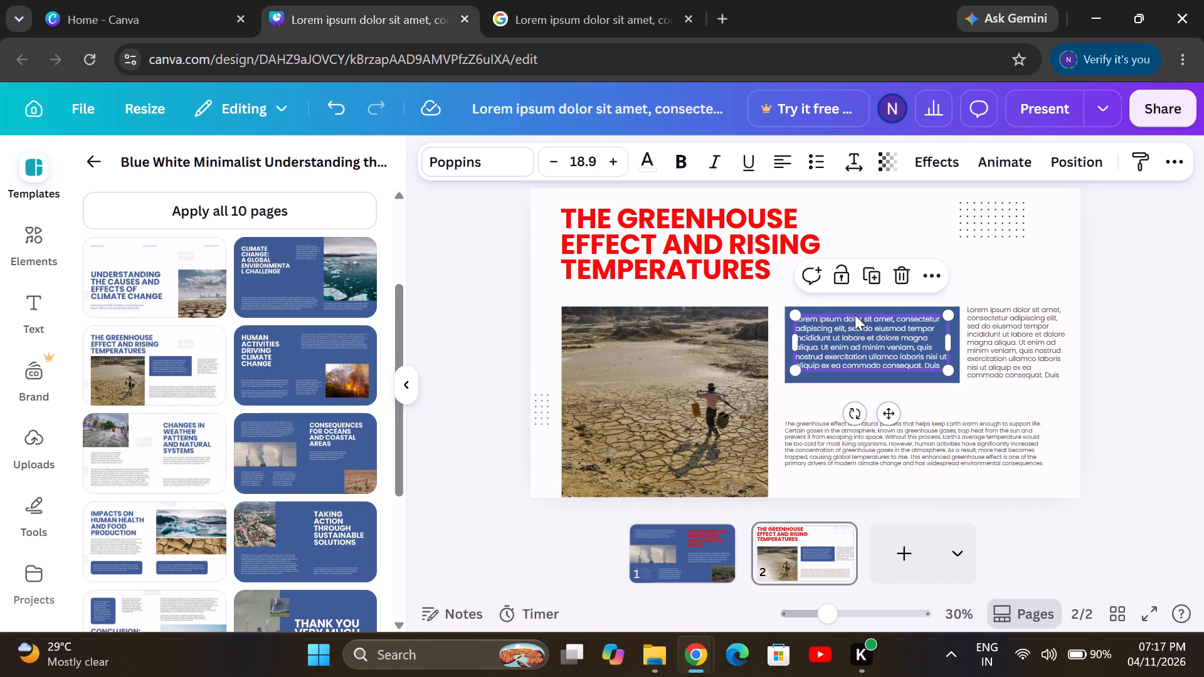
left_click_drag(855, 315, 826, 353)
left_click(826, 353)
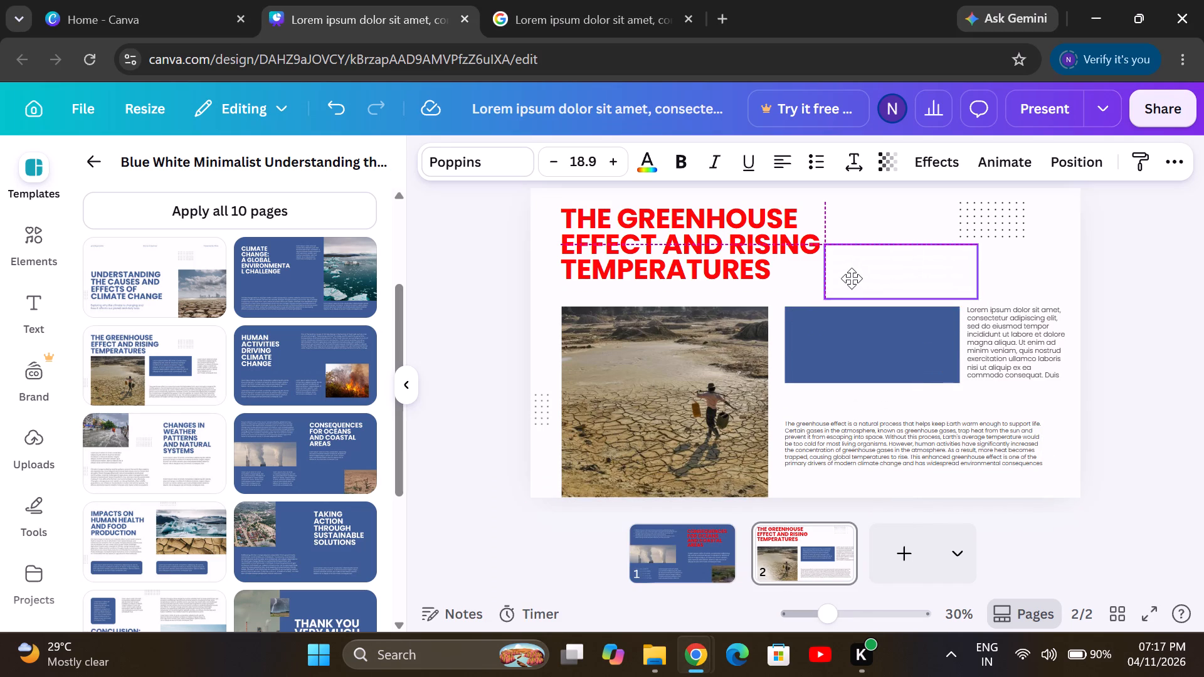
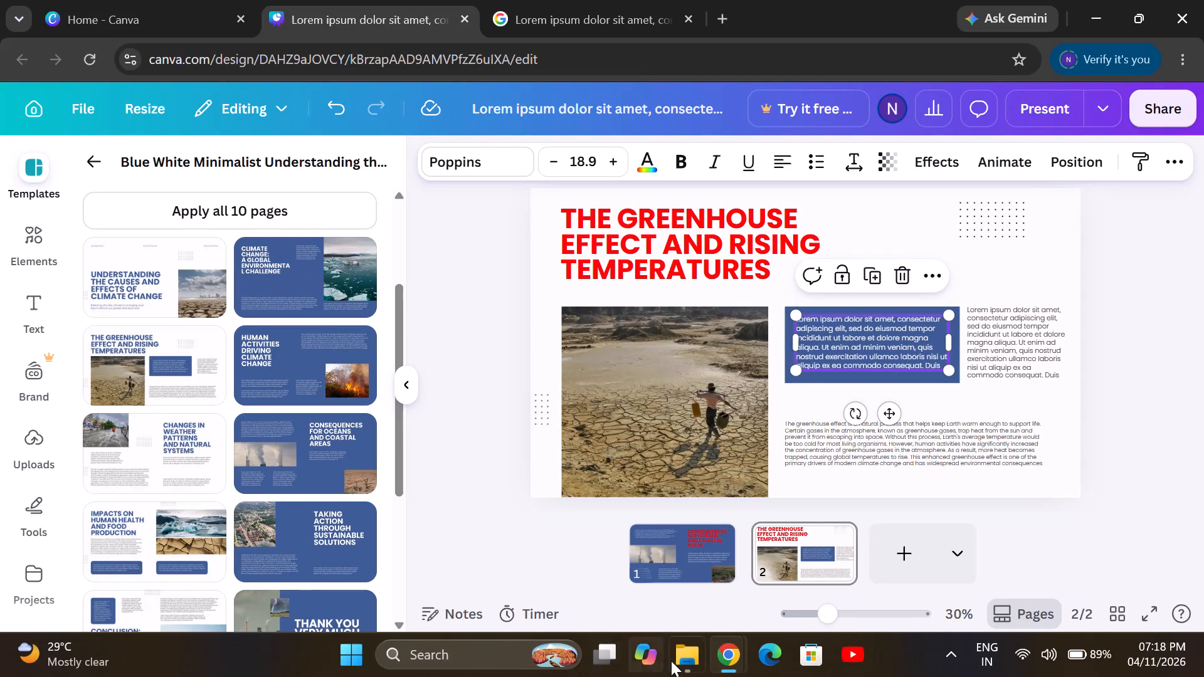
Minimise the open browser windows to reach the desktop and launch the Kuro application.
left_click(671, 661)
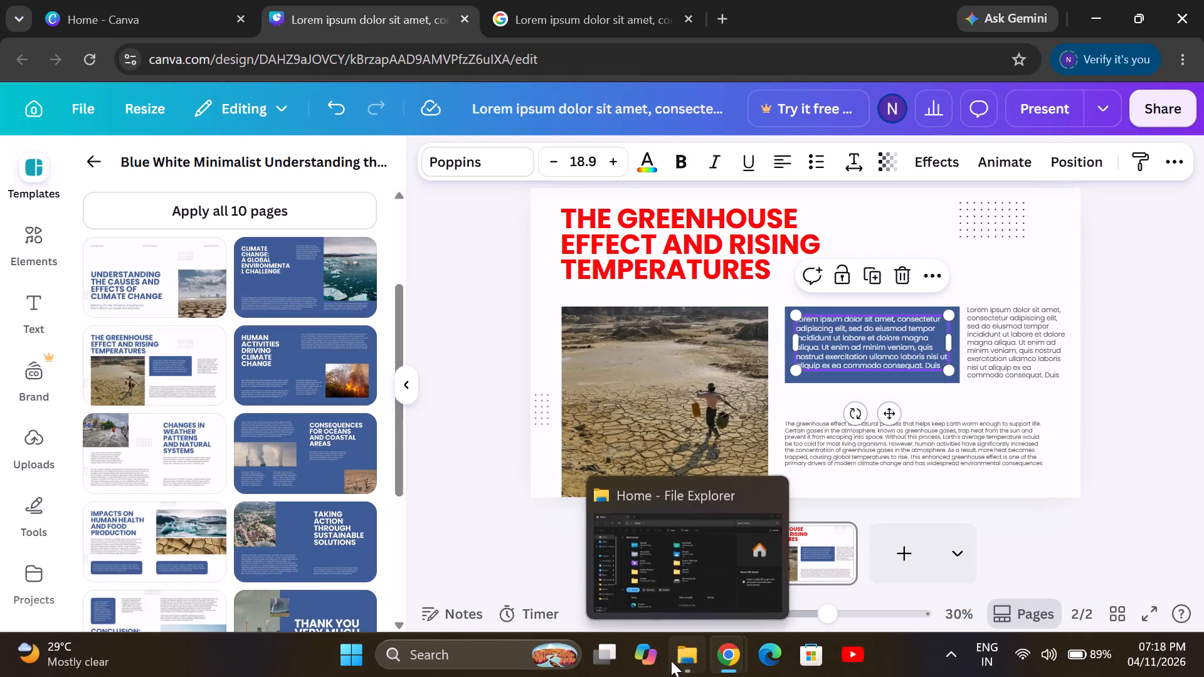
left_click(1092, 3)
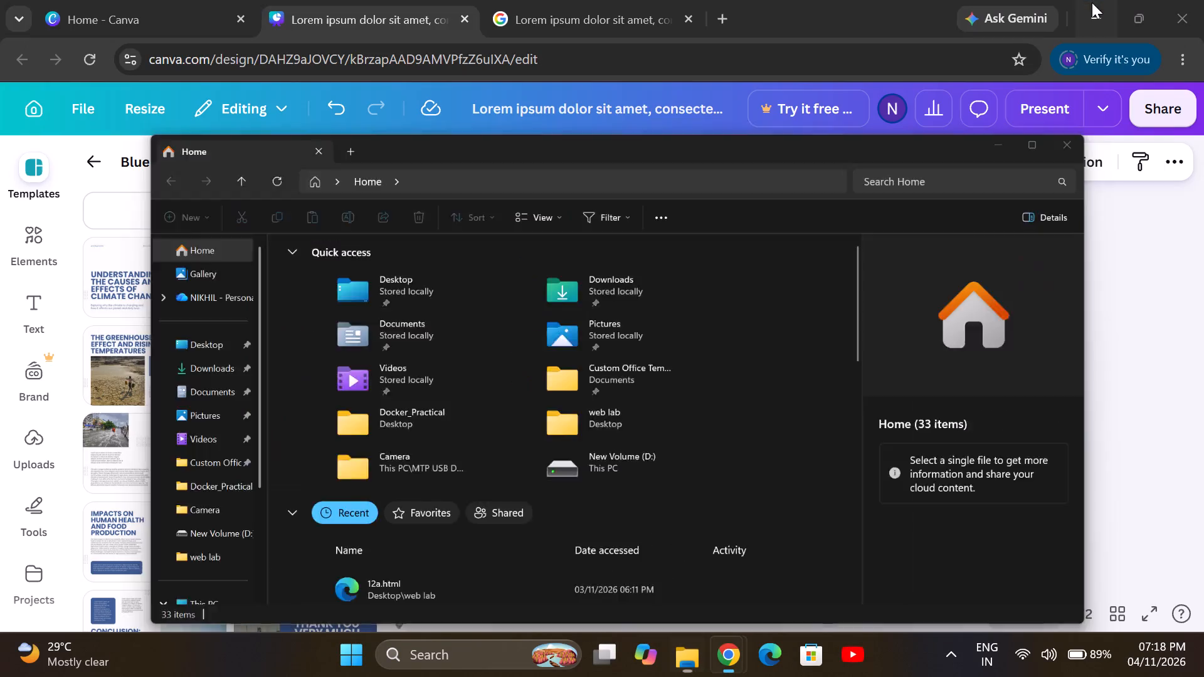
left_click(1090, 18)
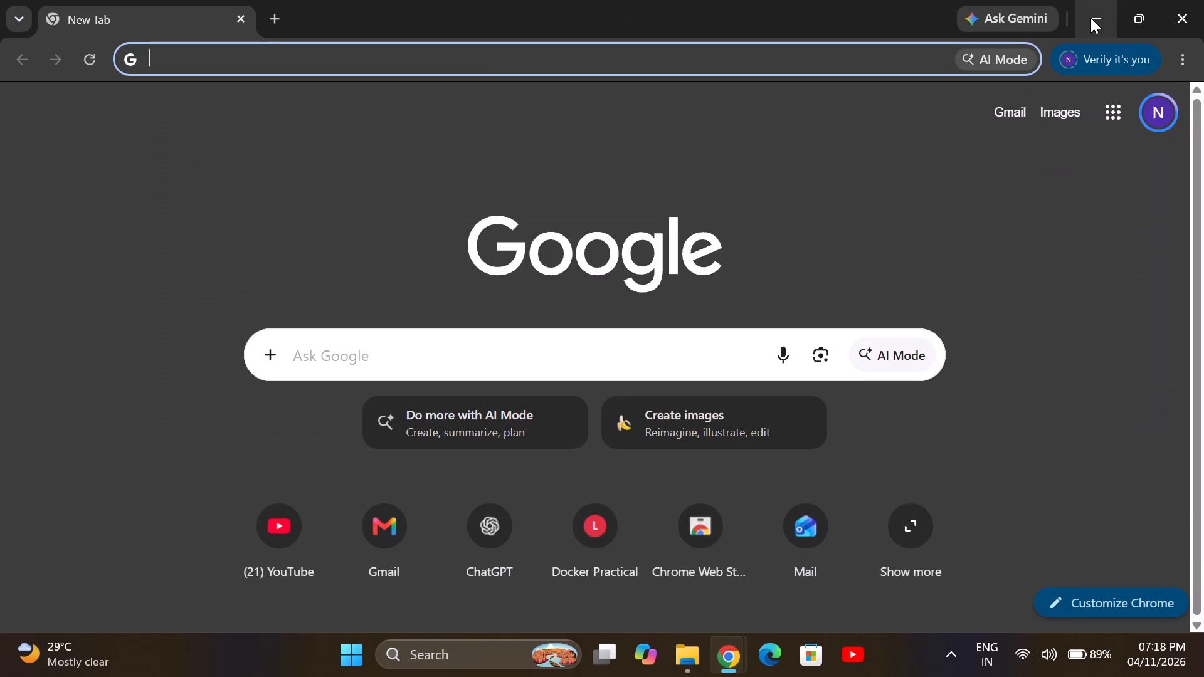
left_click(1108, 21)
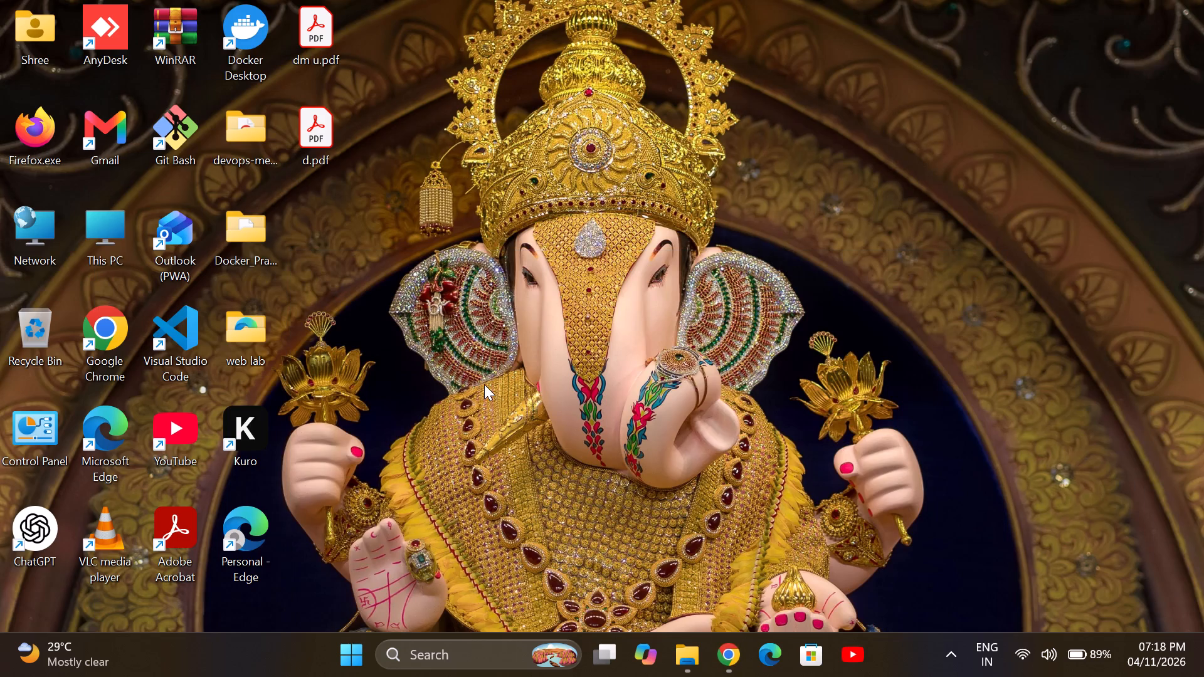
double_click(268, 435)
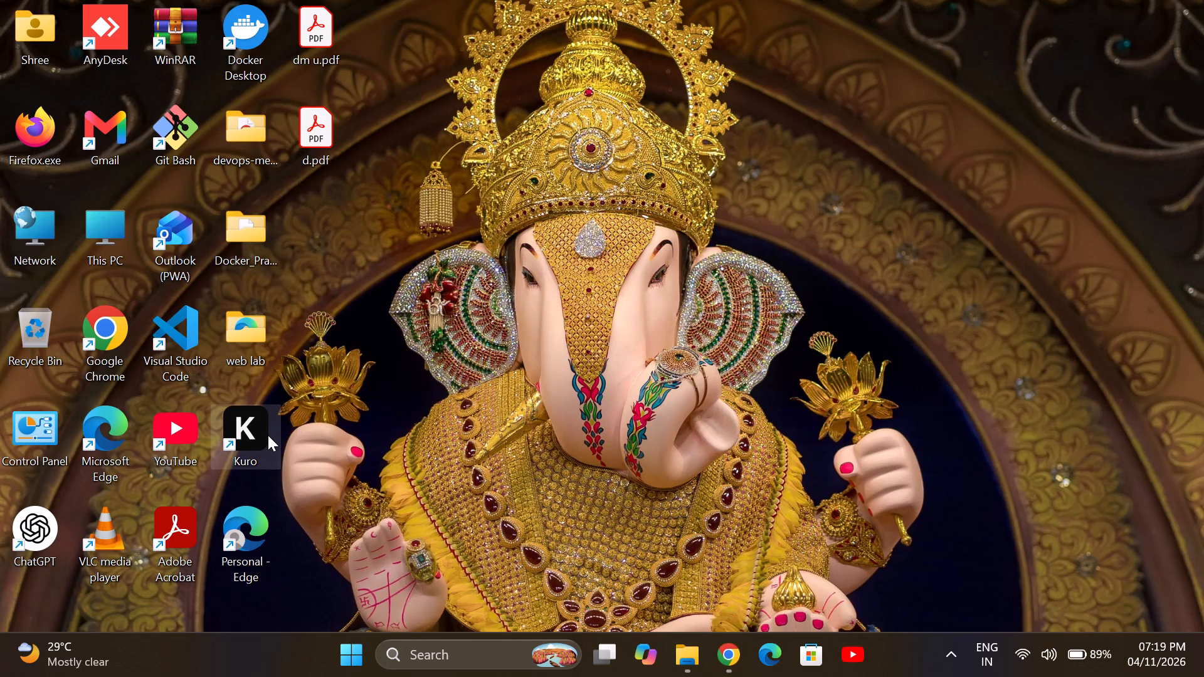
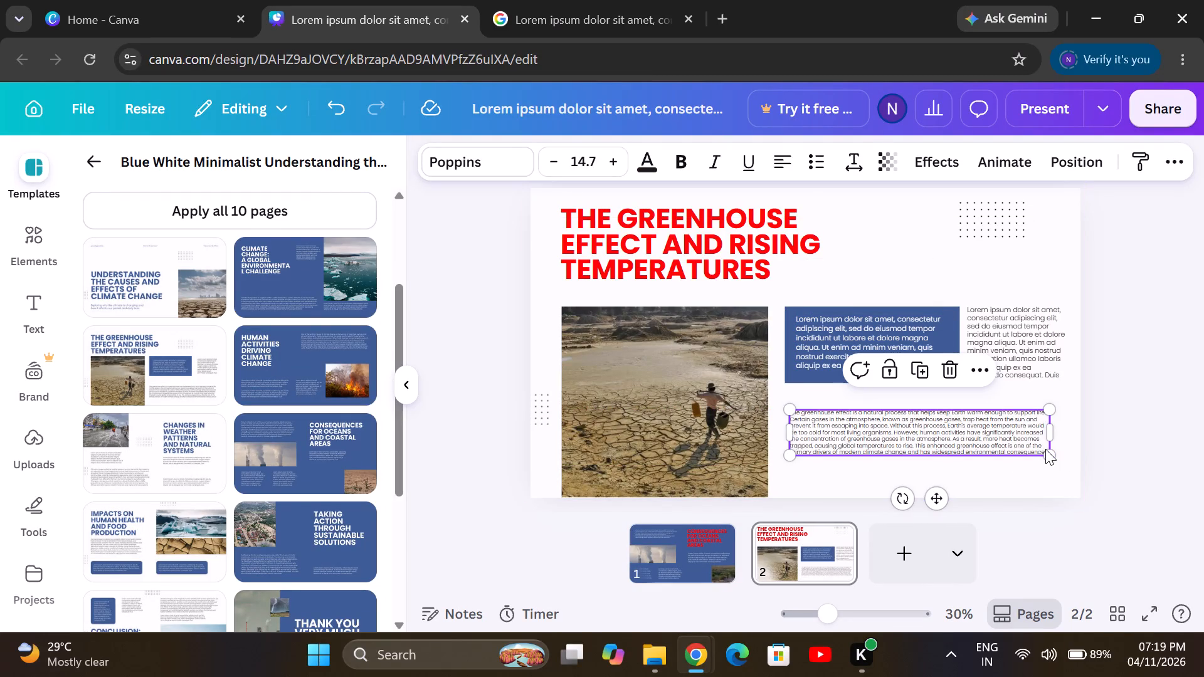
Resize the greenhouse effect paragraph to 15.7 text size and about 907 px wide, aligning its left edge with the blue box's text.
left_click_drag(1046, 456, 1057, 465)
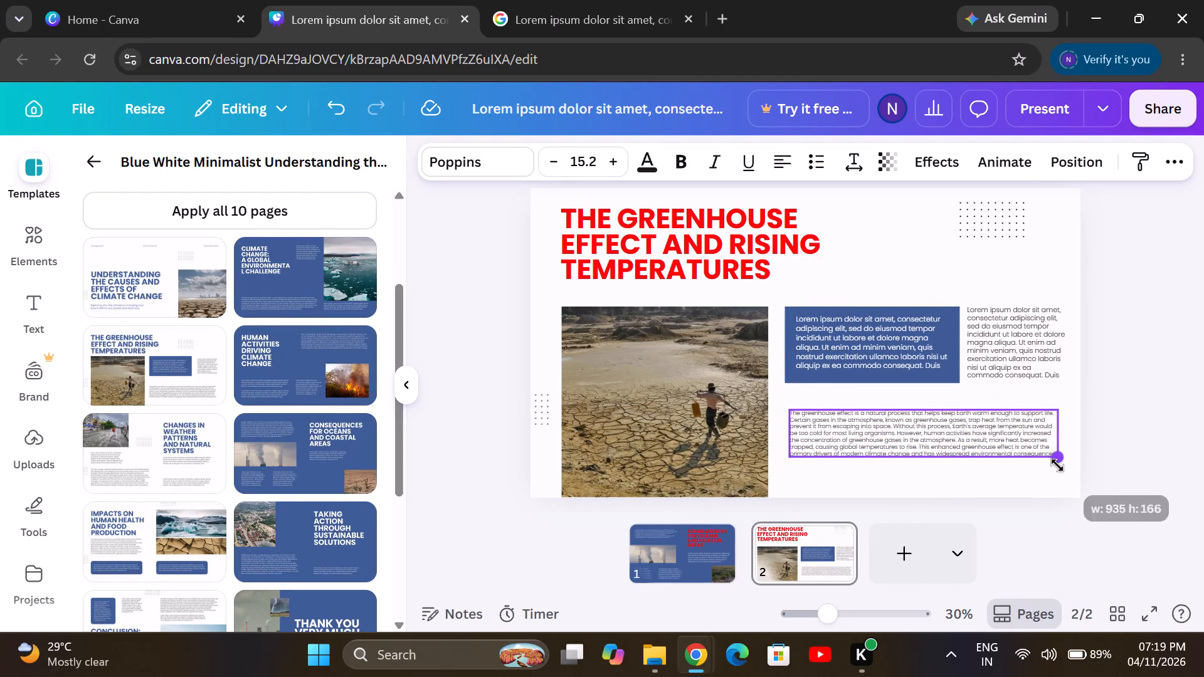
left_click_drag(1057, 465, 1058, 480)
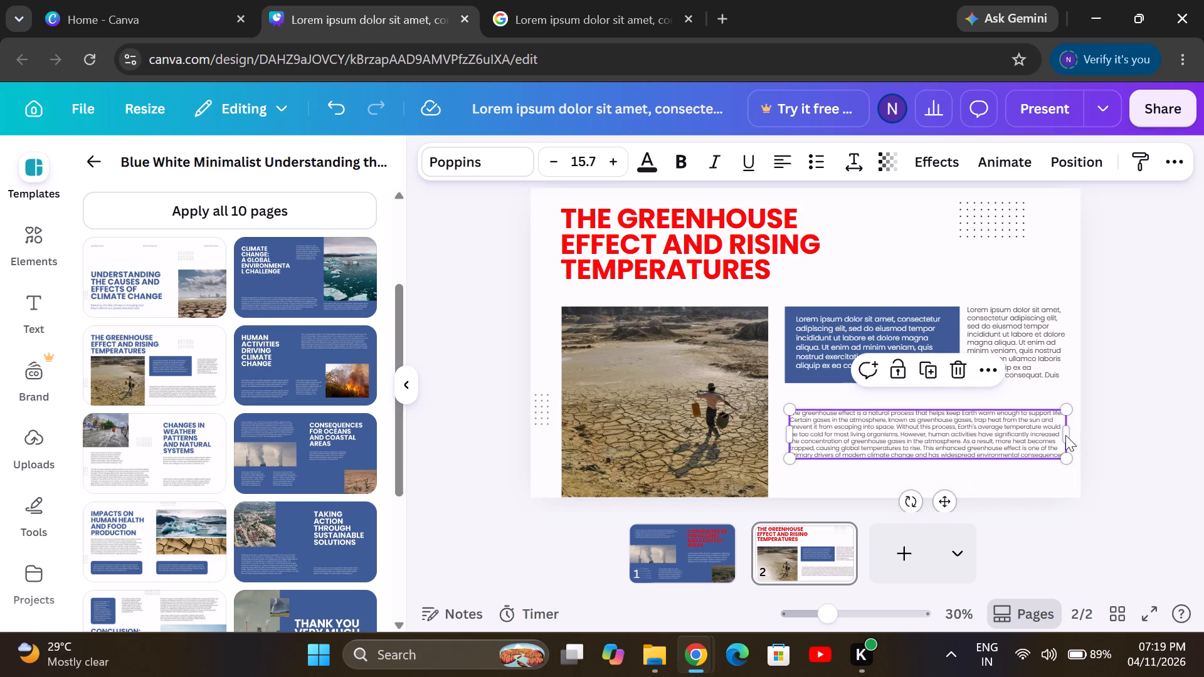
left_click_drag(1072, 435, 1063, 437)
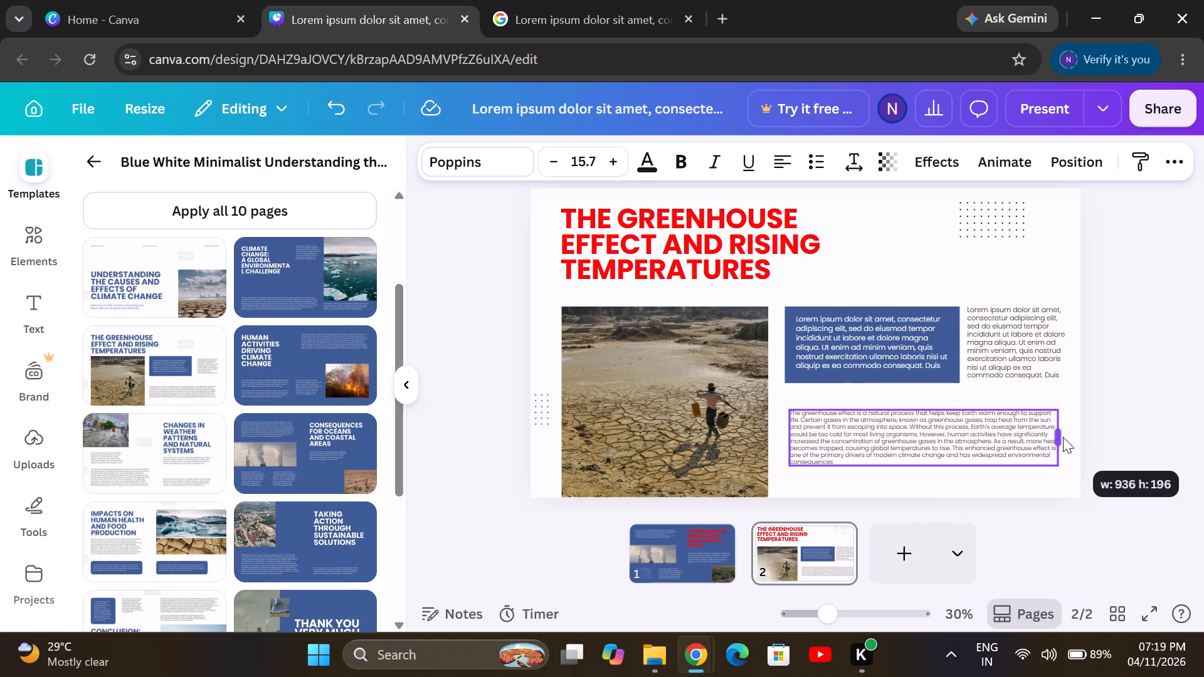
left_click_drag(1063, 437, 1053, 441)
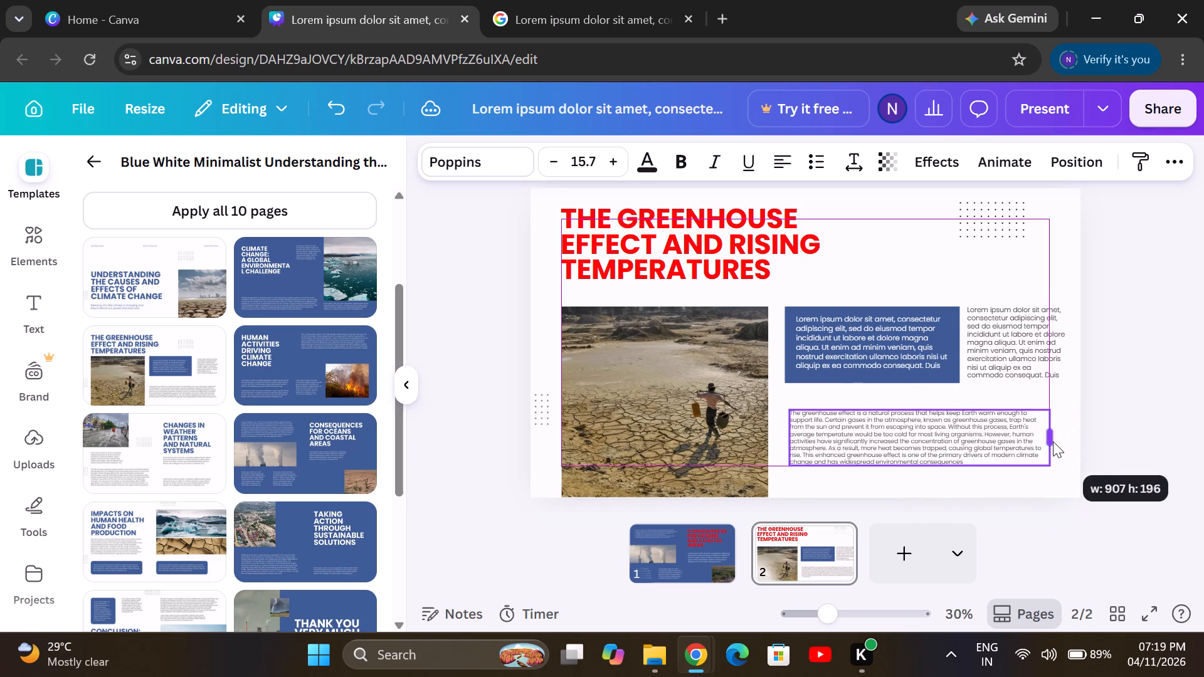
left_click_drag(1053, 441, 1052, 439)
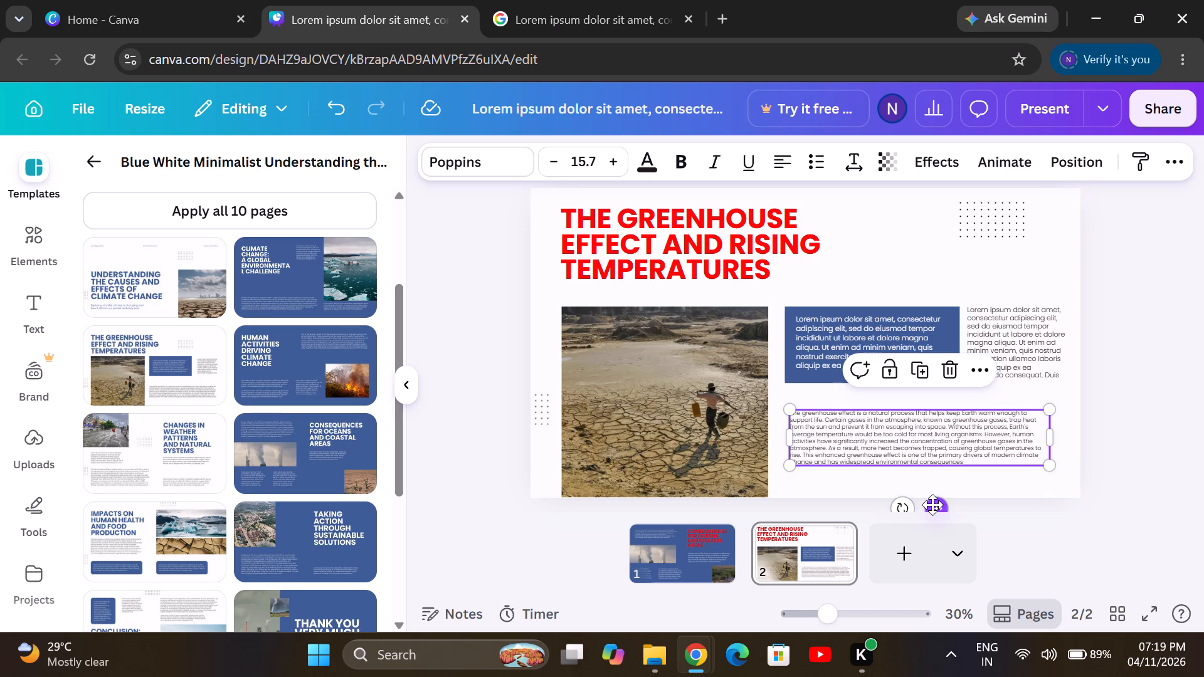
left_click_drag(939, 507, 946, 508)
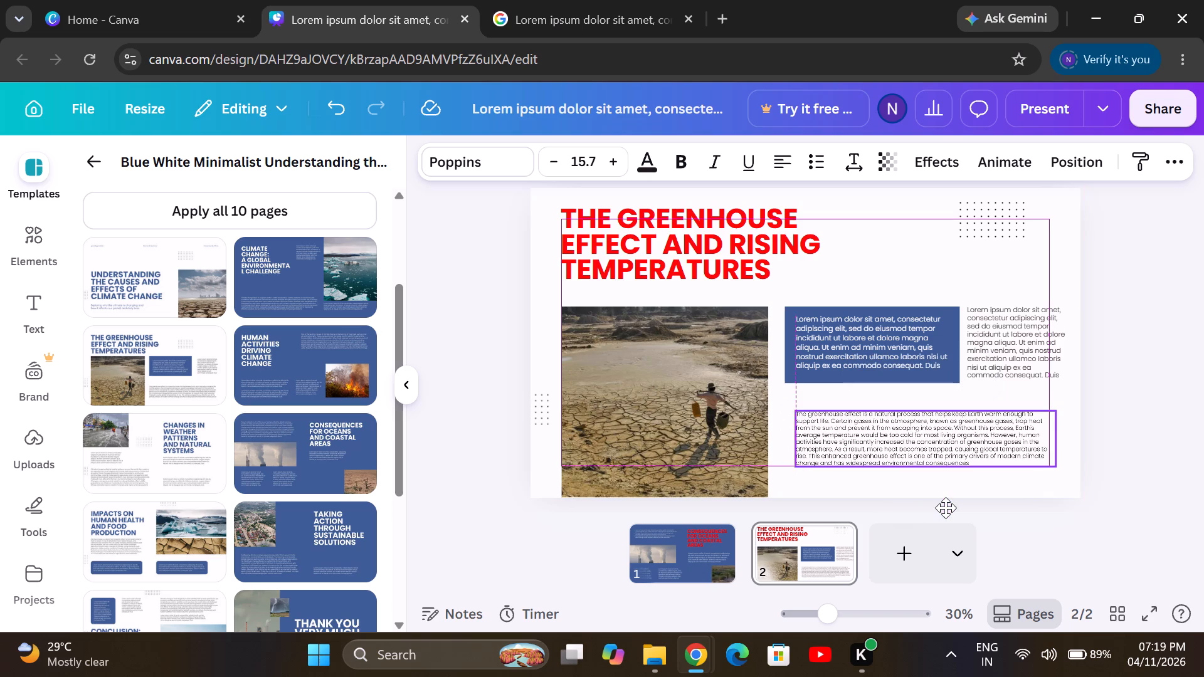
left_click_drag(946, 508, 946, 507)
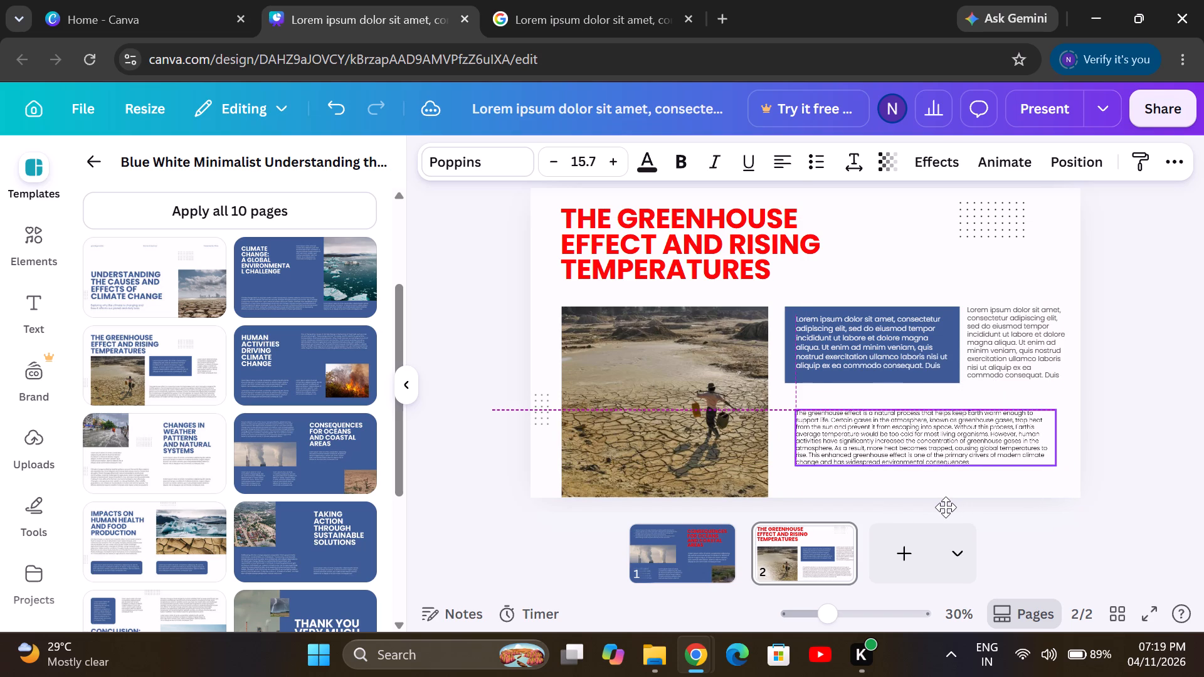
left_click_drag(946, 507, 947, 506)
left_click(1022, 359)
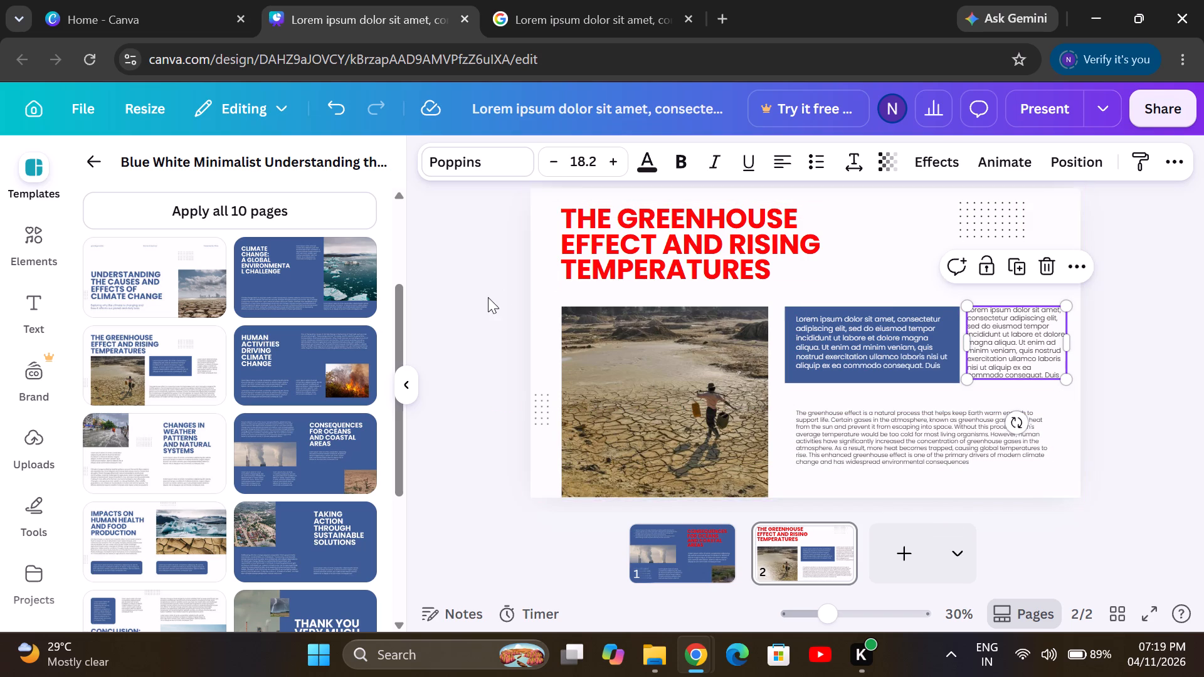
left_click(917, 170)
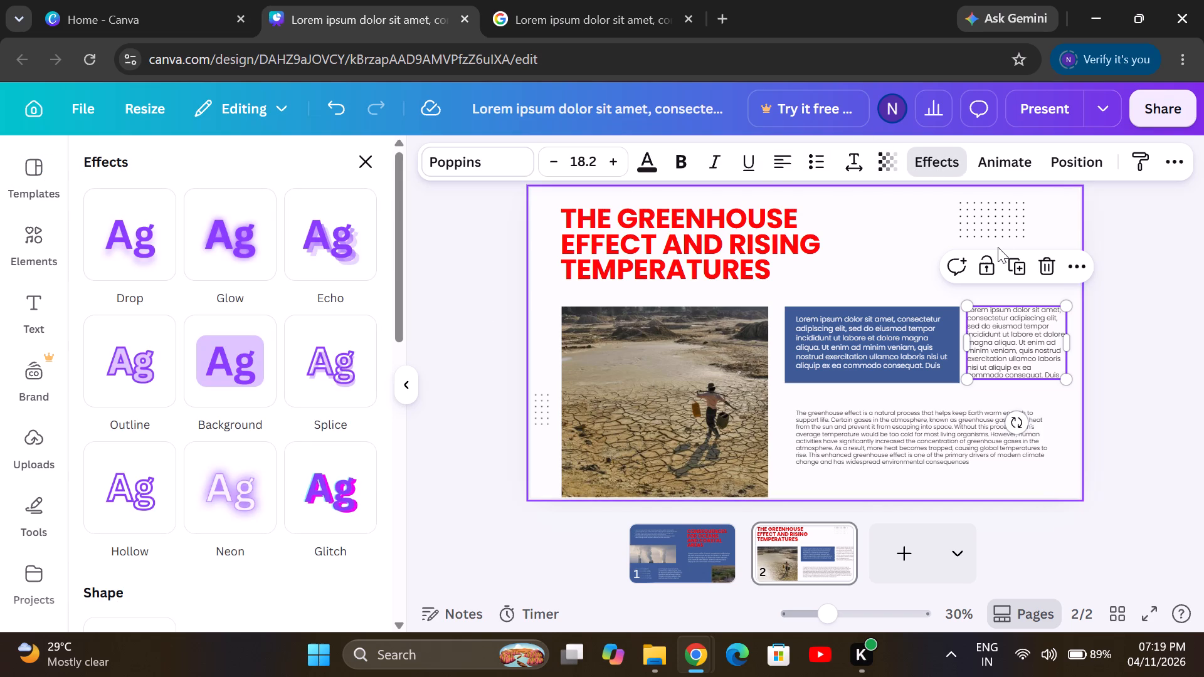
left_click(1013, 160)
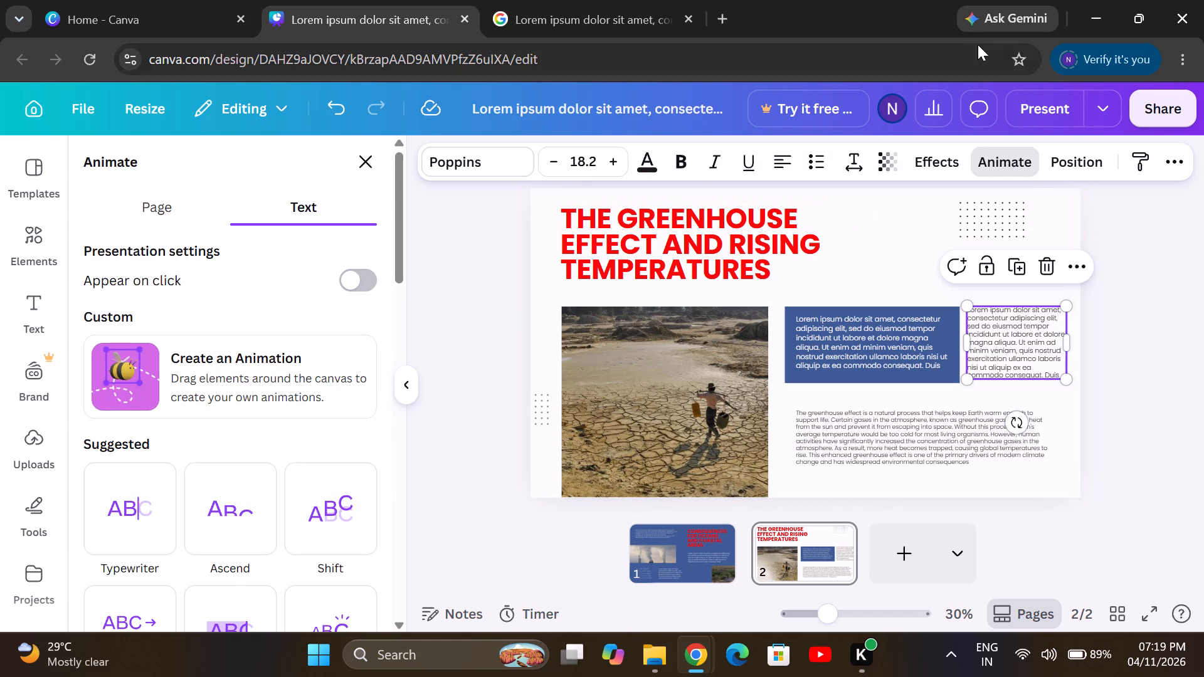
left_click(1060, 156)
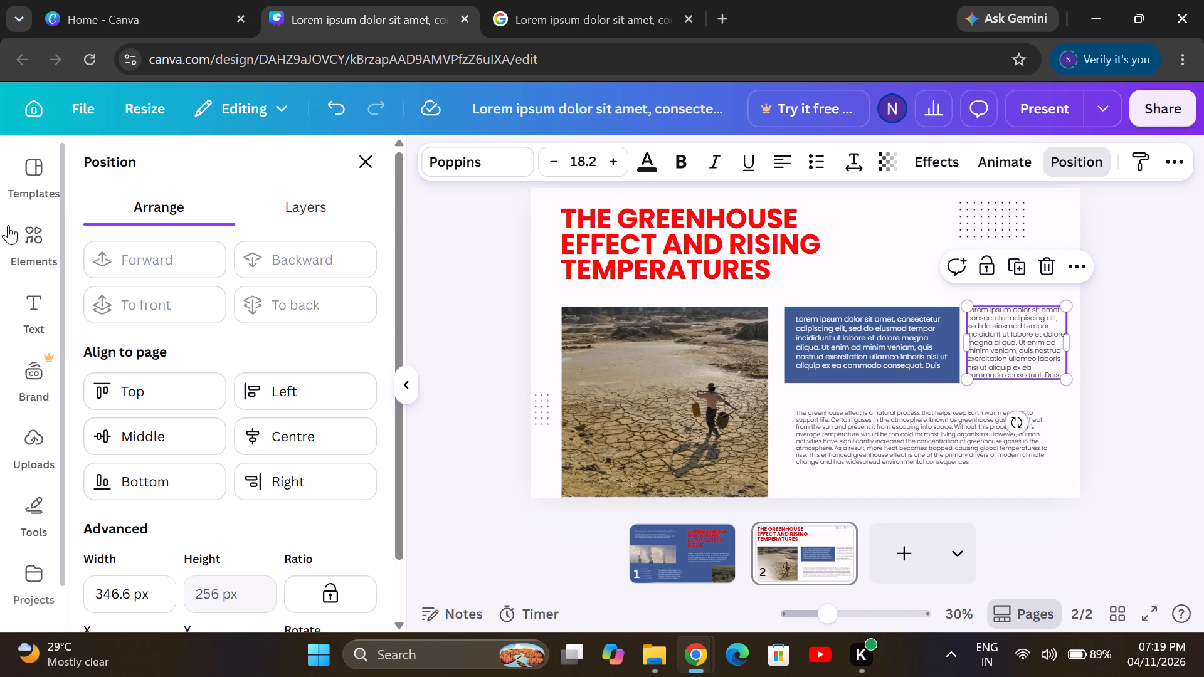
Add the recently used blue hexagon graphic at about 399 by 399 px, fitted into the slide's bottom-left corner.
left_click(29, 230)
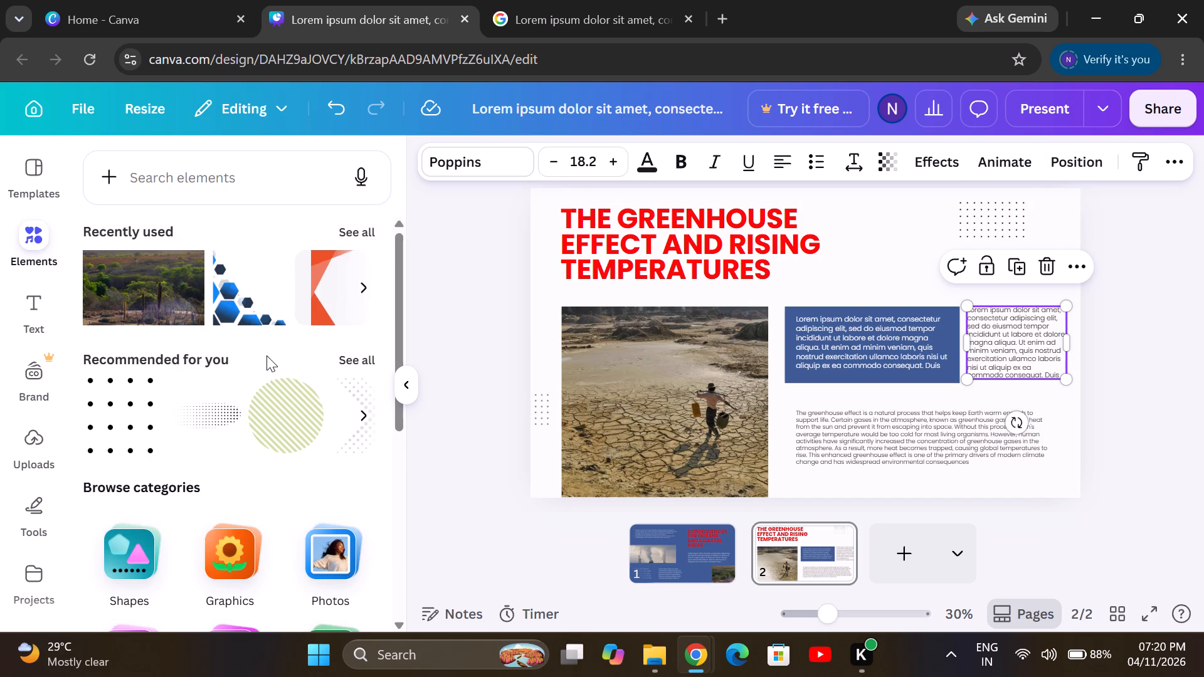
left_click(280, 318)
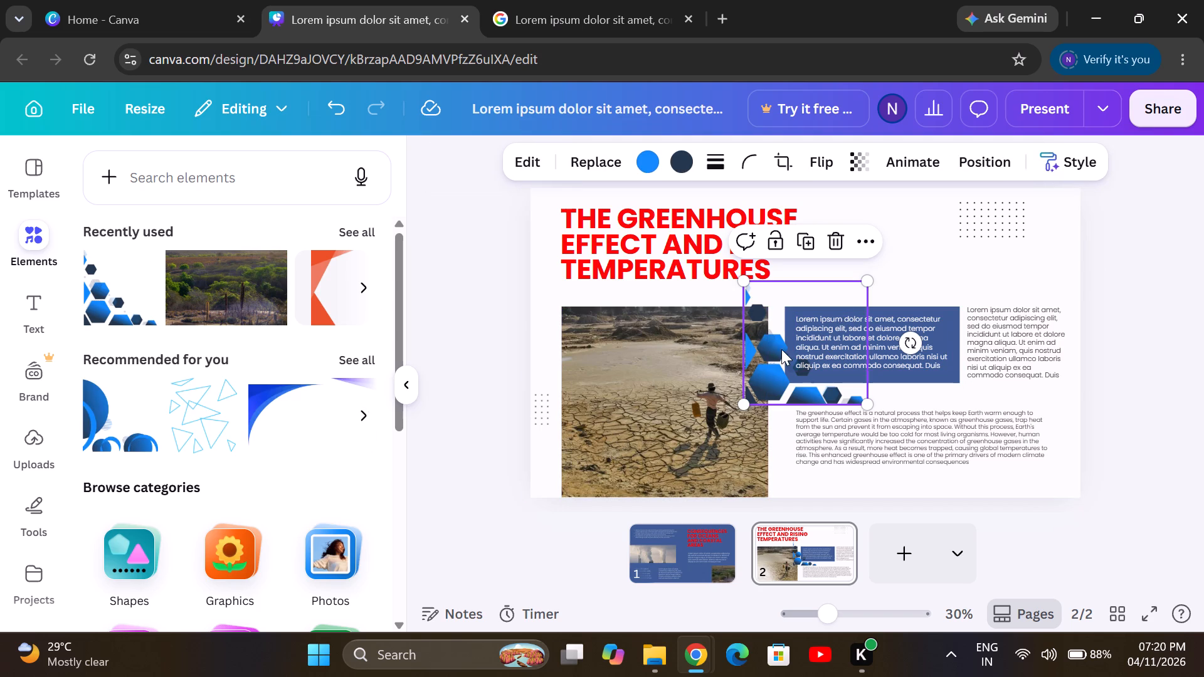
left_click_drag(772, 356, 598, 454)
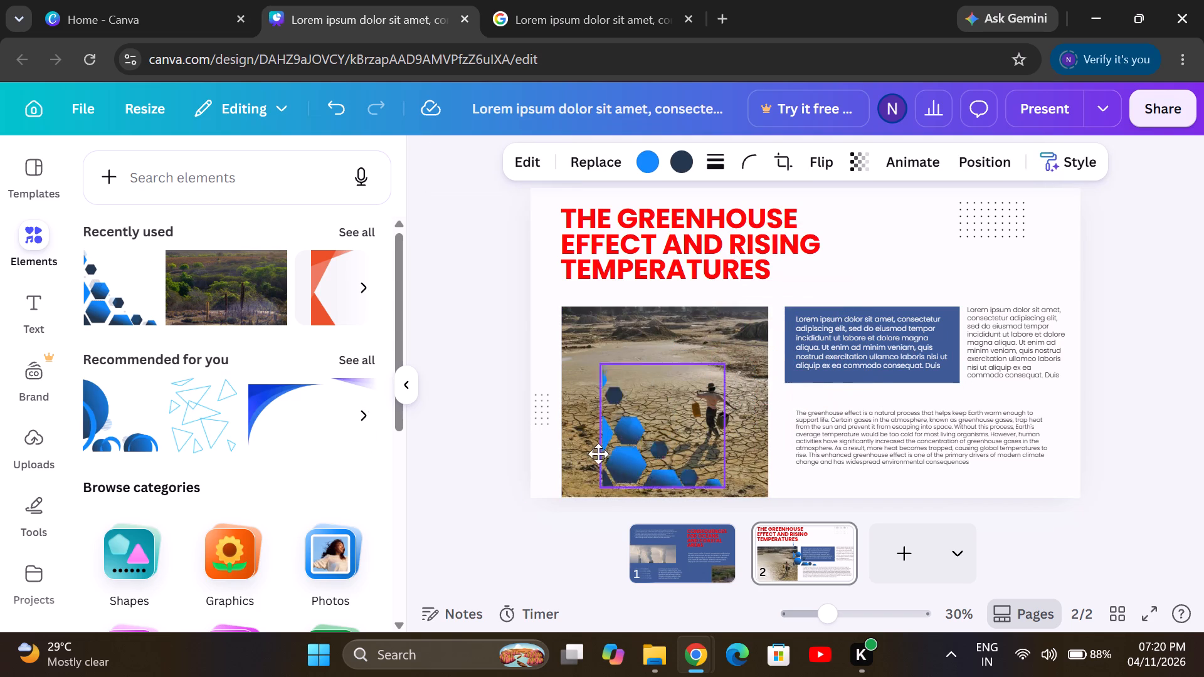
left_click_drag(598, 454, 544, 458)
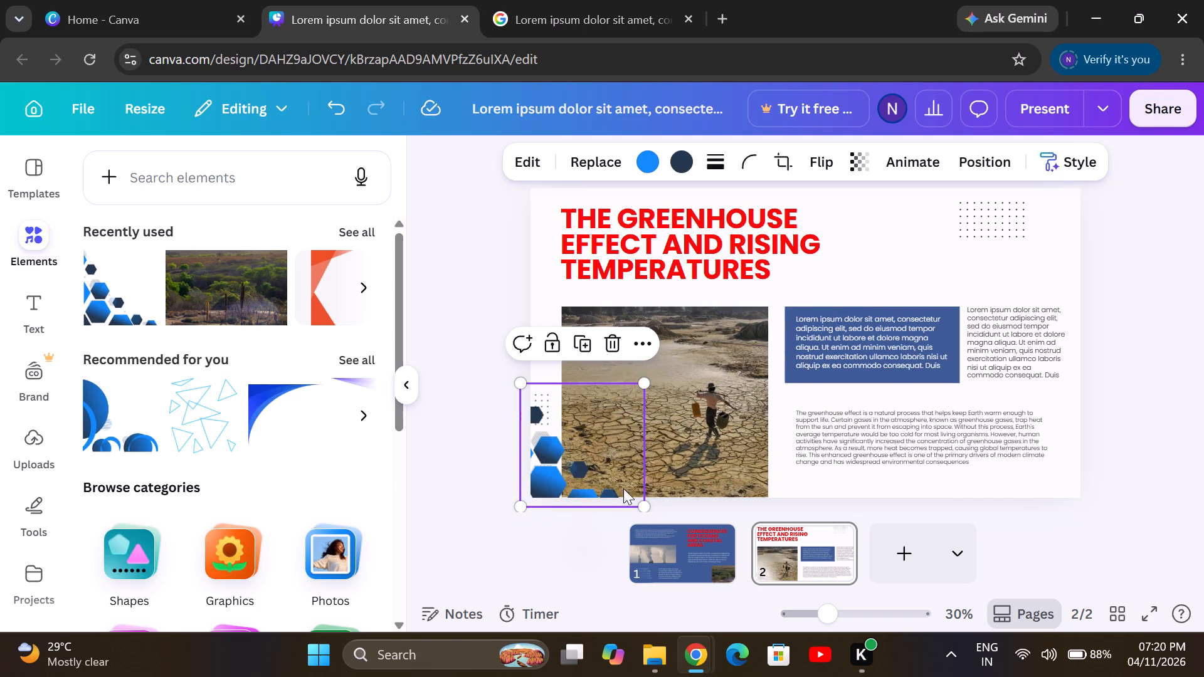
left_click_drag(642, 501, 663, 510)
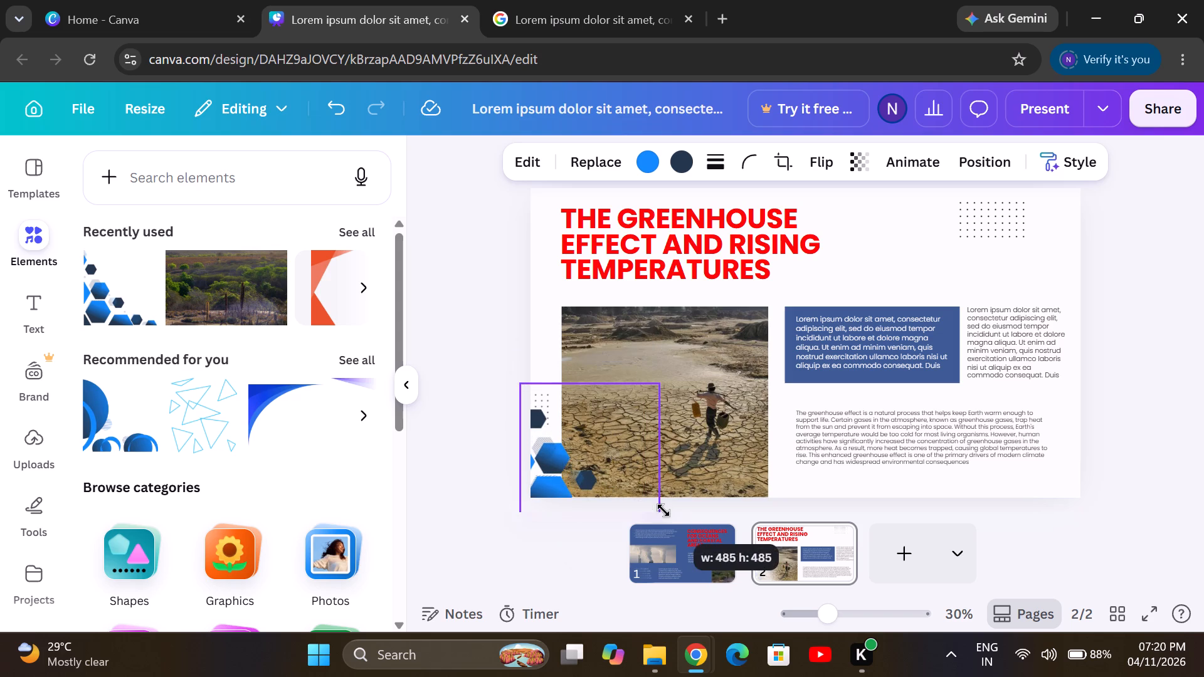
left_click_drag(663, 510, 635, 472)
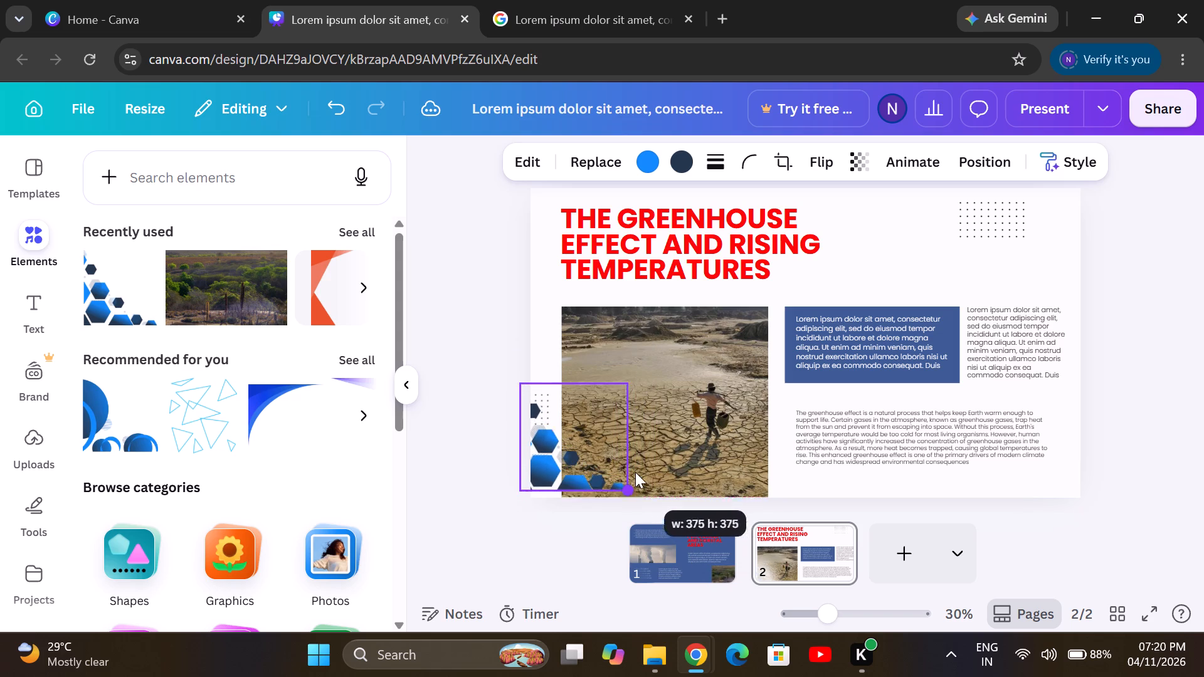
left_click_drag(628, 484, 635, 485)
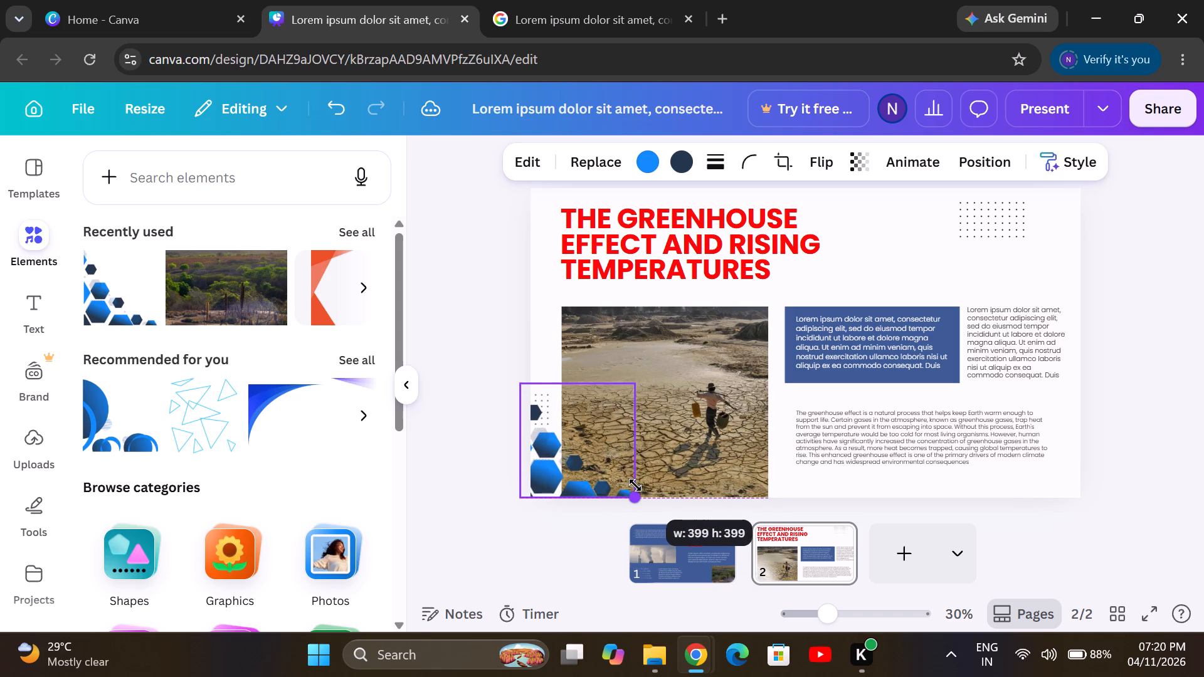
left_click_drag(635, 485, 640, 490)
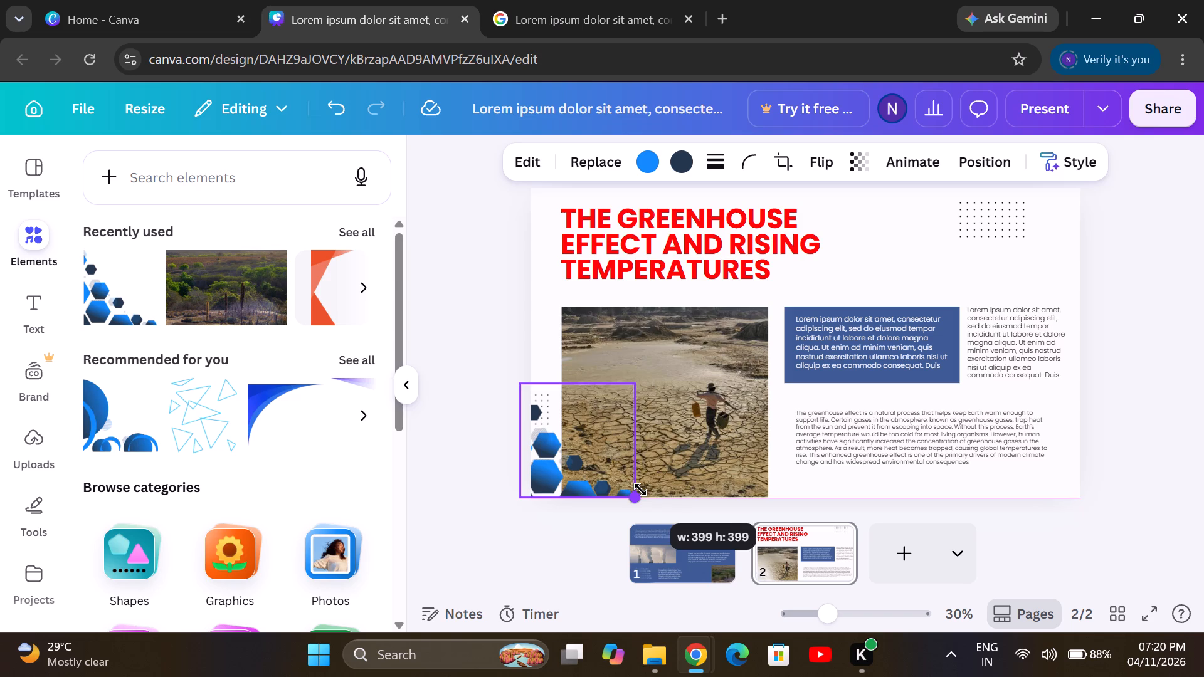
left_click_drag(640, 490, 641, 490)
left_click_drag(576, 471, 589, 471)
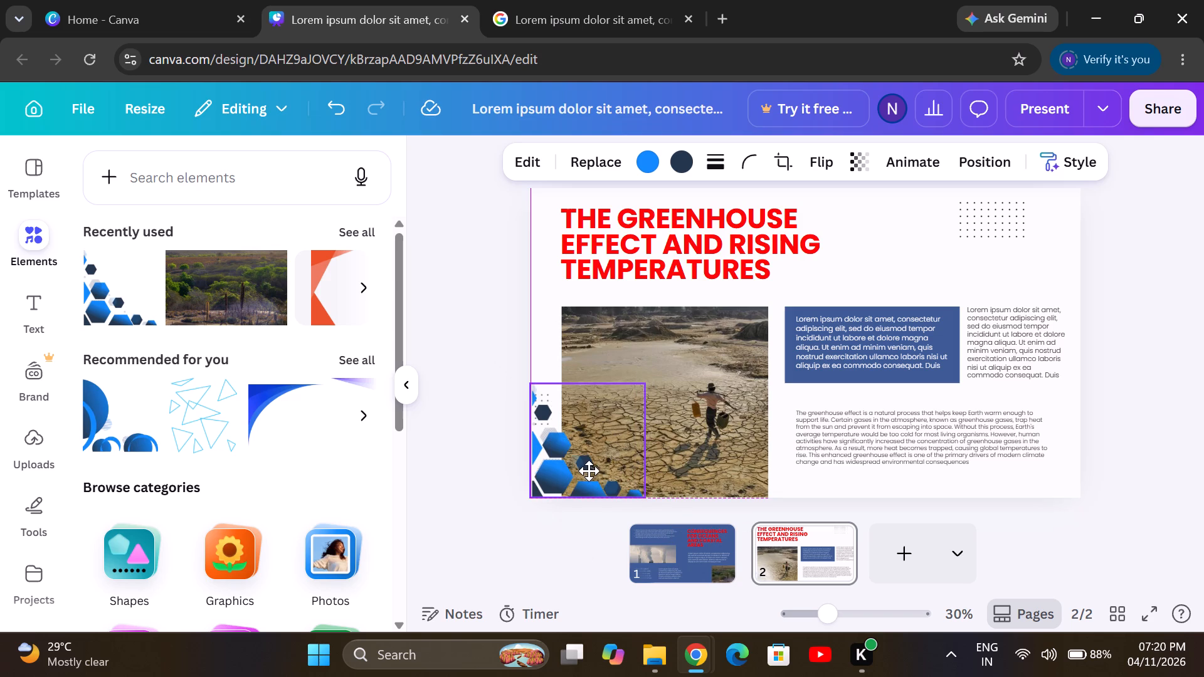
left_click_drag(589, 471, 589, 471)
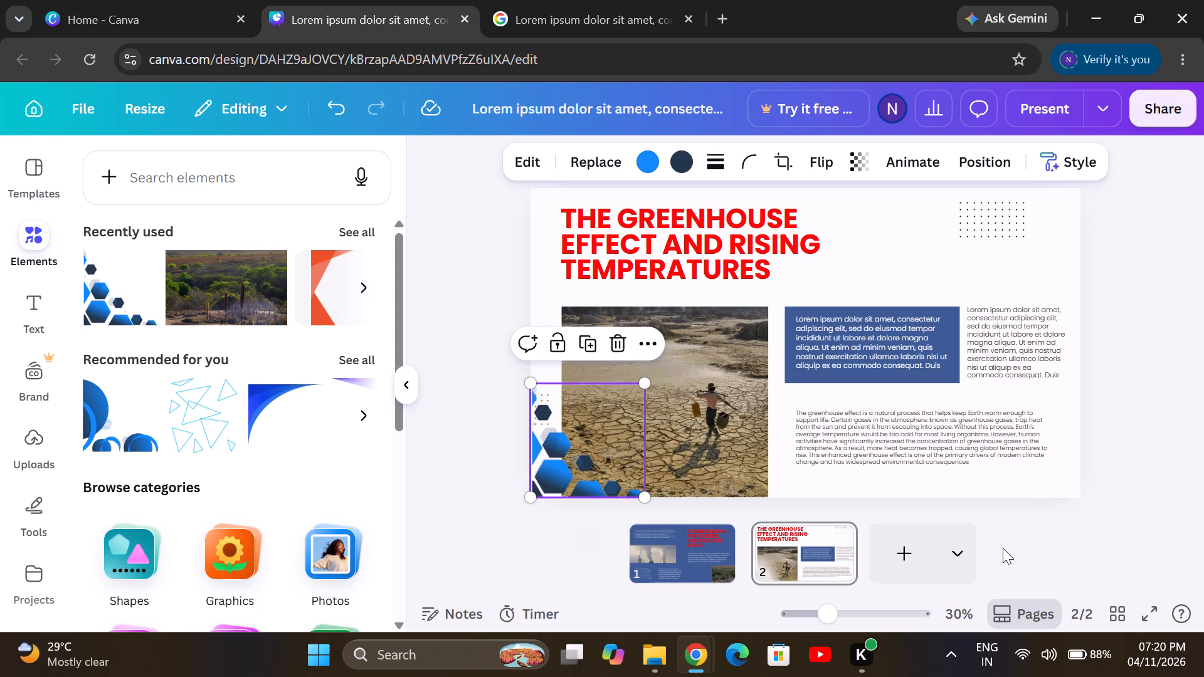
Set the greenhouse effect paragraph's font size to 16.7 and its font to The Seasons.
left_click(918, 426)
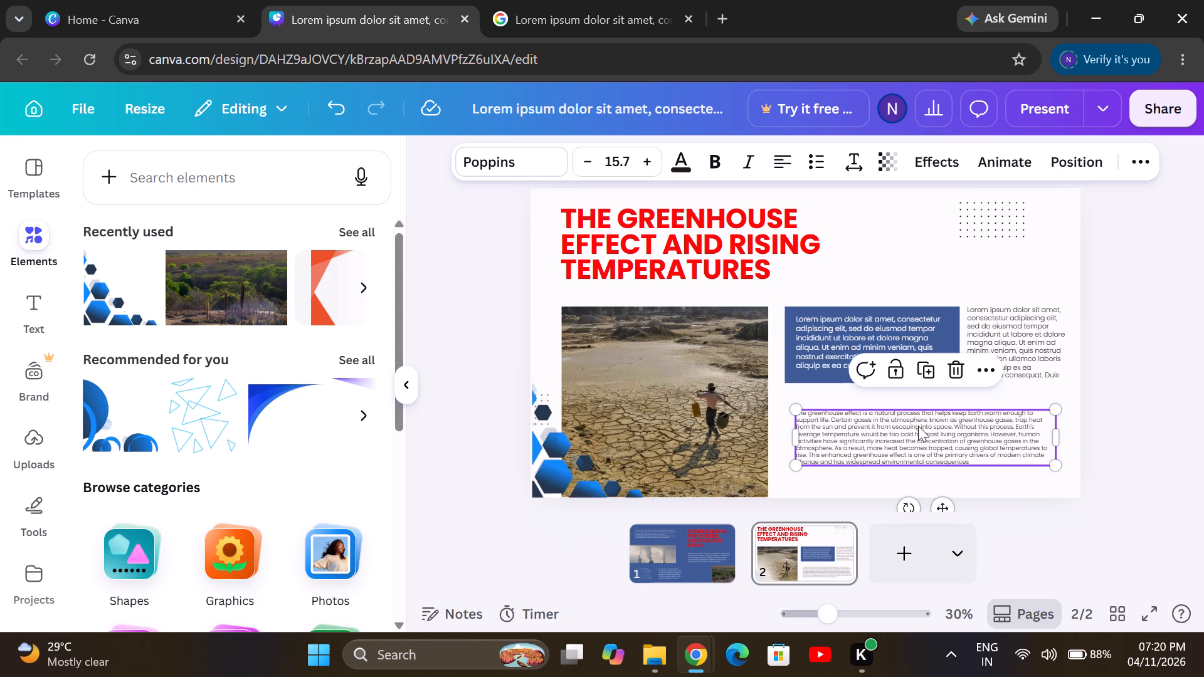
left_click(679, 162)
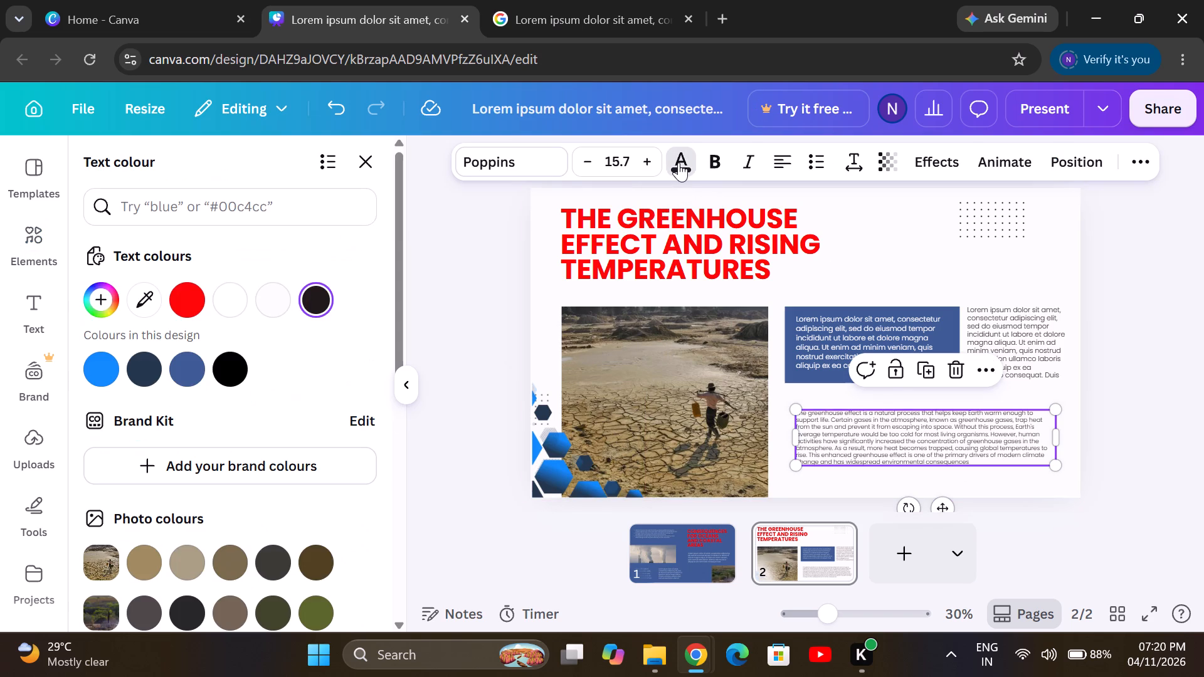
left_click(646, 165)
left_click_drag(646, 165, 514, 166)
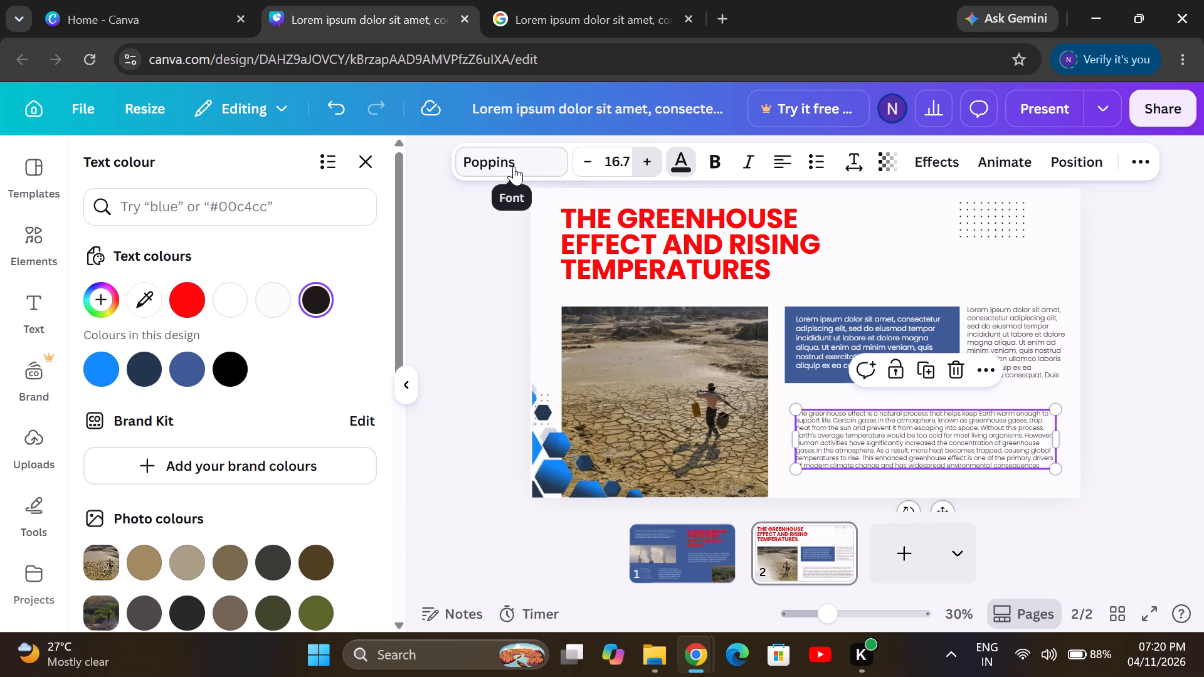
left_click(514, 166)
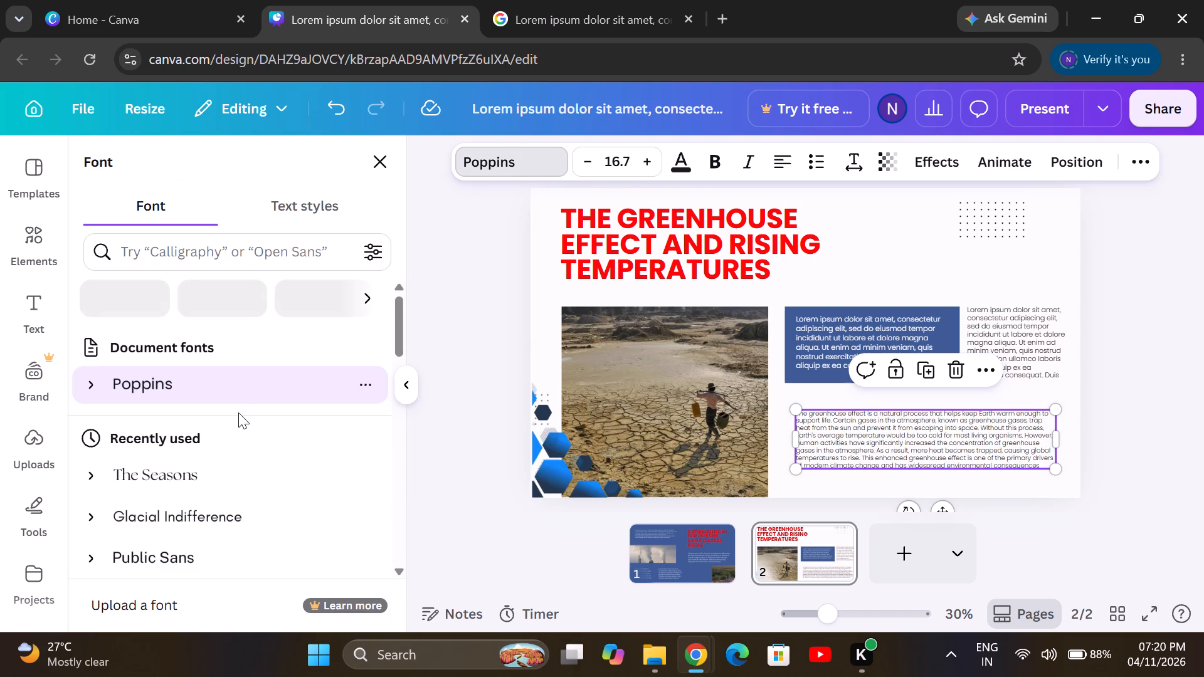
scroll(271, 455, "down", 1)
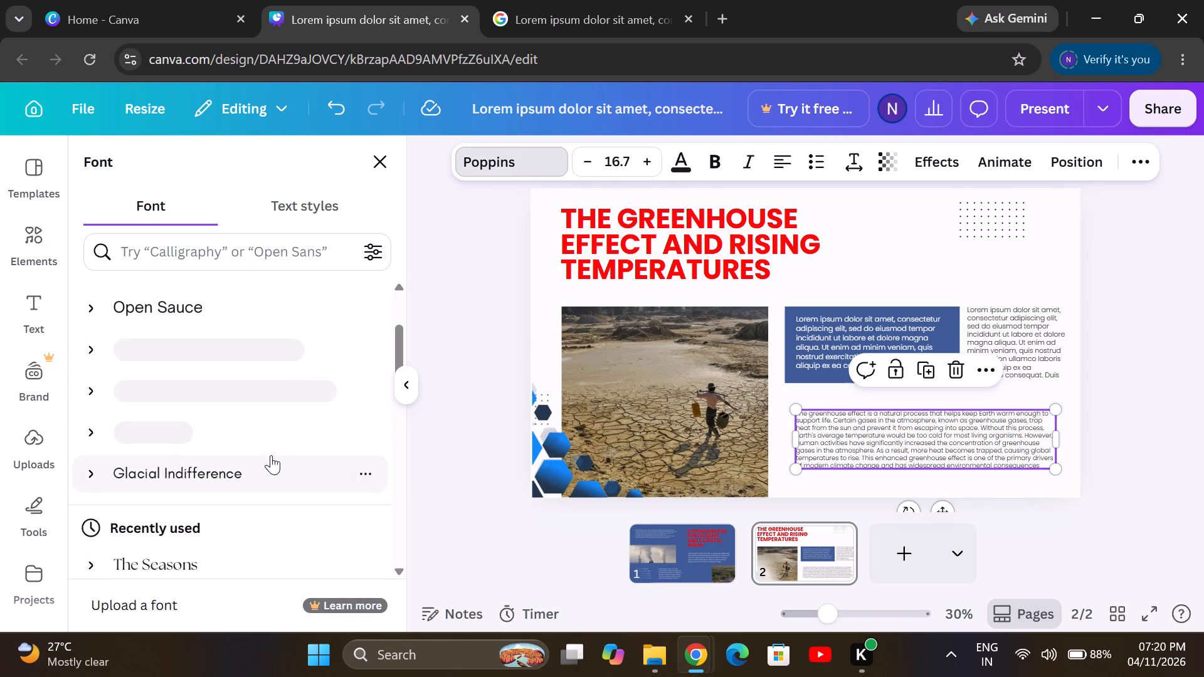
left_click(185, 569)
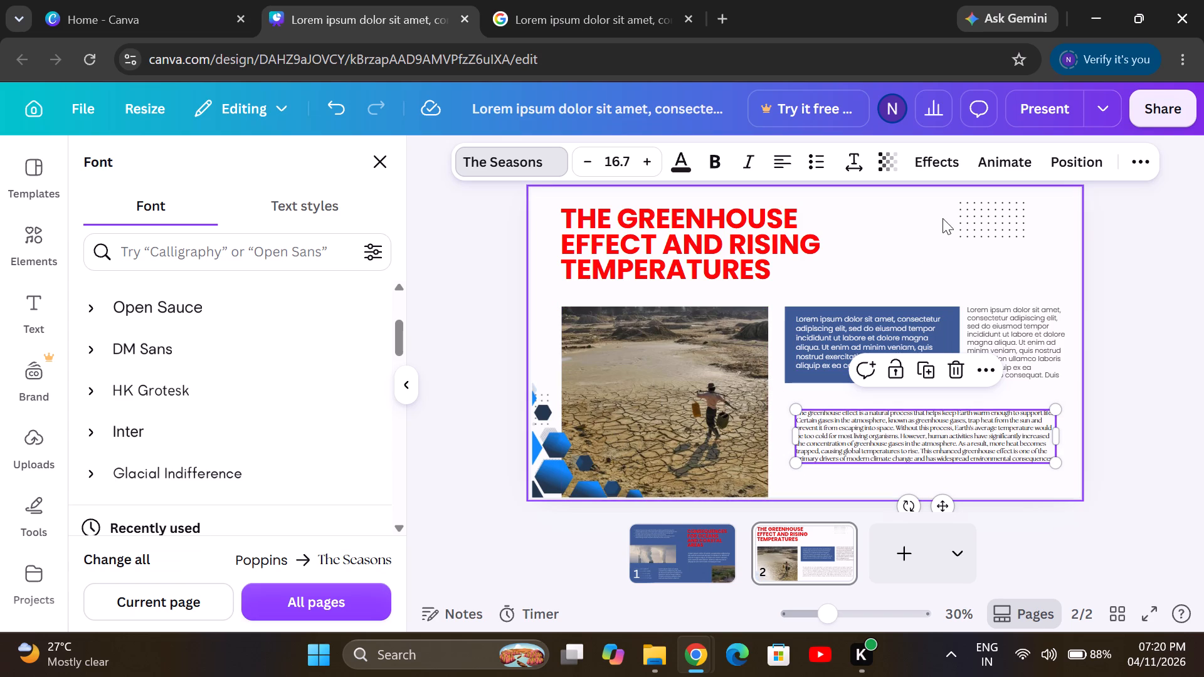
Move the white Lorem ipsum text and its blue box up beside the slide heading, keeping the text inside the box.
left_click(853, 322)
left_click_drag(863, 366, 901, 290)
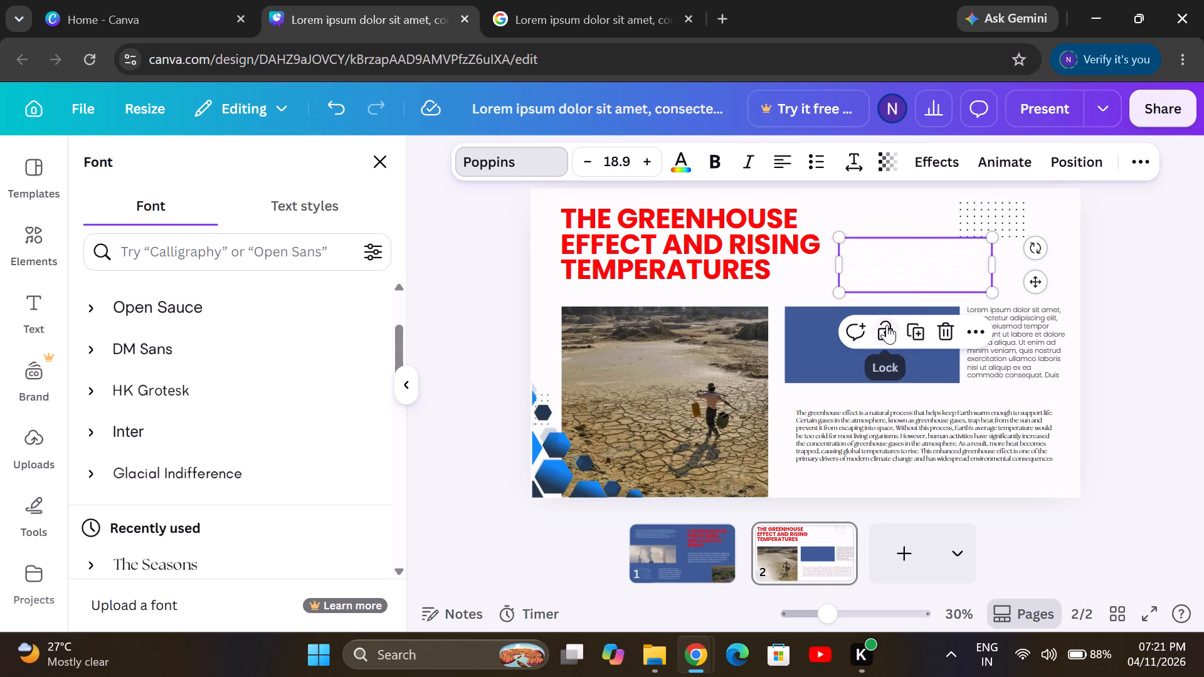
left_click_drag(839, 338, 811, 336)
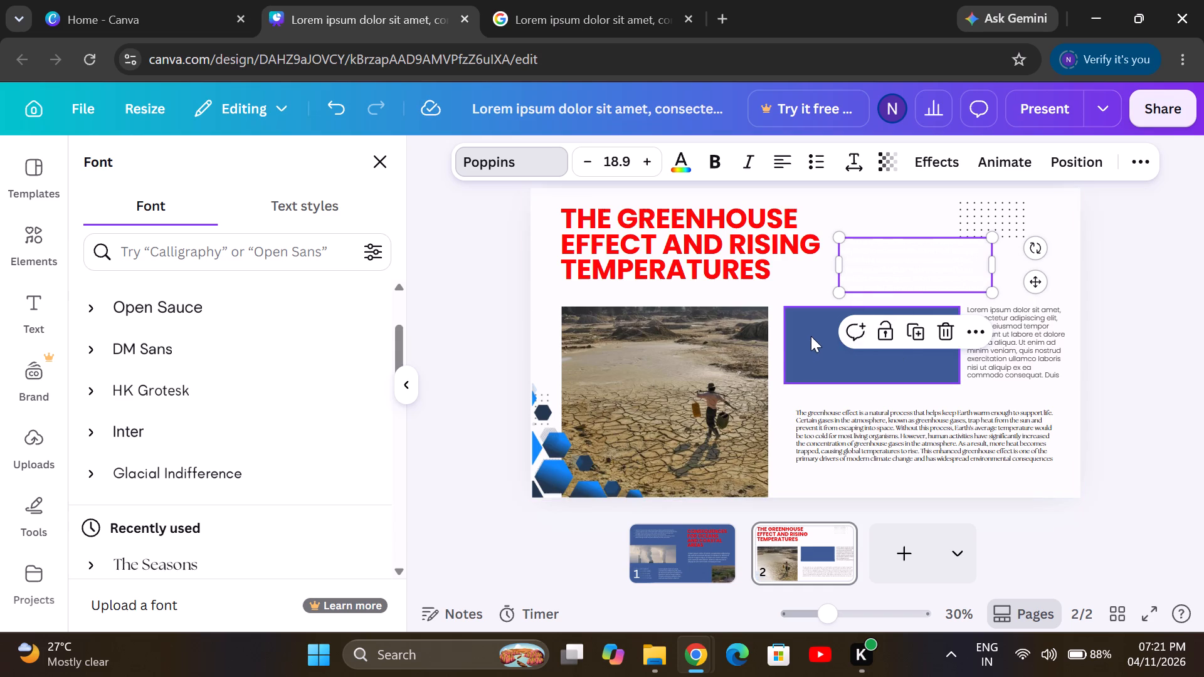
left_click_drag(811, 336, 860, 265)
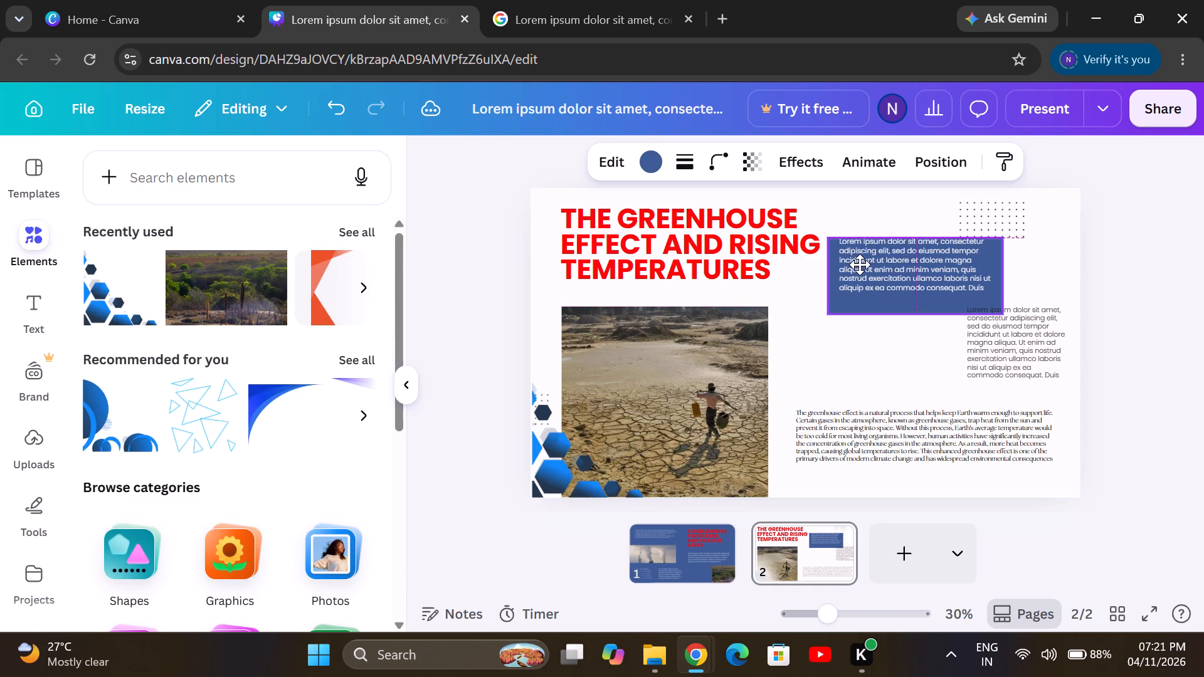
left_click_drag(860, 265, 861, 262)
Move the cracked-earth photo up to just beneath the heading, keeping its left edge aligned with the heading.
left_click(741, 233)
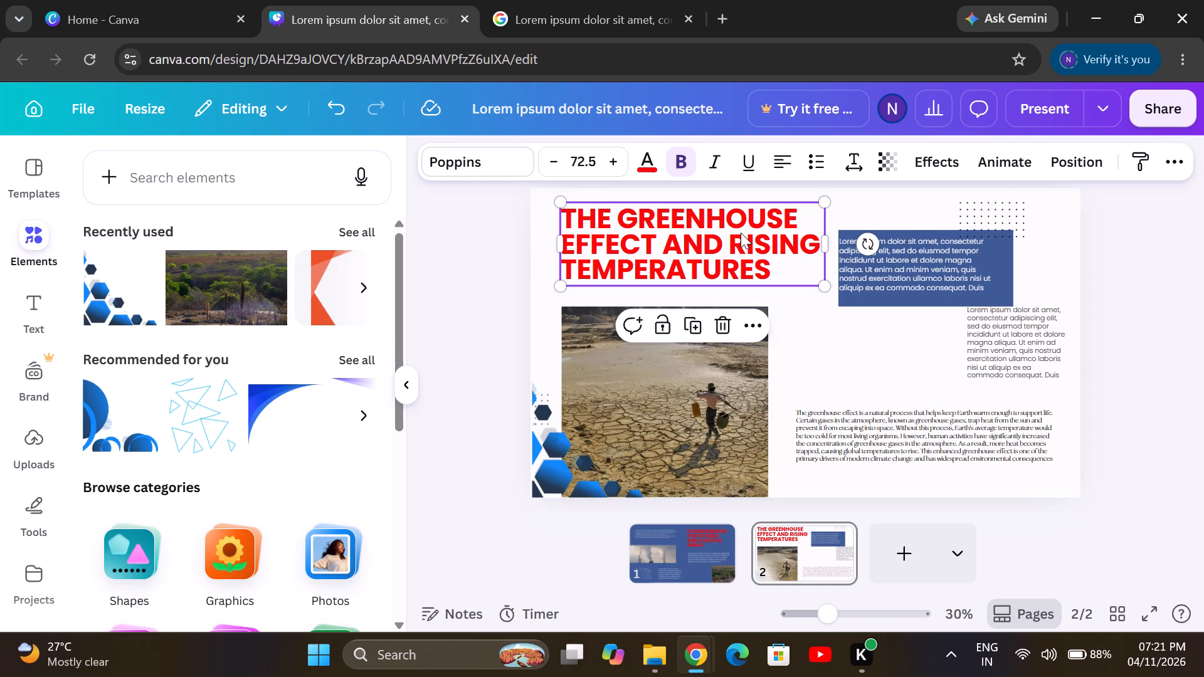
left_click(707, 401)
left_click_drag(707, 401, 716, 379)
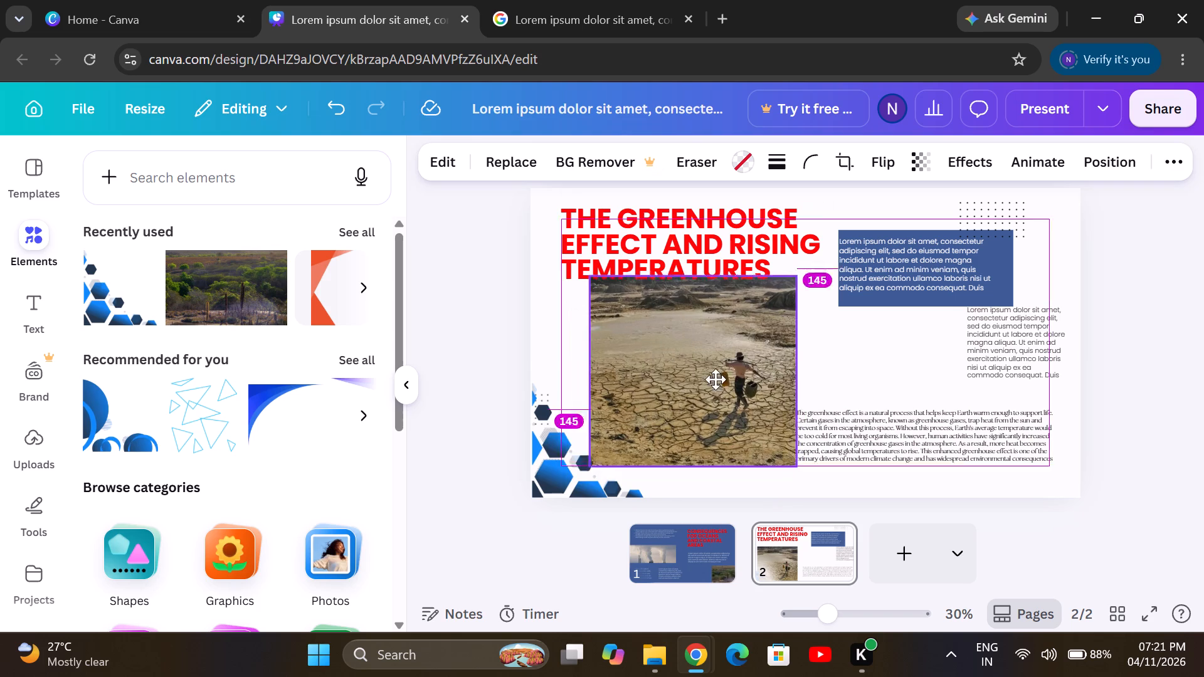
left_click_drag(716, 379, 709, 389)
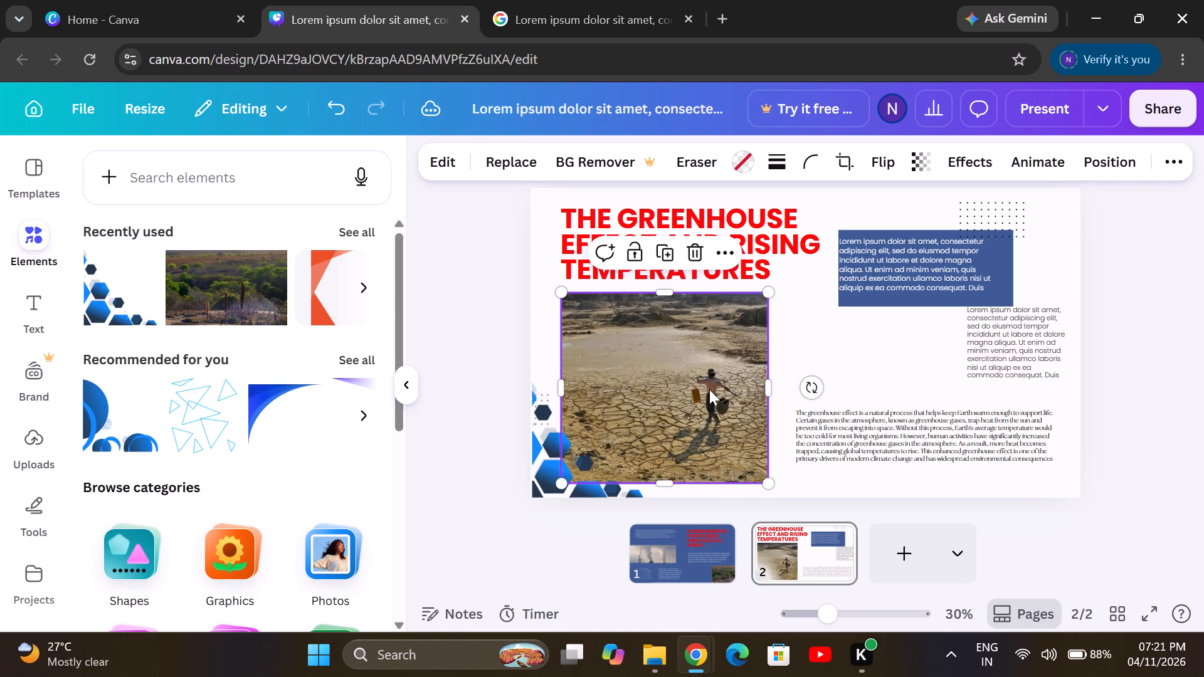
Shift the greenhouse effect paragraph towards the slide's right edge, leaving a clear gap beside the cracked-earth photo.
left_click_drag(897, 439, 872, 429)
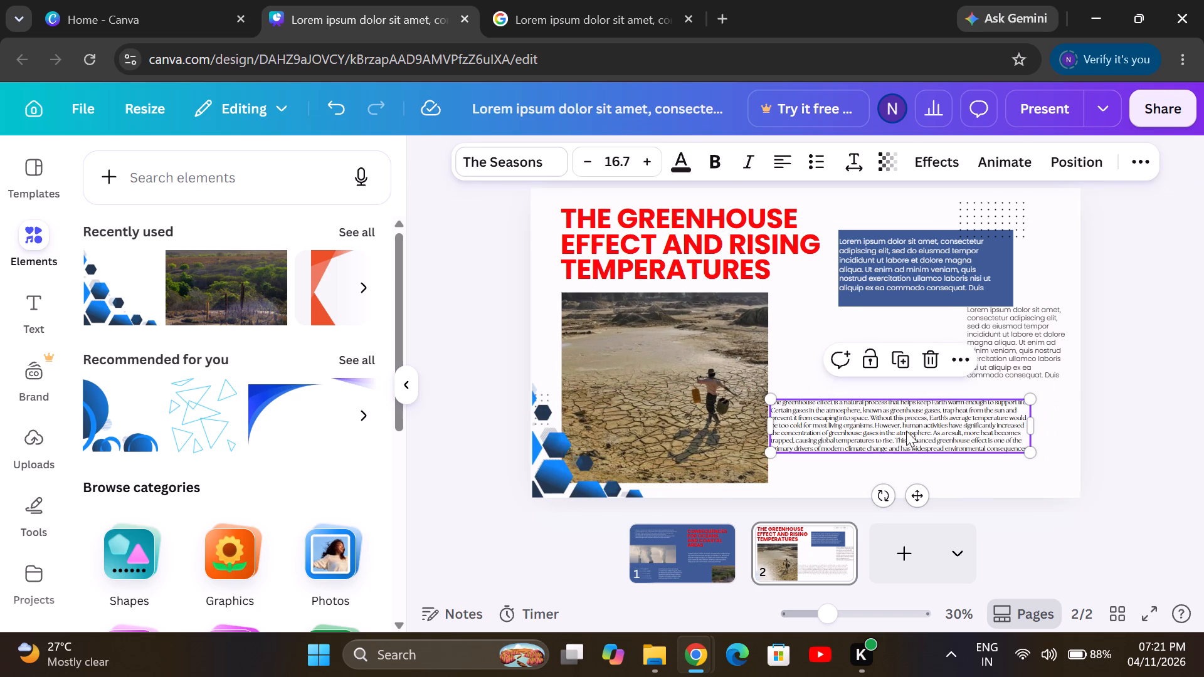
left_click_drag(902, 432, 949, 444)
Move the dark Lorem ipsum text between the blue box and the greenhouse effect paragraph, roughly centred under the box.
left_click_drag(1049, 350, 1010, 369)
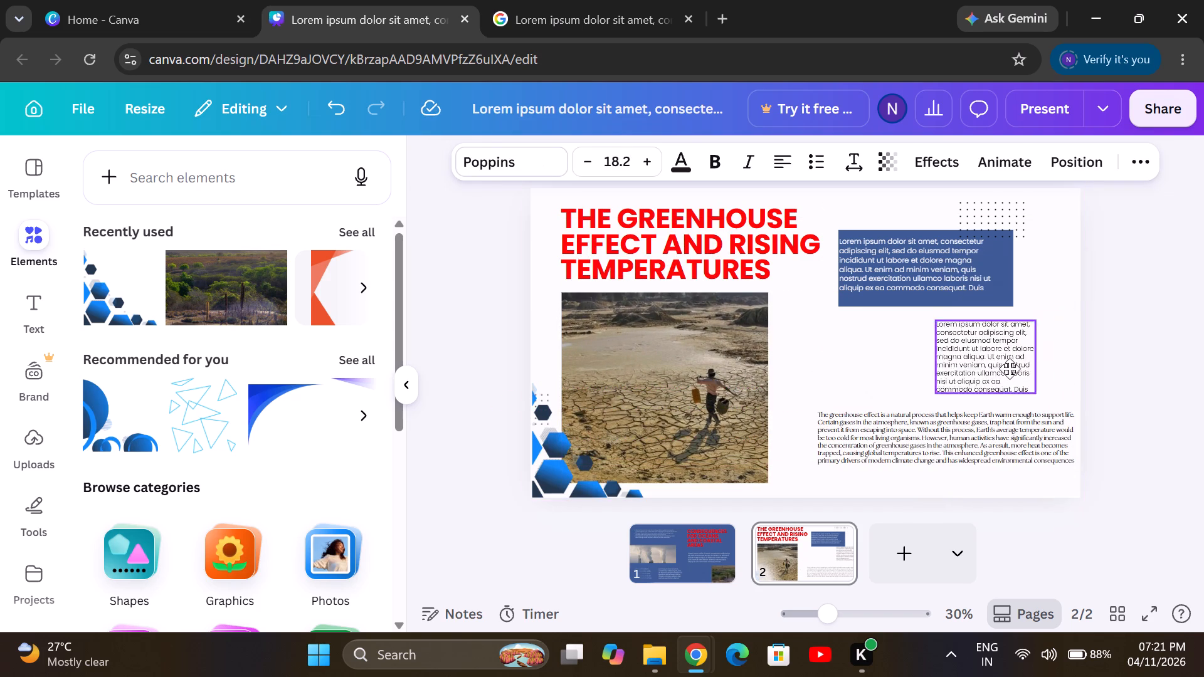
left_click_drag(1010, 369, 958, 373)
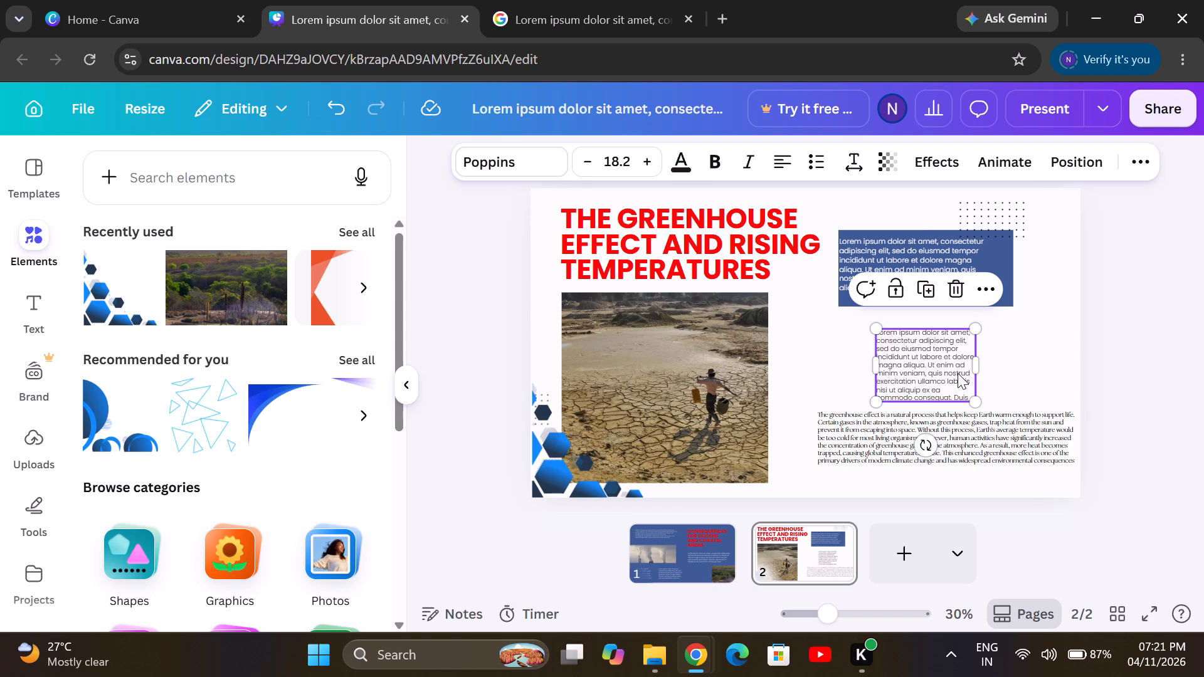
Add the recommended blue curved corner graphic at about 1029 by 864 px, fitted into the slide's top-left corner behind the heading.
left_click(286, 415)
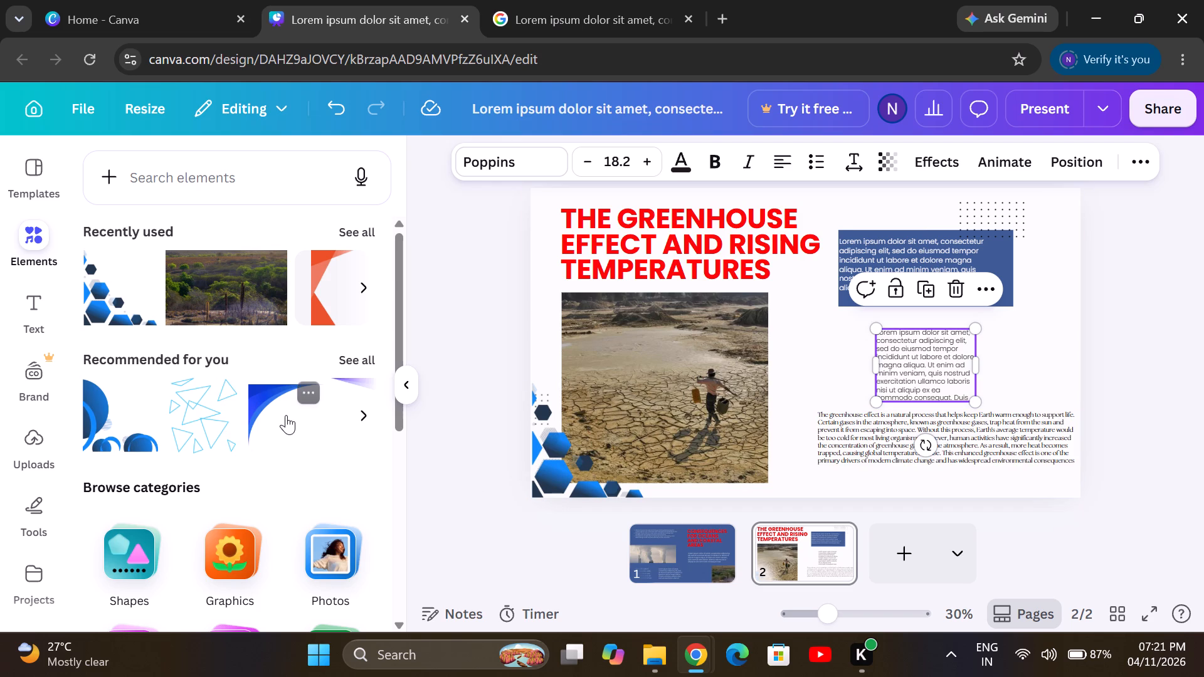
left_click_drag(684, 351, 552, 309)
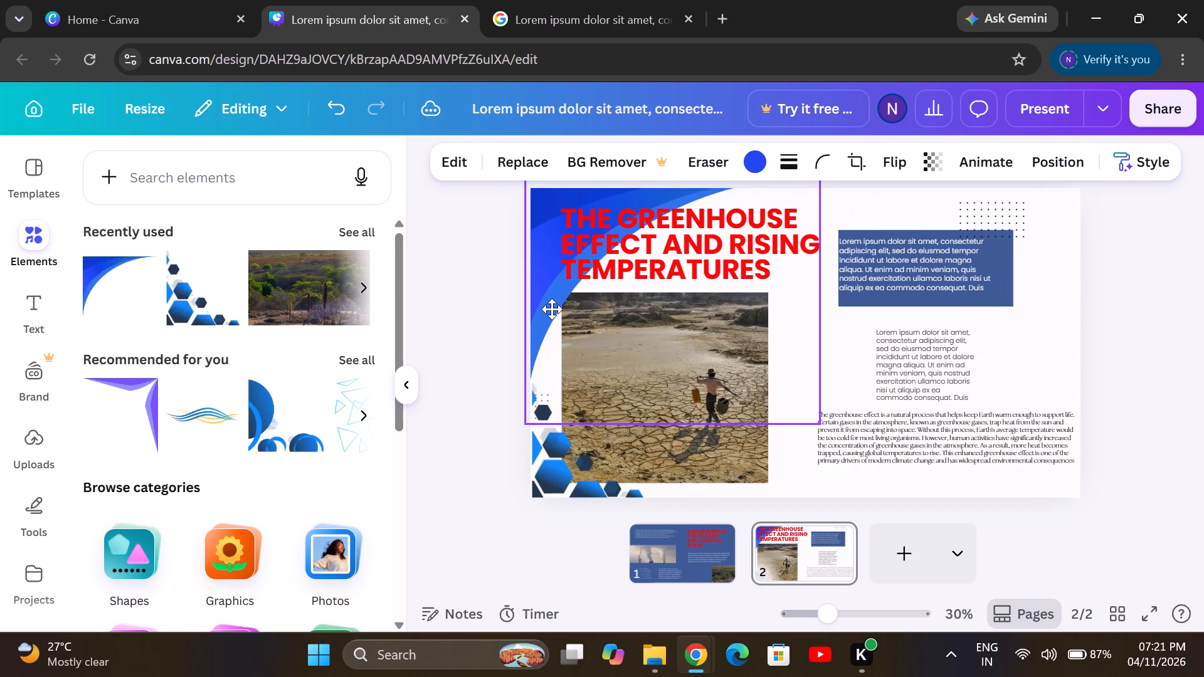
left_click_drag(552, 309, 855, 323)
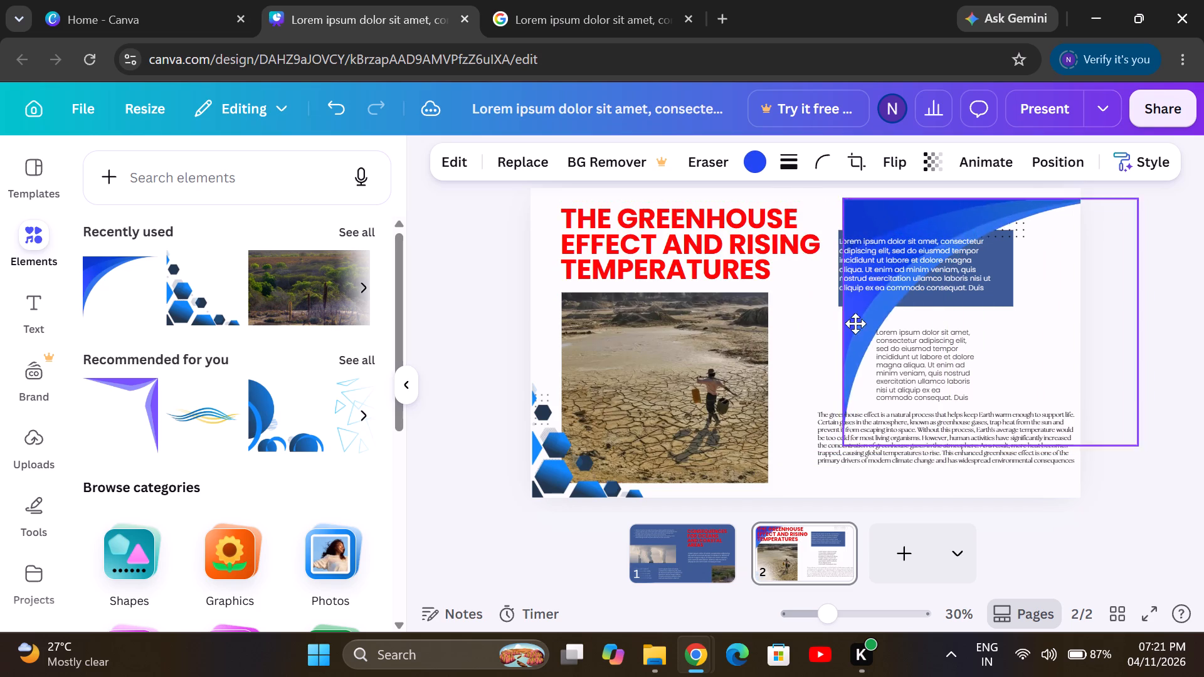
left_click_drag(855, 323, 516, 282)
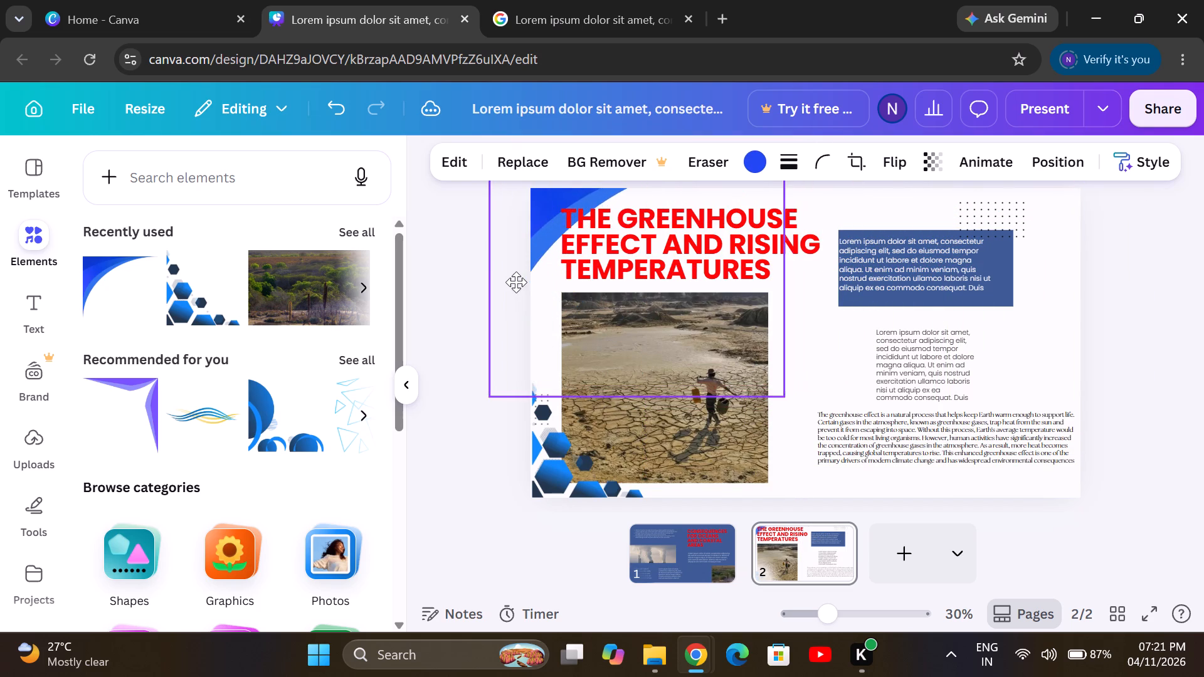
left_click_drag(516, 282, 515, 315)
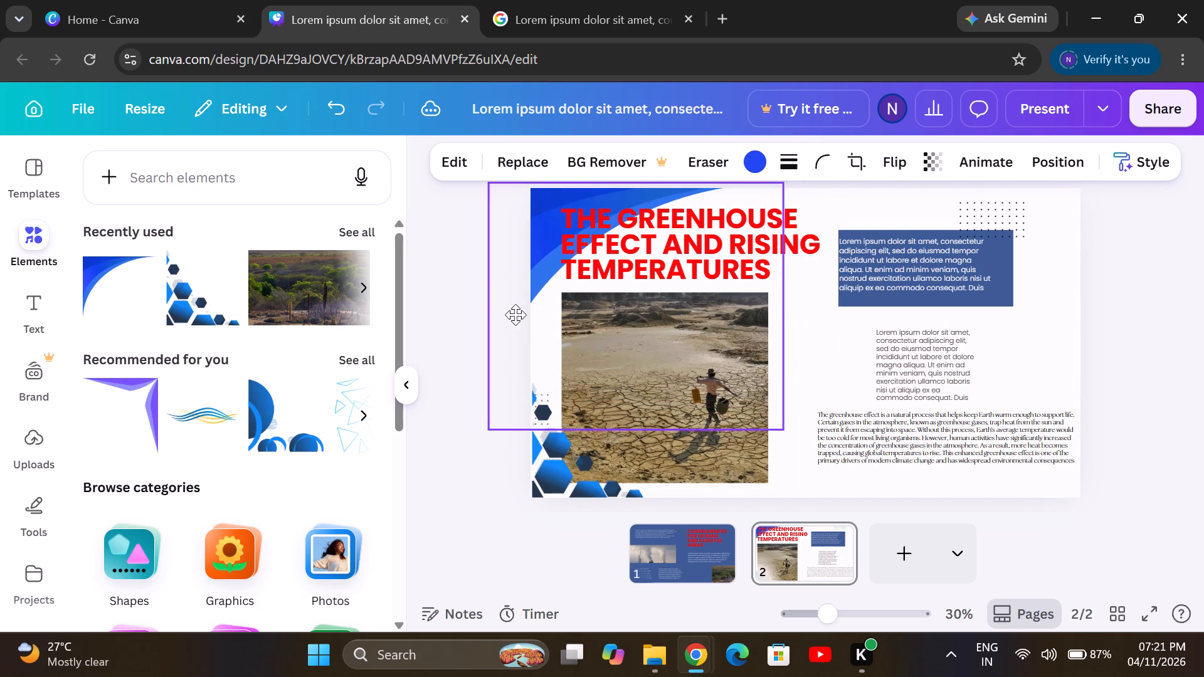
left_click_drag(515, 315, 526, 317)
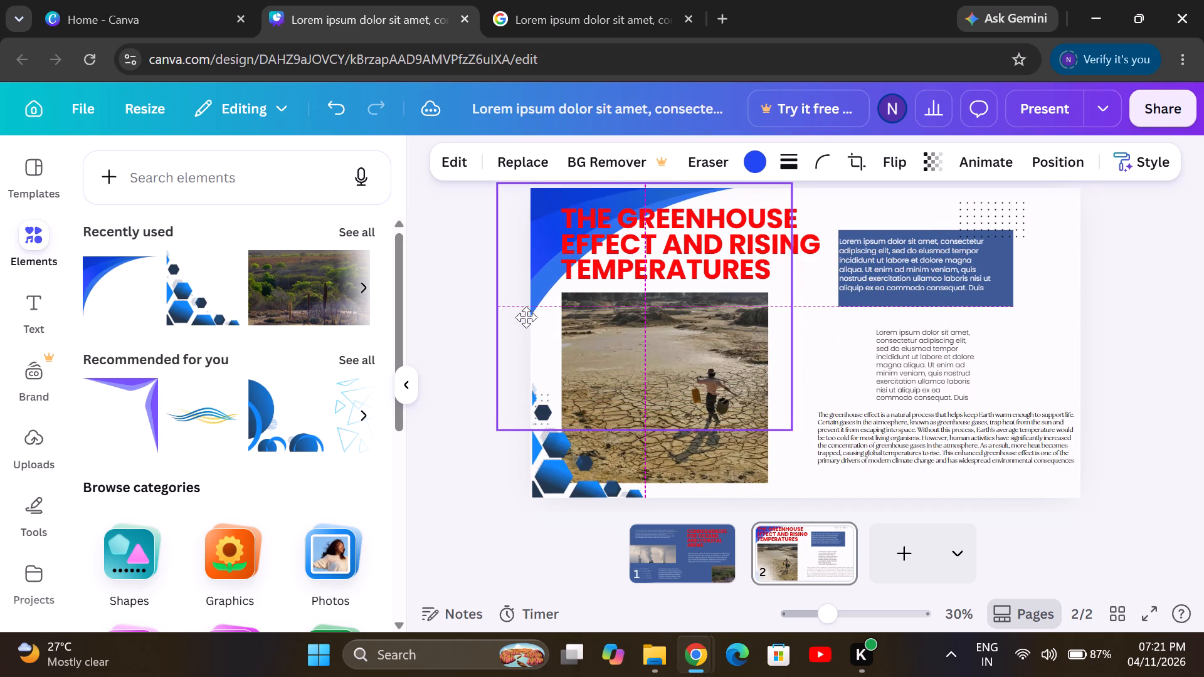
left_click_drag(526, 317, 521, 321)
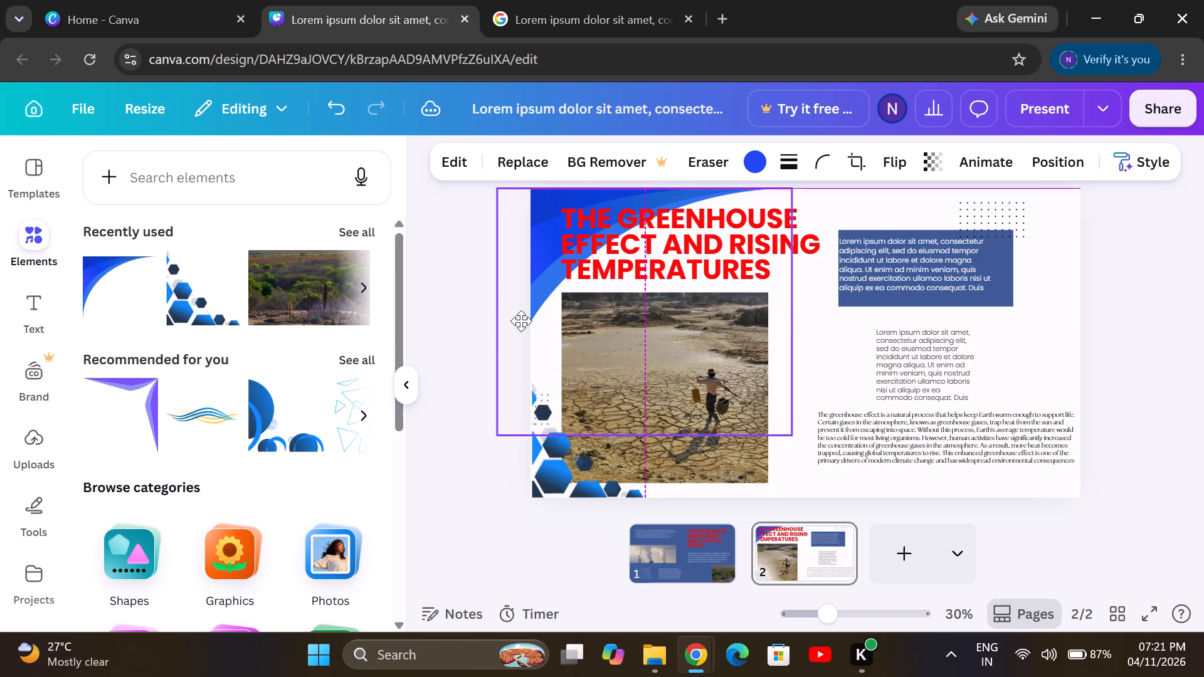
left_click_drag(521, 321, 522, 321)
left_click_drag(522, 321, 521, 322)
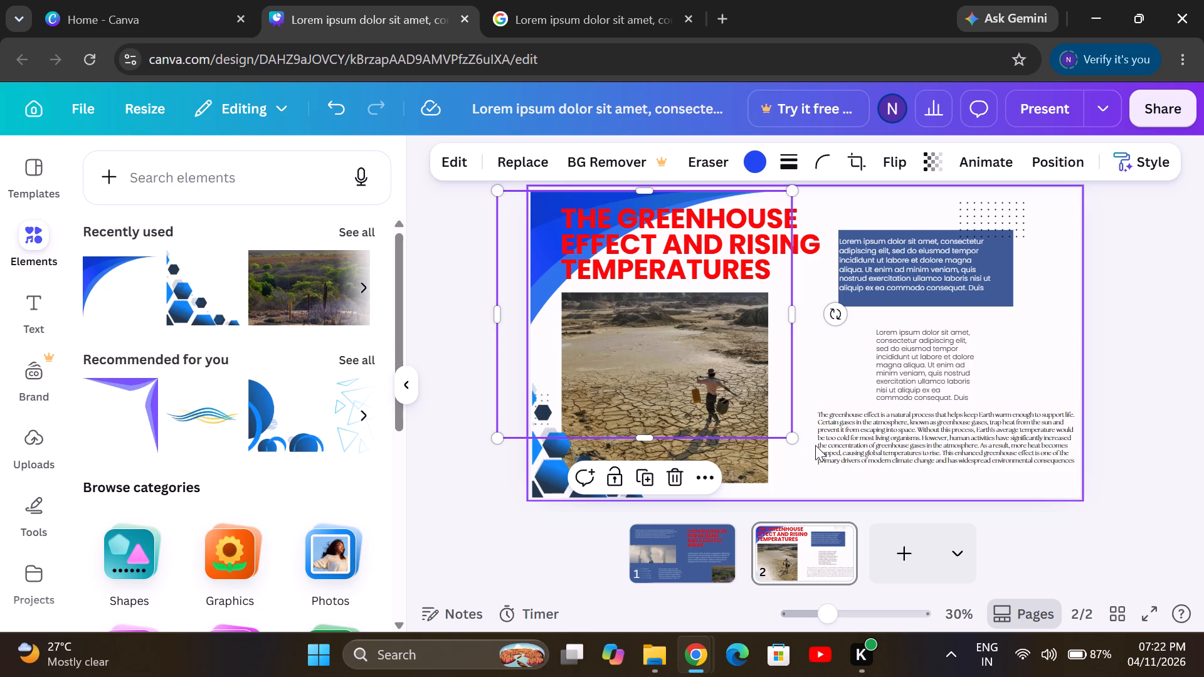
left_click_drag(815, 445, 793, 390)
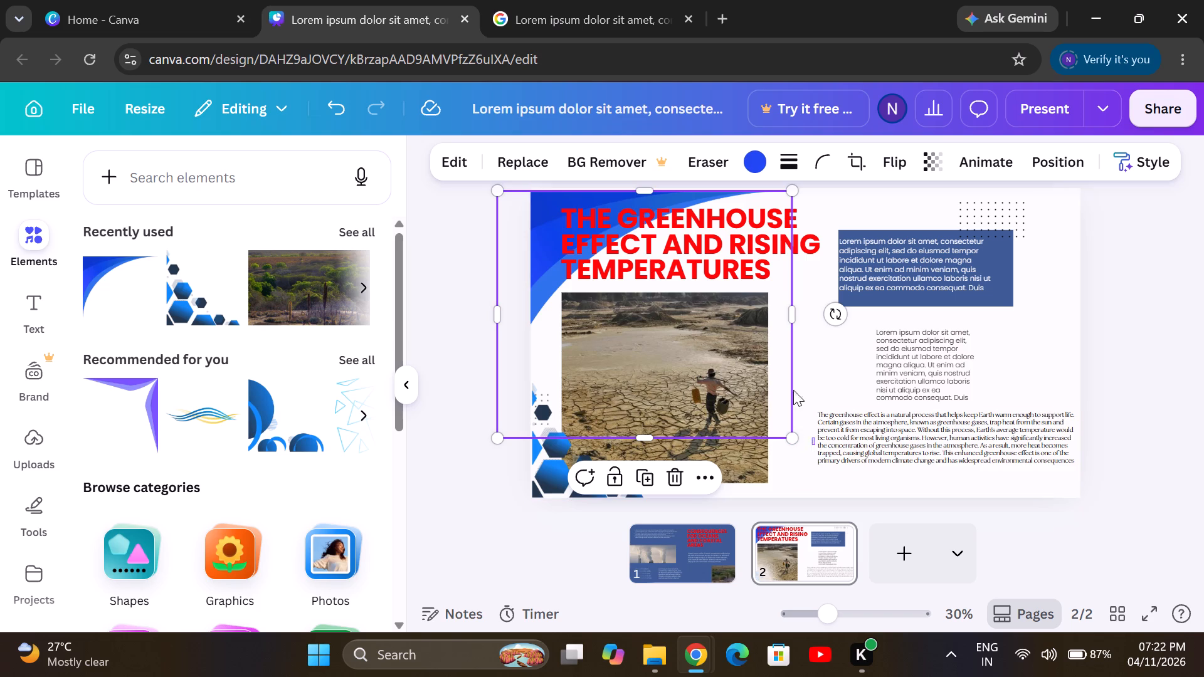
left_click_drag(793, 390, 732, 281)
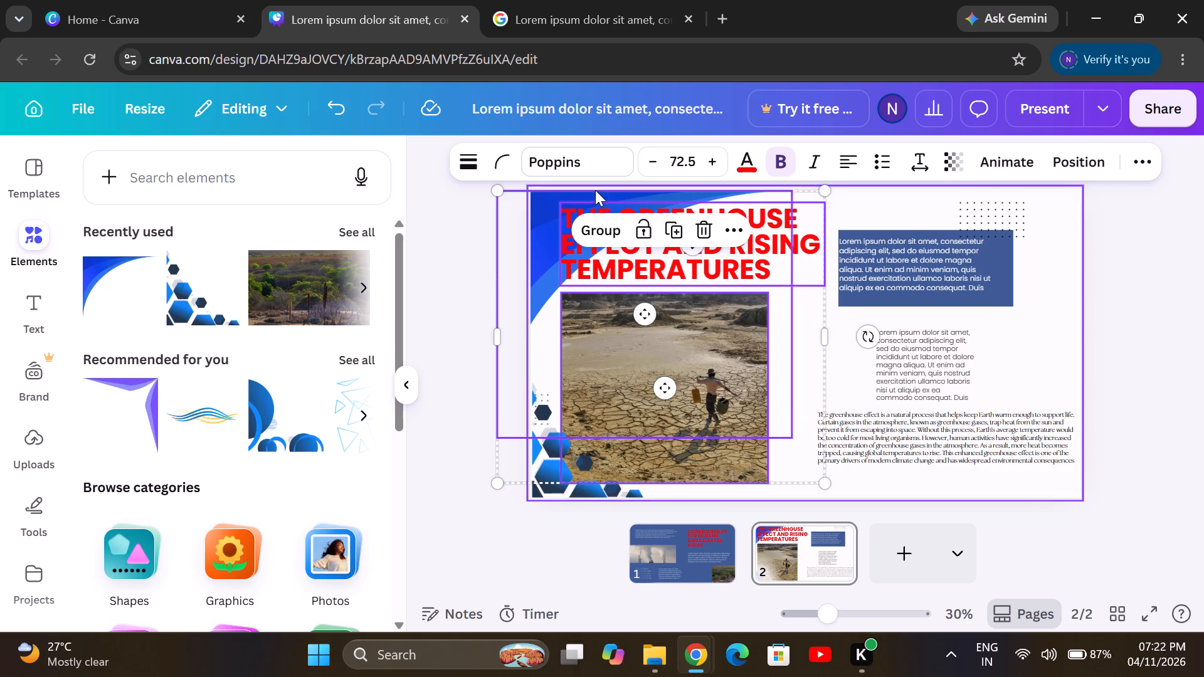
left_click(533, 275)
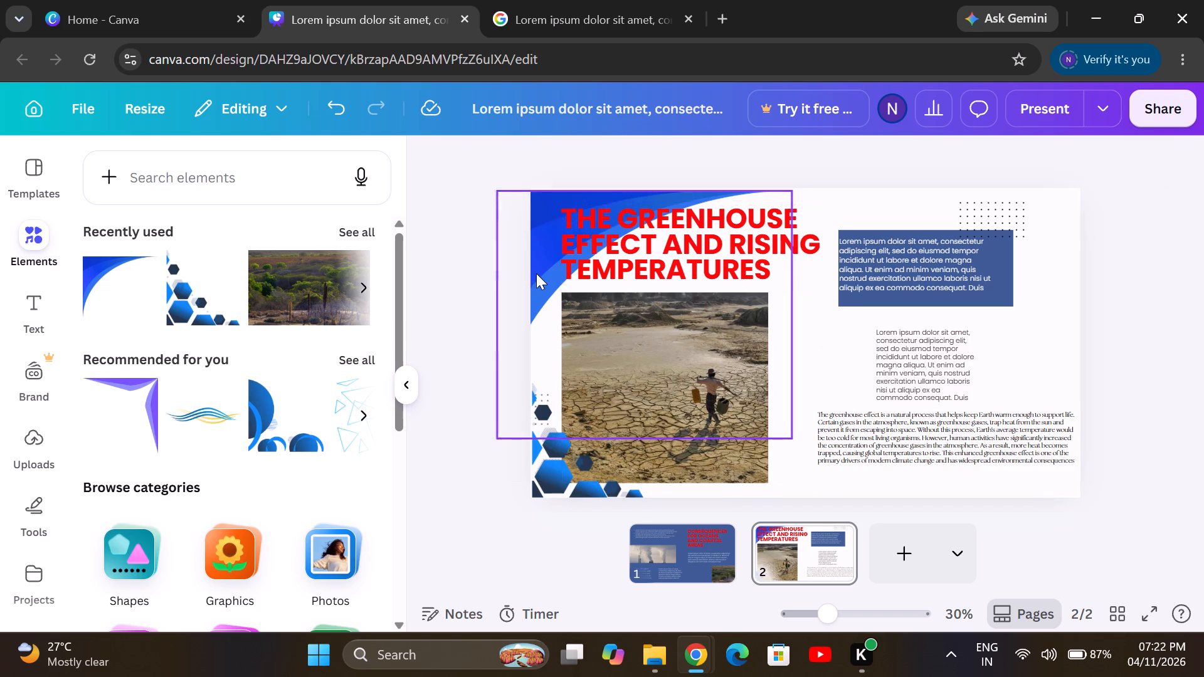
Set the transparency of the blue curved corner graphic to 72.
left_click(546, 266)
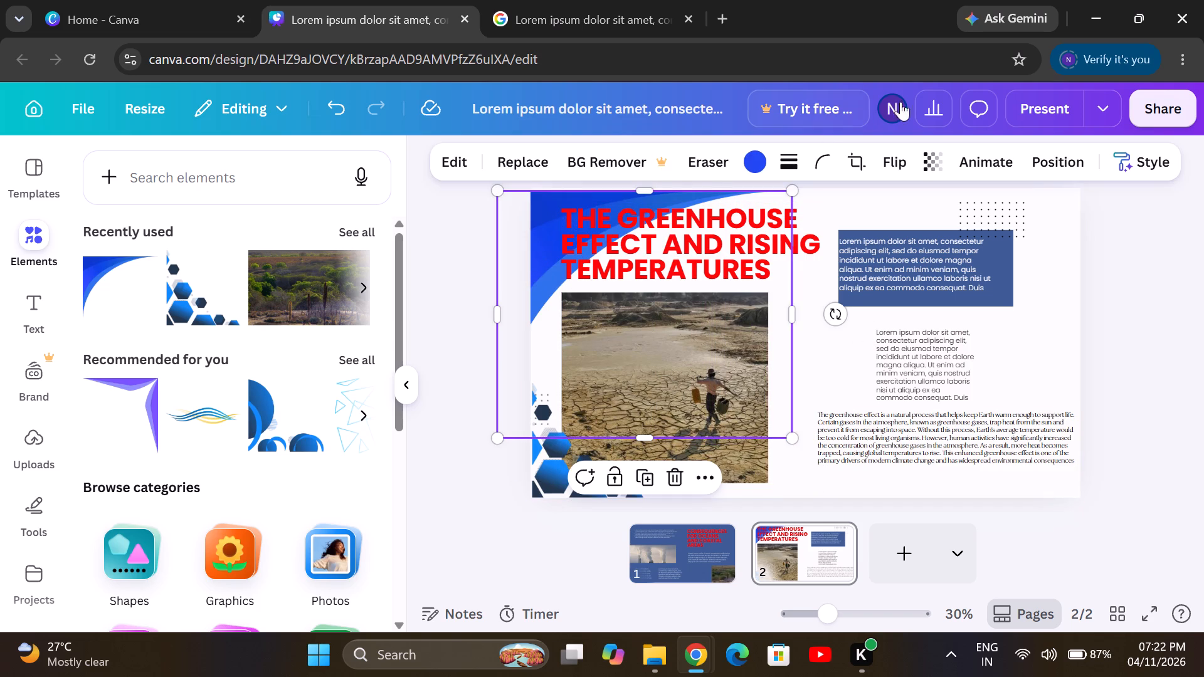
left_click(1045, 158)
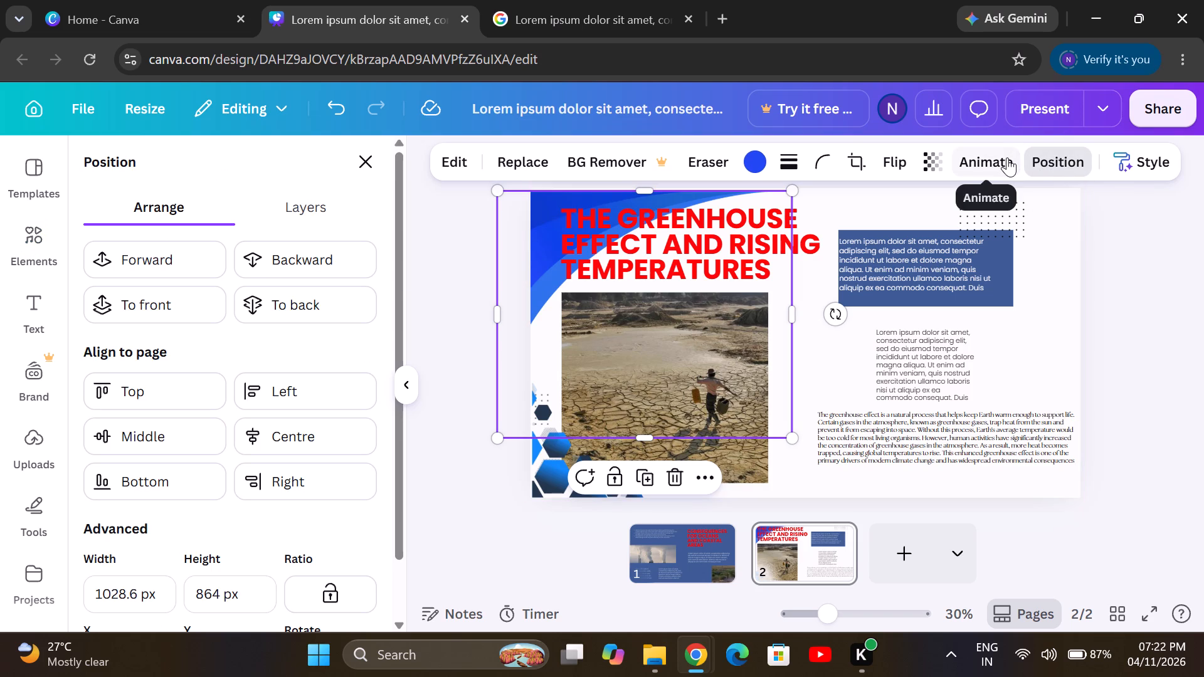
left_click(935, 167)
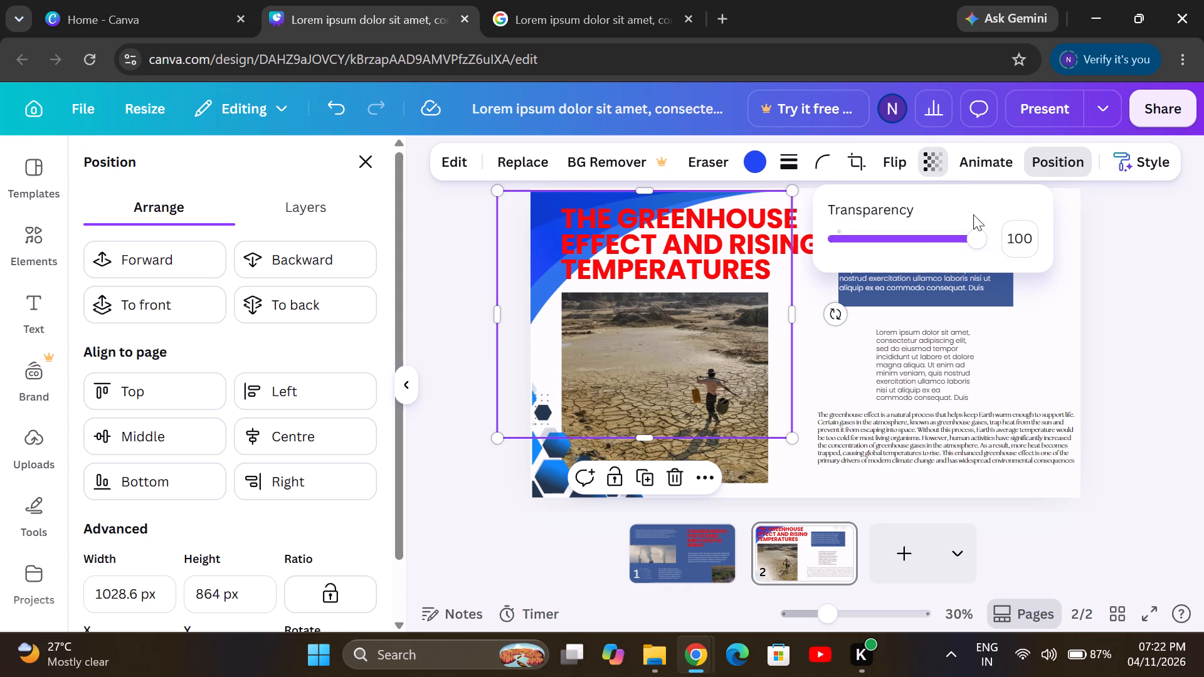
left_click(932, 236)
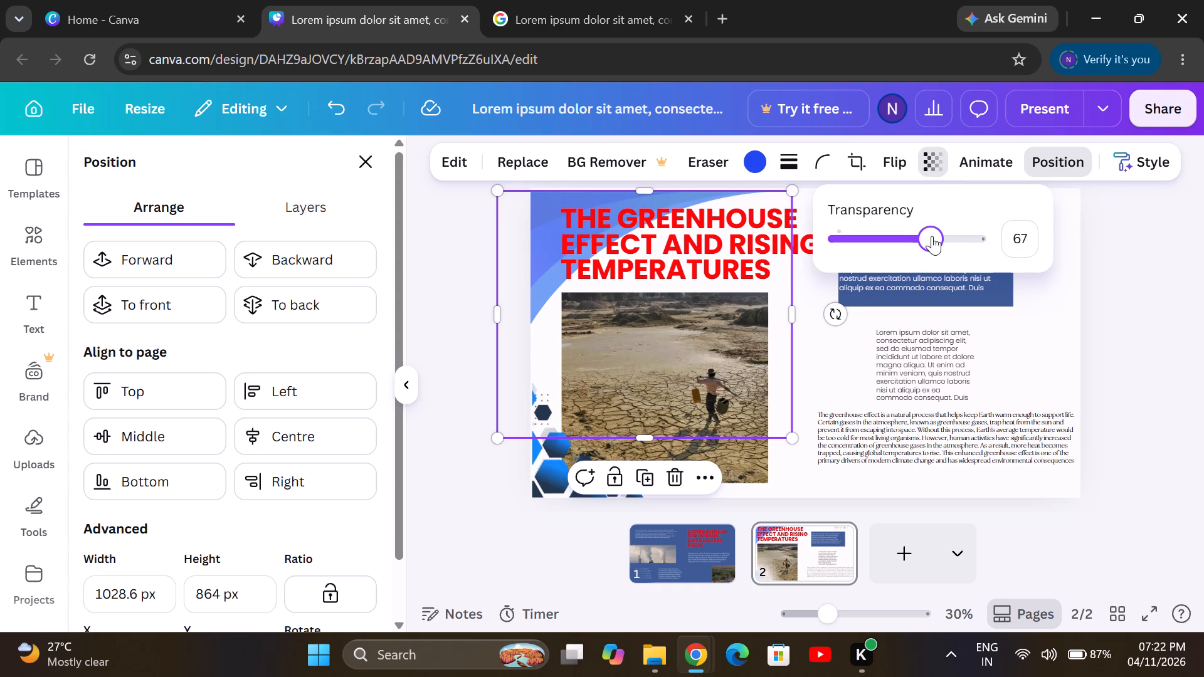
left_click(905, 233)
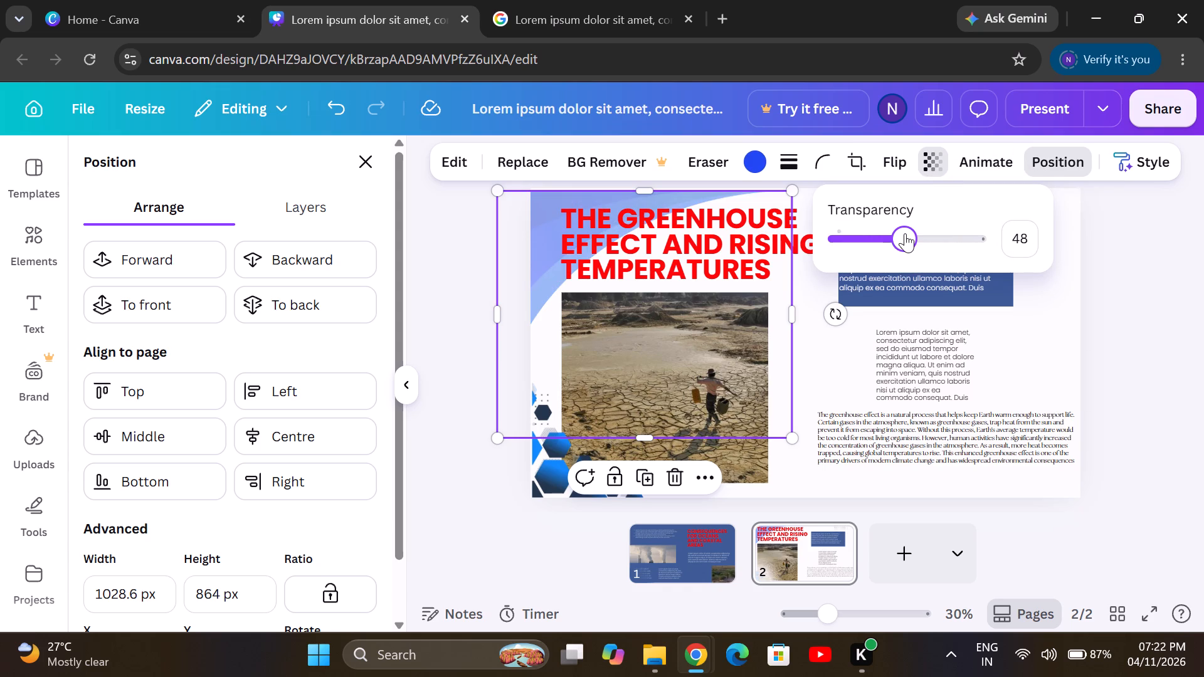
left_click(936, 237)
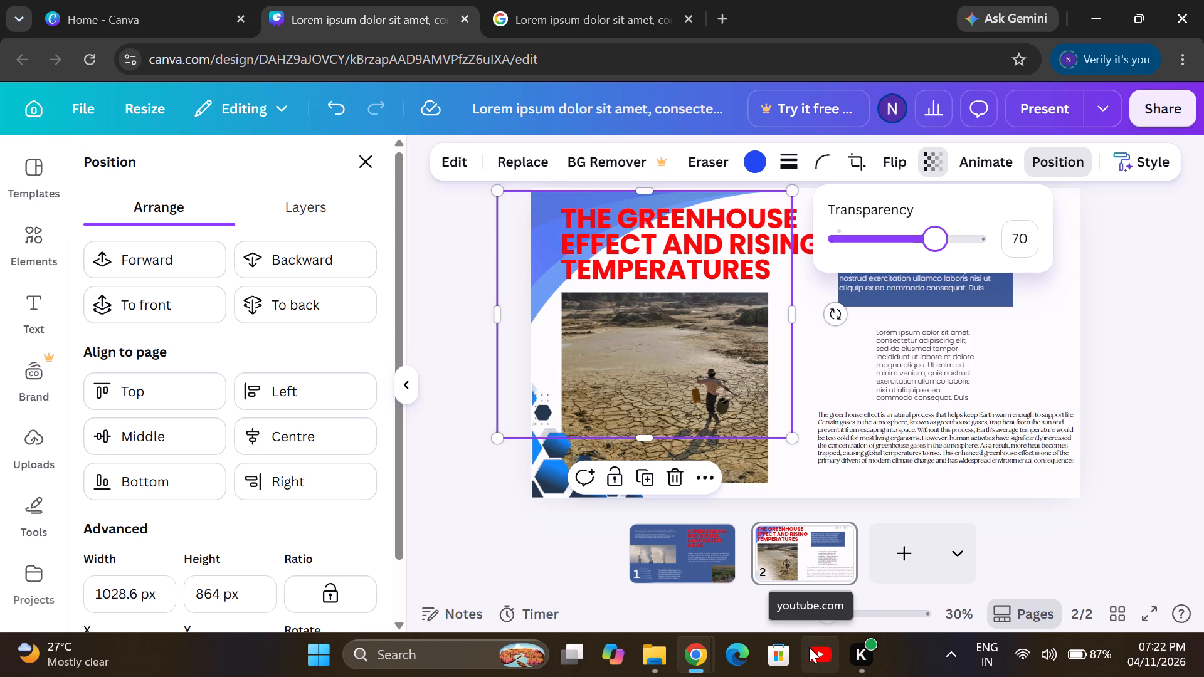
left_click(883, 231)
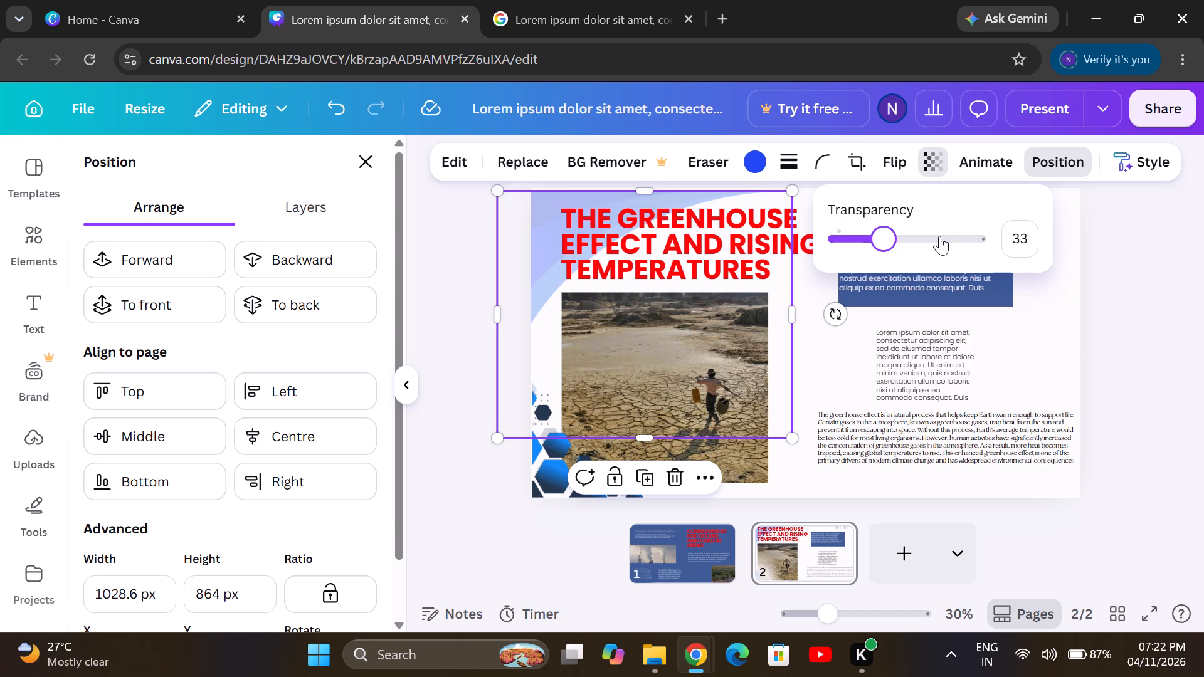
left_click(939, 236)
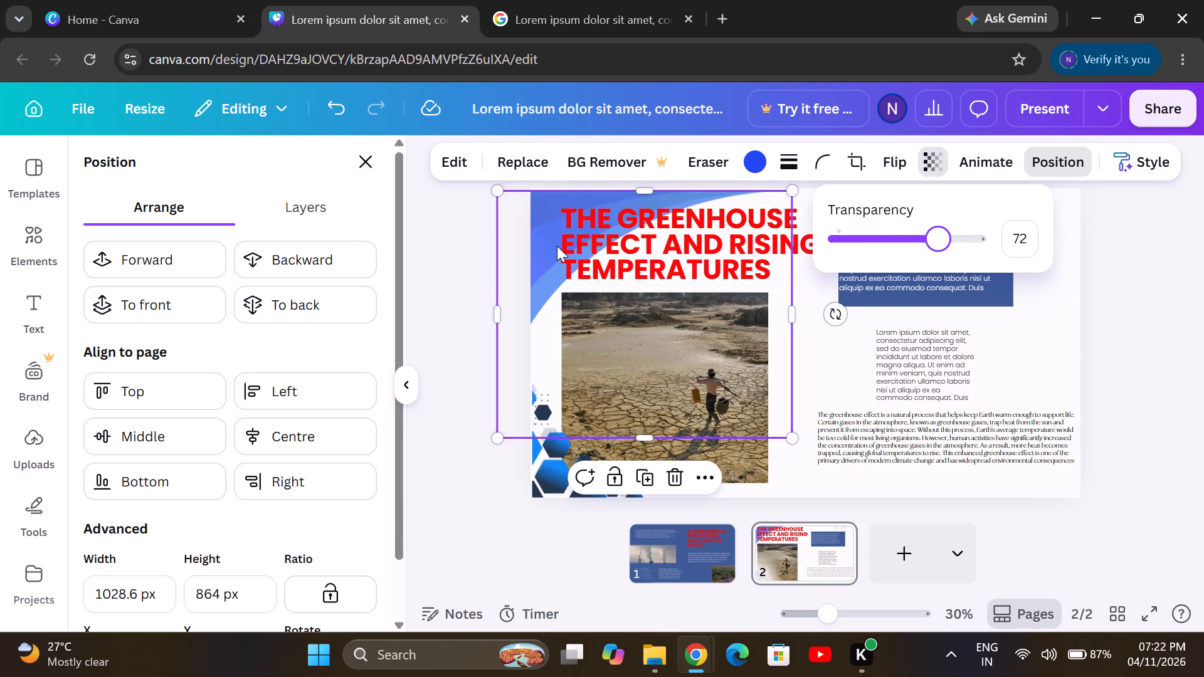
left_click(535, 266)
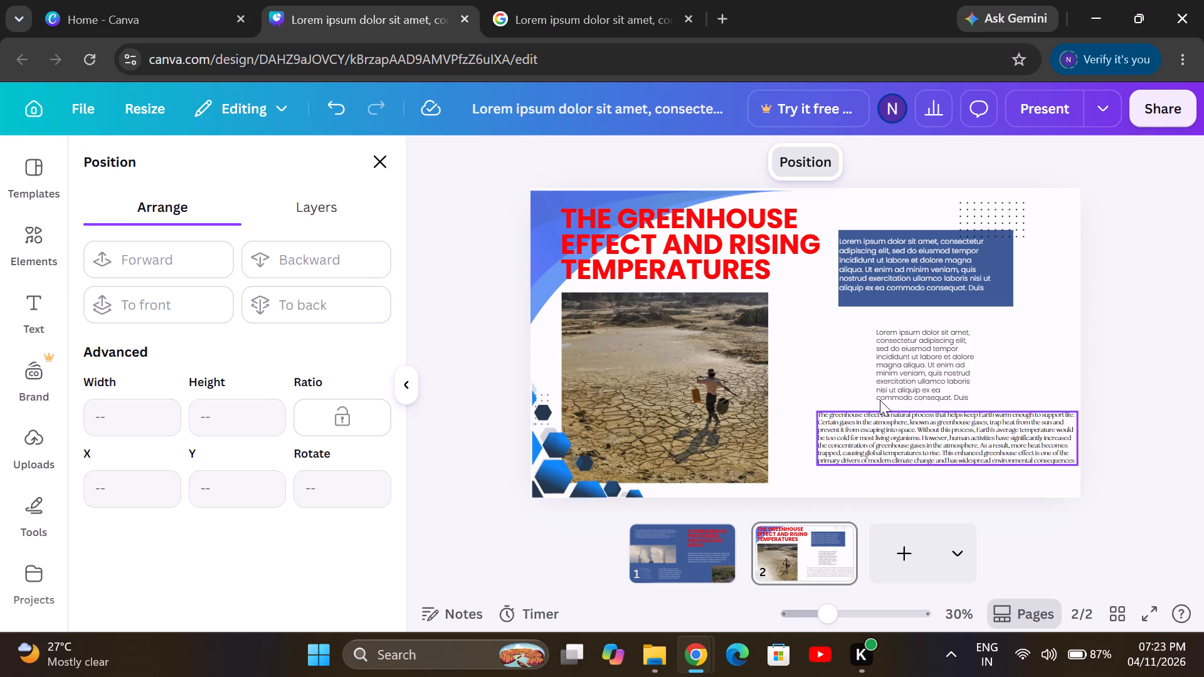
Centre the white Lorem ipsum text inside its blue box.
left_click_drag(891, 251, 902, 253)
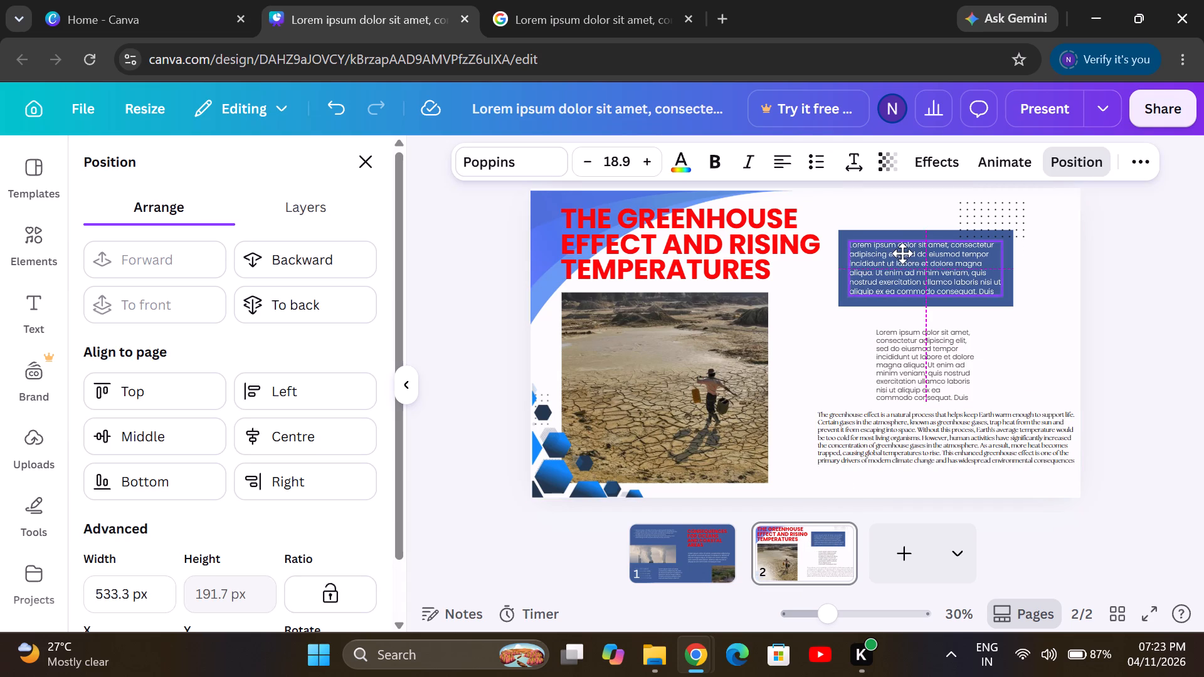
left_click_drag(902, 253, 903, 255)
Move the dotted pattern up to the slide's top edge near the right corner, clear of the blue box.
left_click_drag(968, 202, 997, 182)
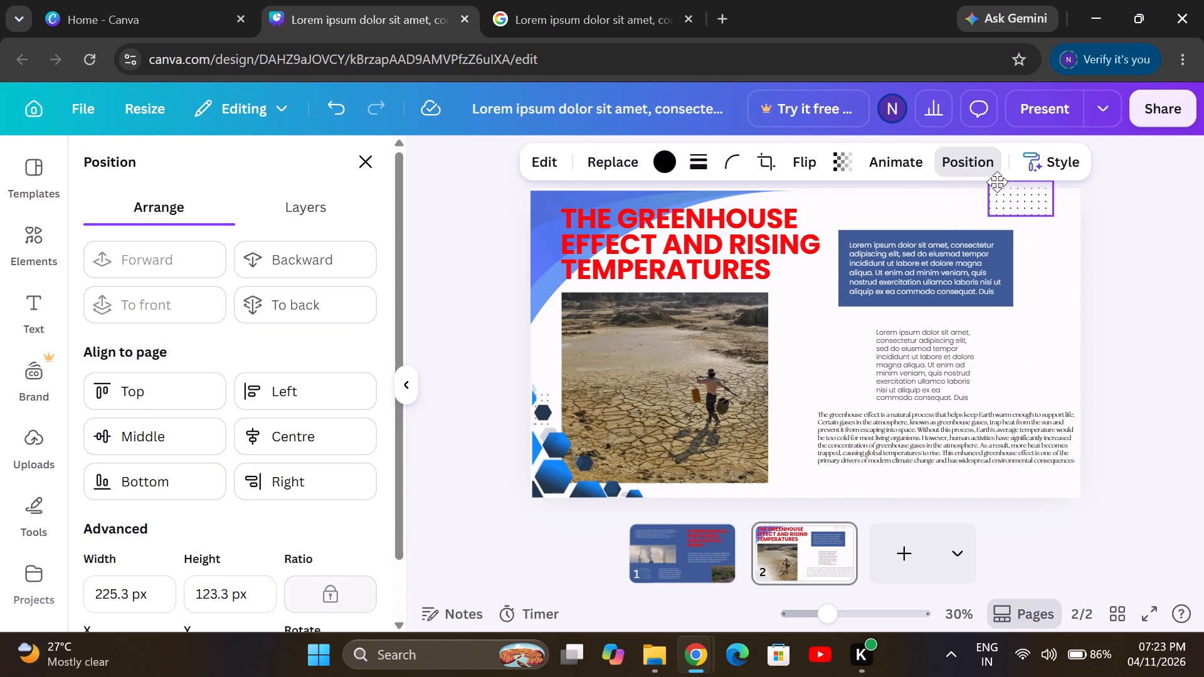
left_click_drag(997, 182, 1000, 190)
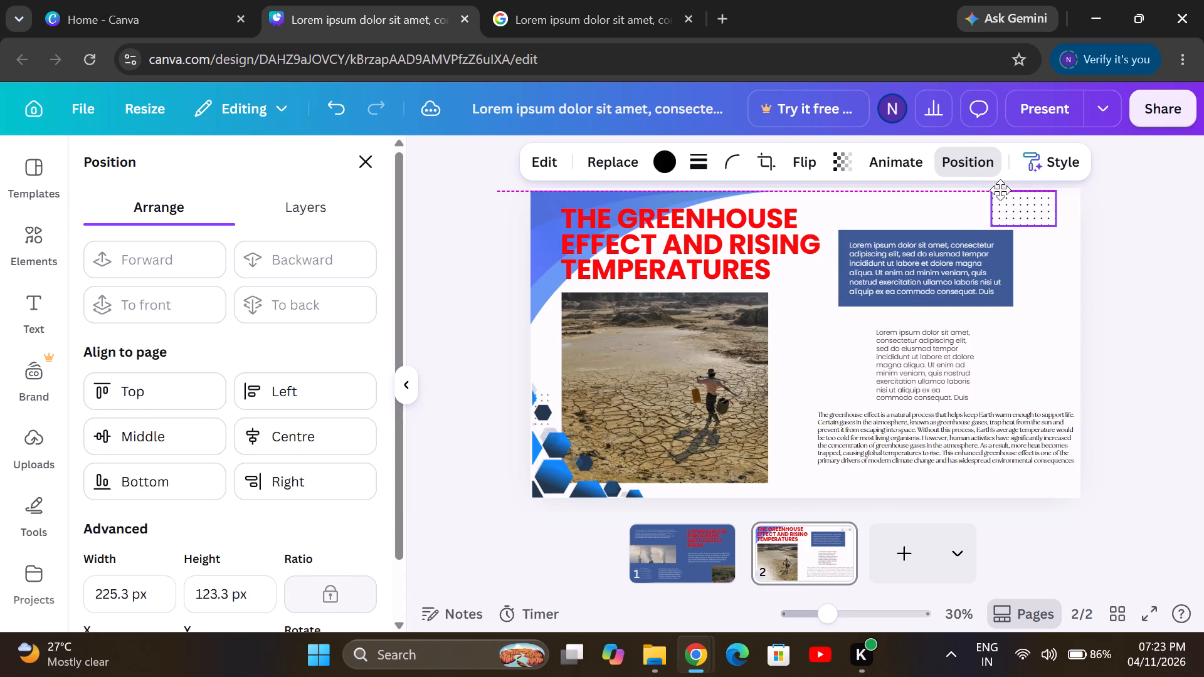
left_click_drag(1000, 190, 1005, 191)
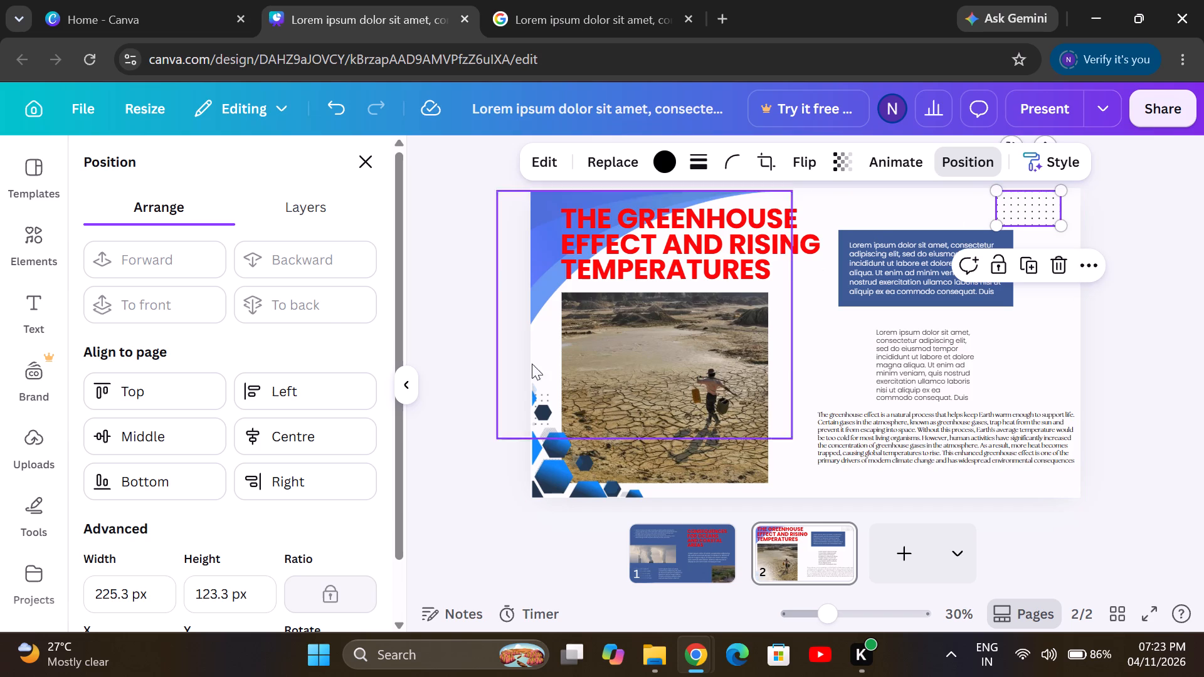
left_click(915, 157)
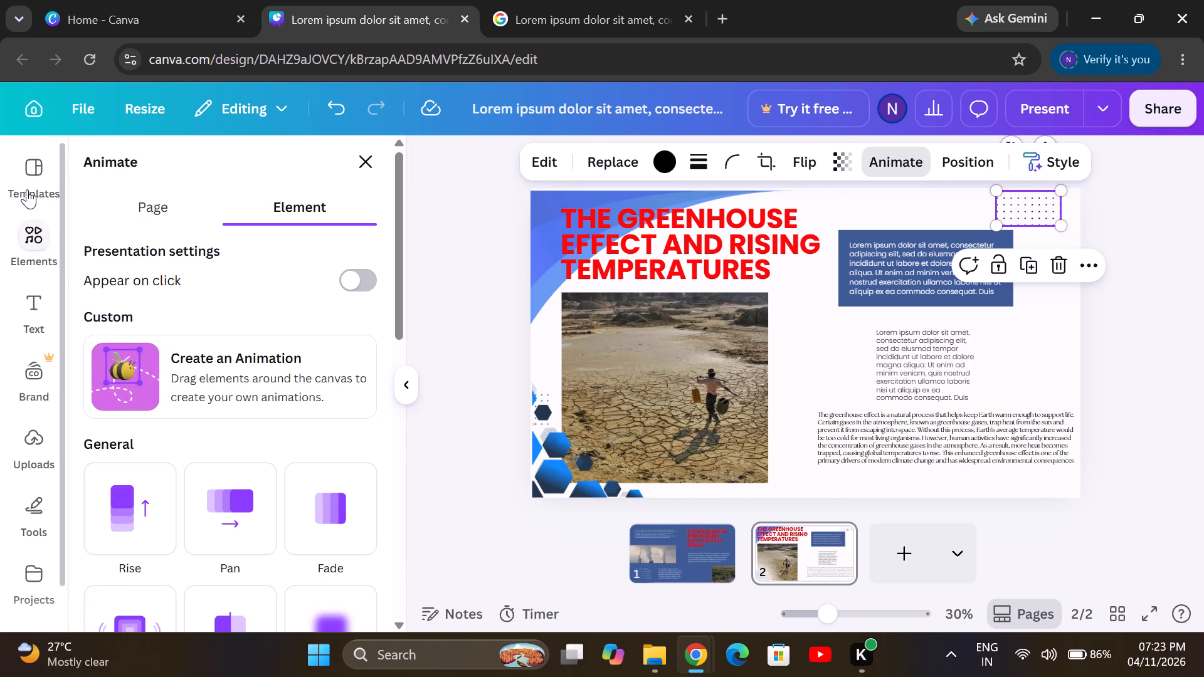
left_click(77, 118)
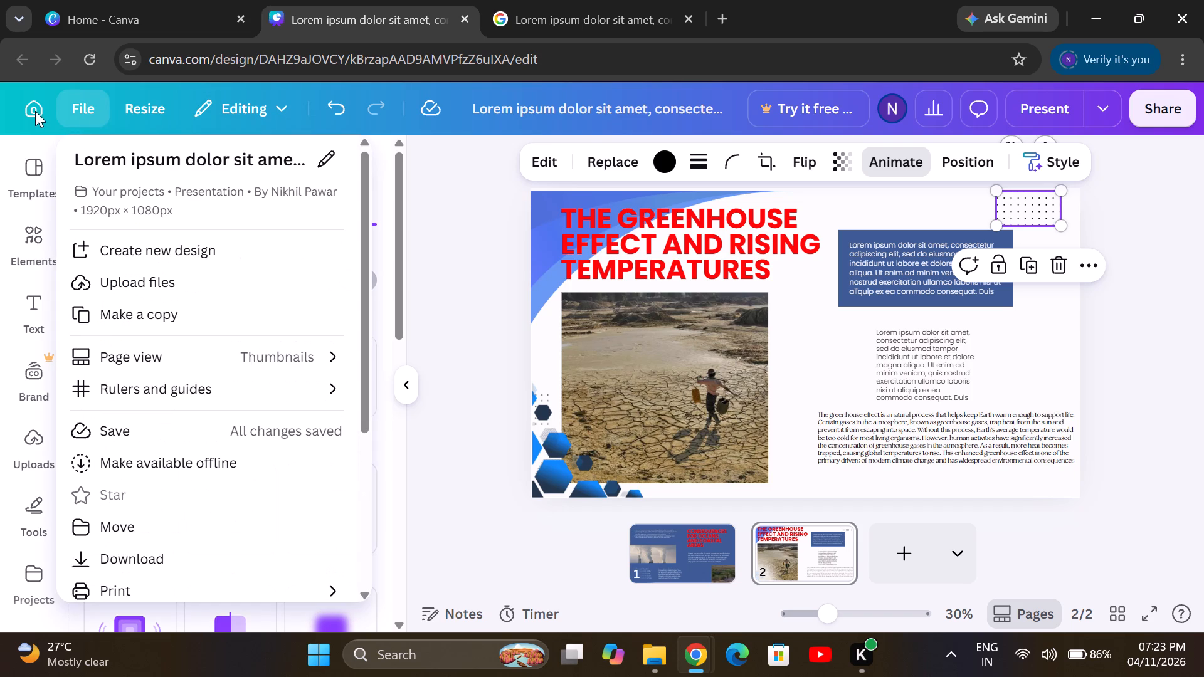
Leave the climate change presentation and return to the Canva home page.
left_click(16, 114)
left_click(21, 113)
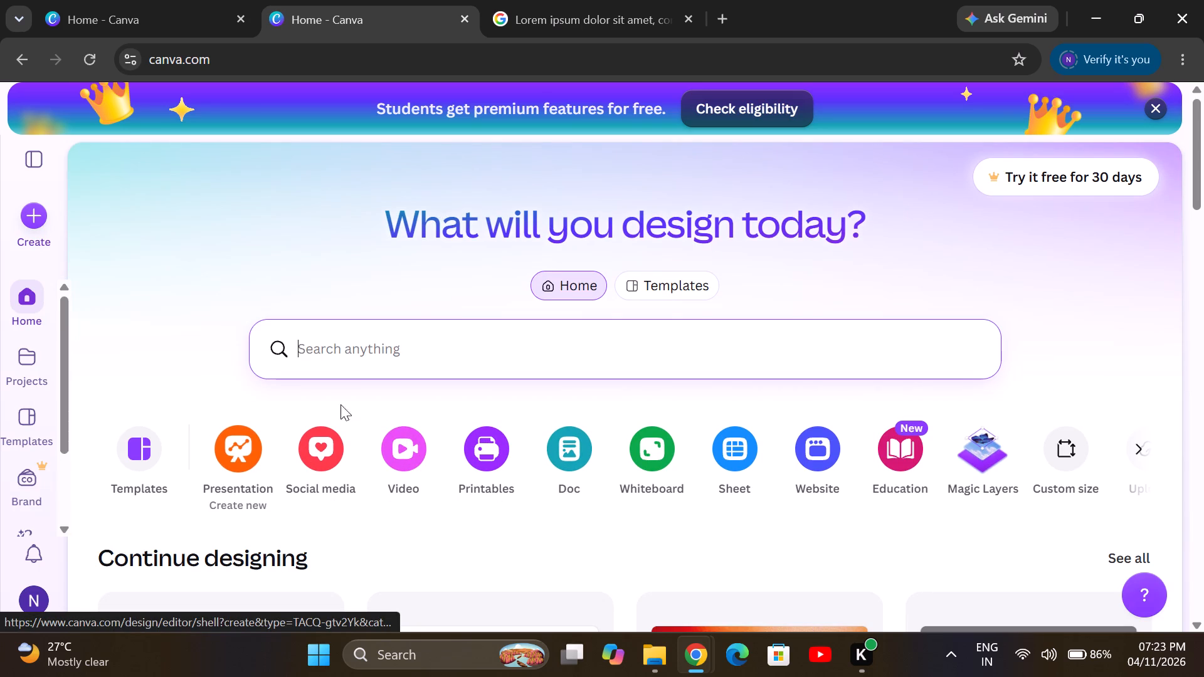
Search Canva for "related to data structure".
left_click(394, 365)
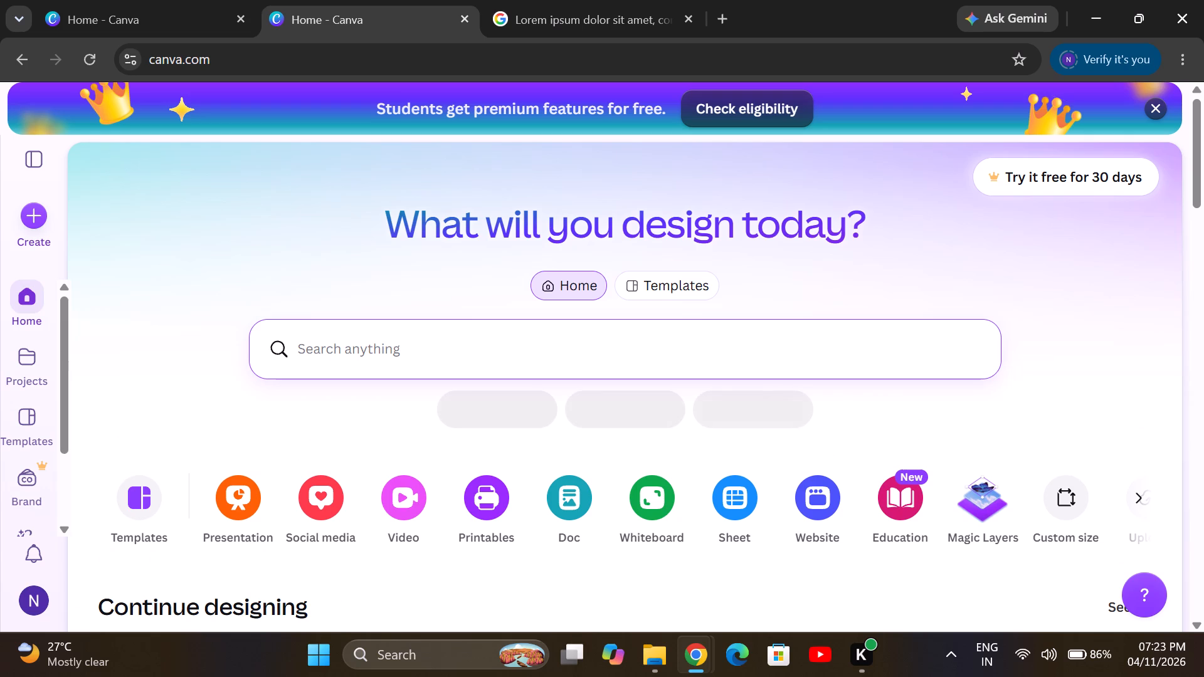
key("d")
key("BackSpace")
type("Rea")
key("BackSpace")
key("BackSpace")
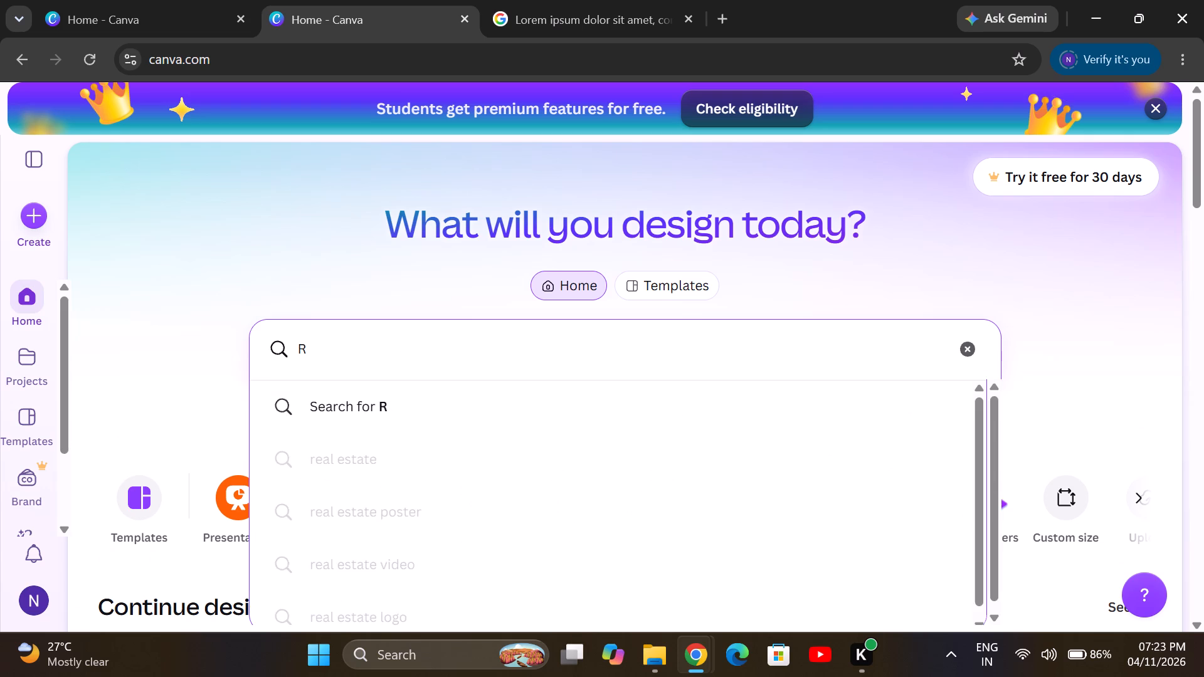
key("BackSpace")
key("BackSpace")
type("Reac")
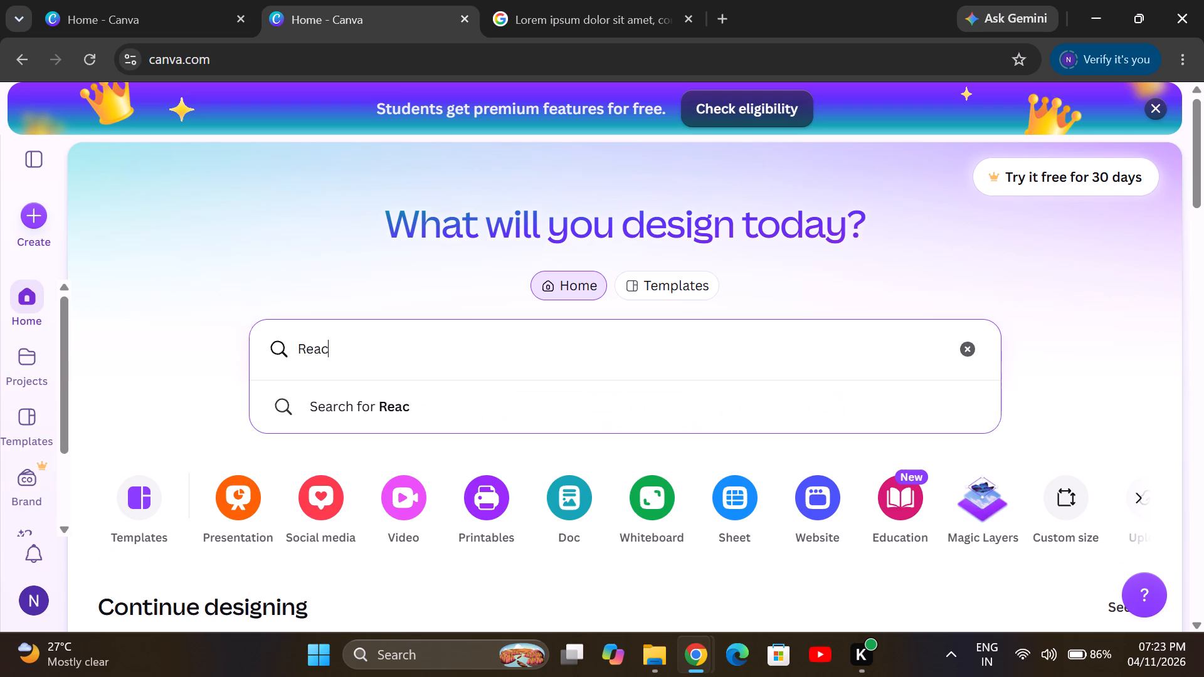
key("BackSpace")
key("BackSpace")
key("BackSpace")
key("BackSpace")
type("rek")
key("BackSpace")
type("lated to data stri")
key("BackSpace")
type("ucture")
key("Return")
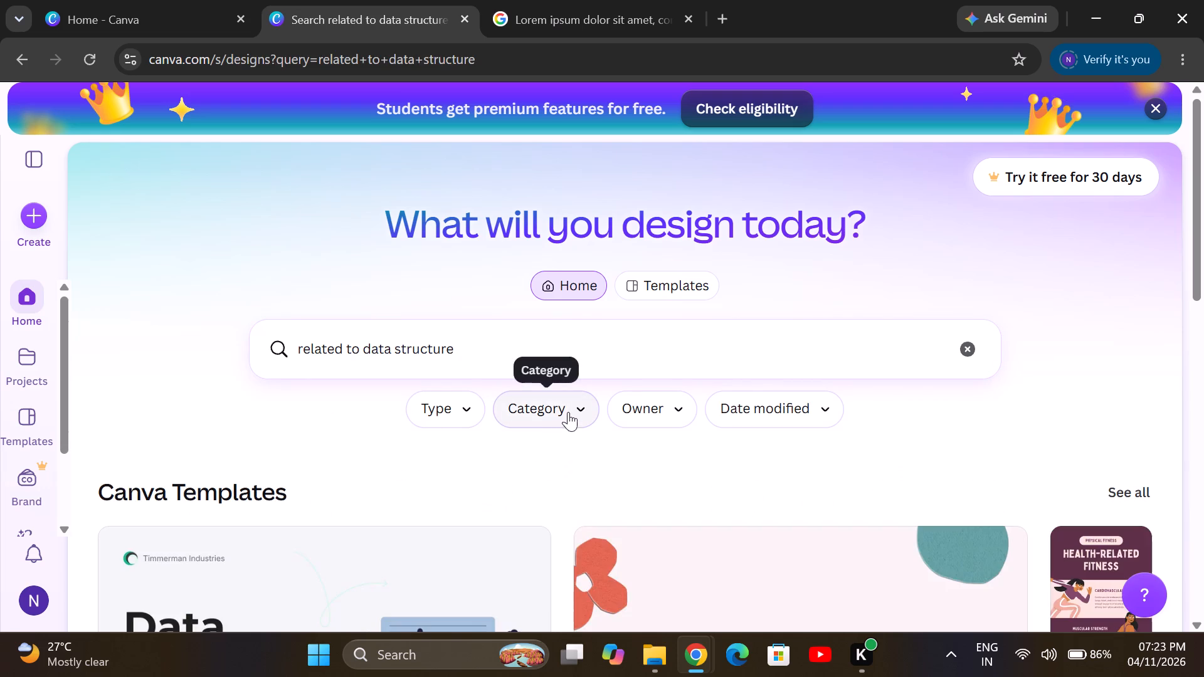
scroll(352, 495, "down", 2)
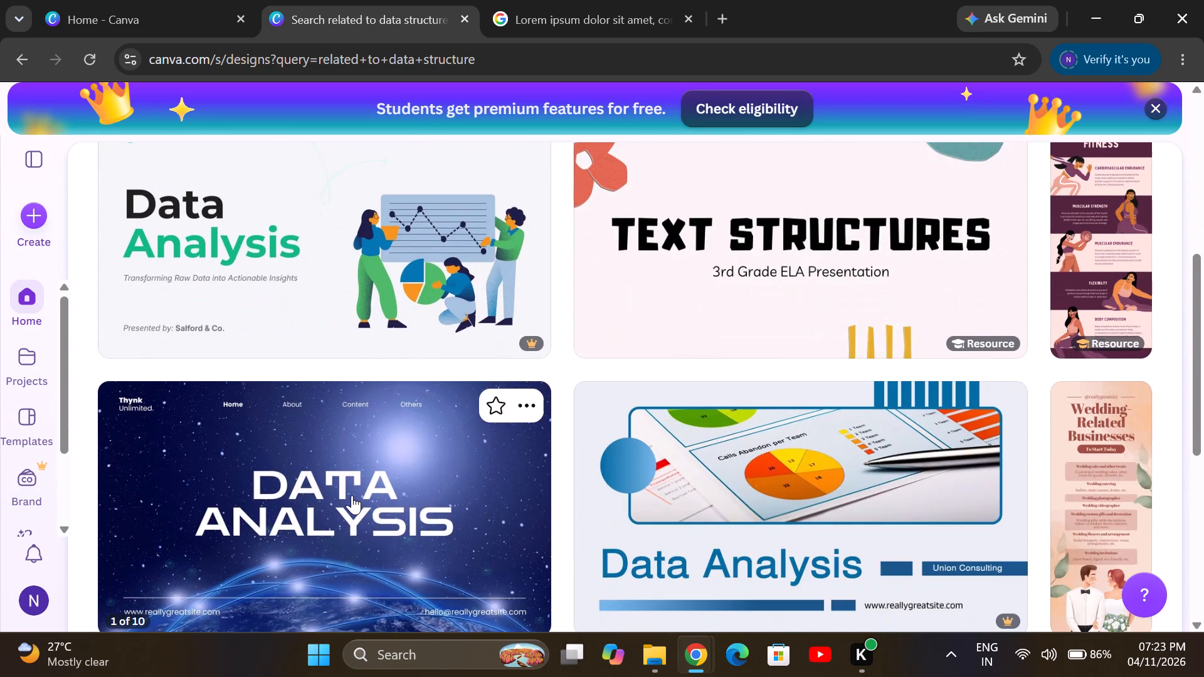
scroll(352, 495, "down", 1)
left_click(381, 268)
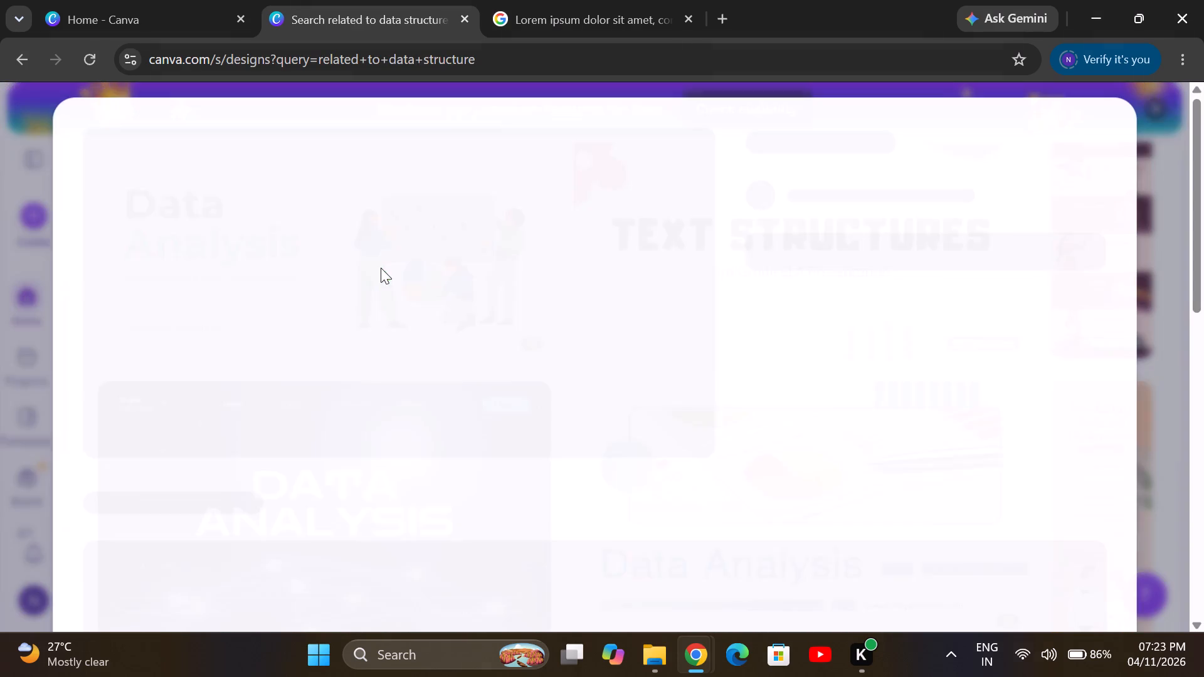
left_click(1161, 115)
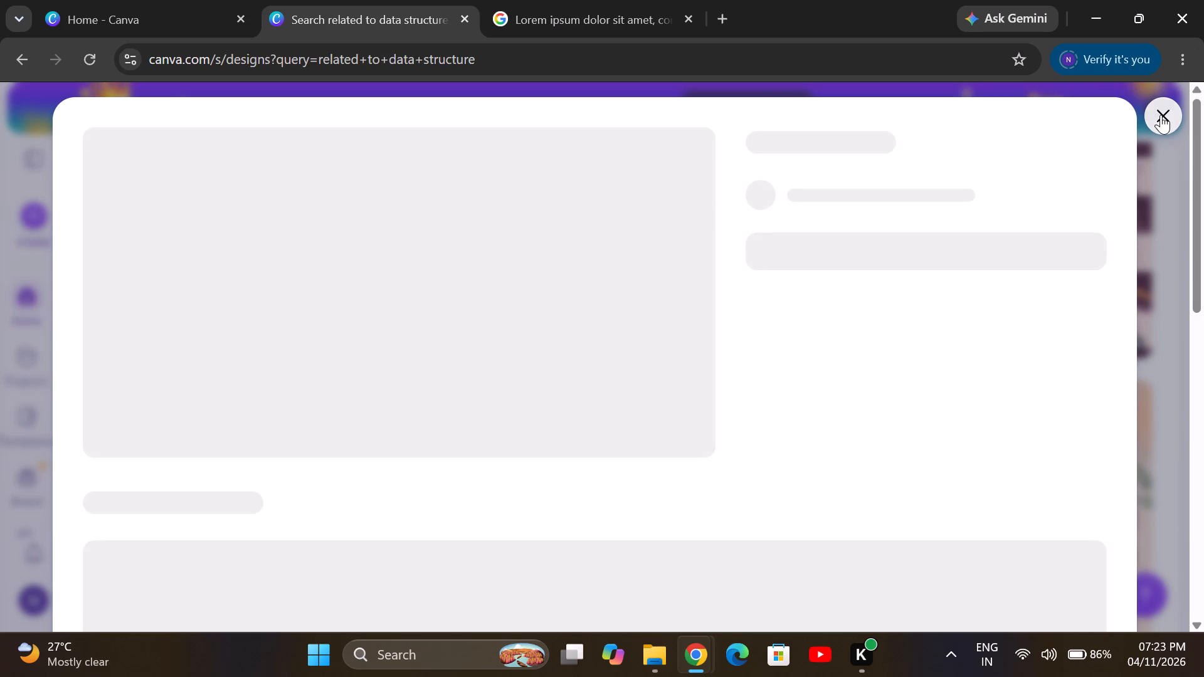
Open the Blue Modern Data Analysis Presentation template from the search results for customising.
scroll(929, 267, "down", 1)
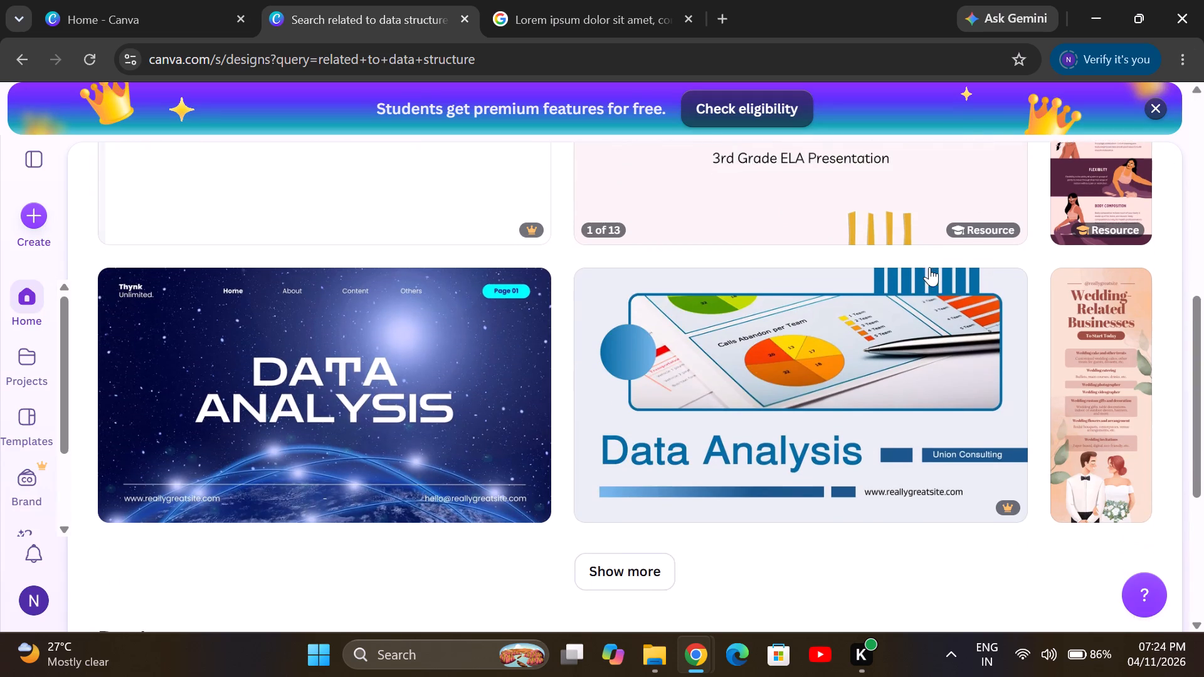
scroll(929, 267, "down", 1)
scroll(929, 267, "left", 2)
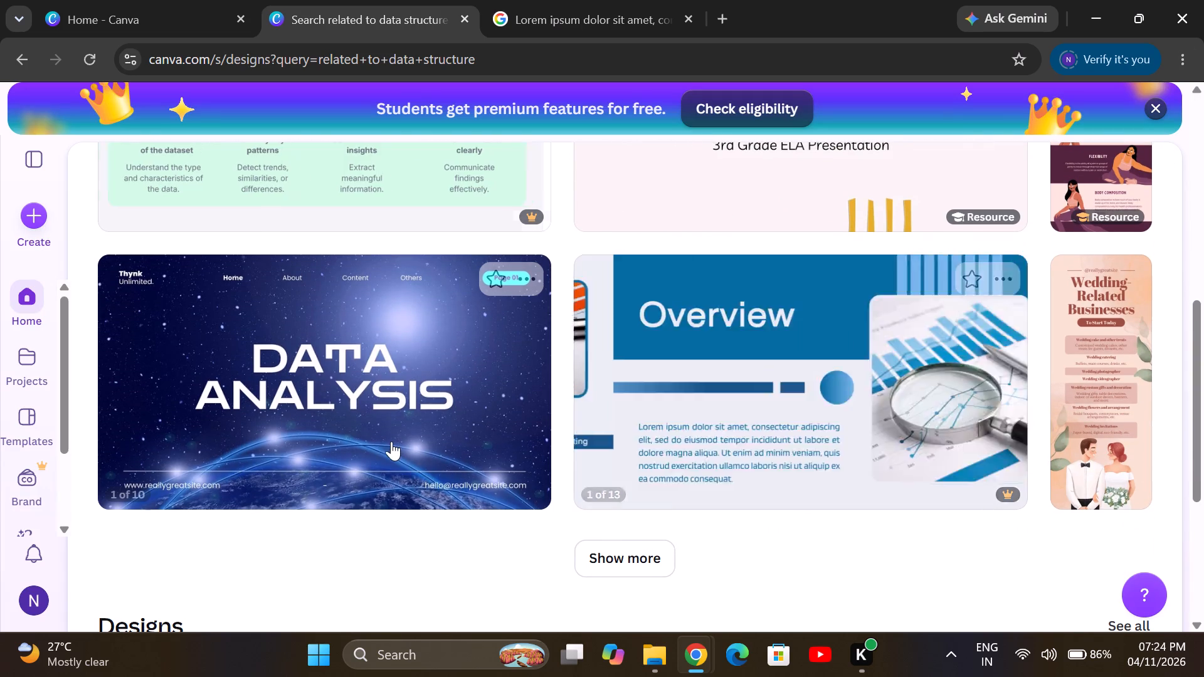
left_click(390, 439)
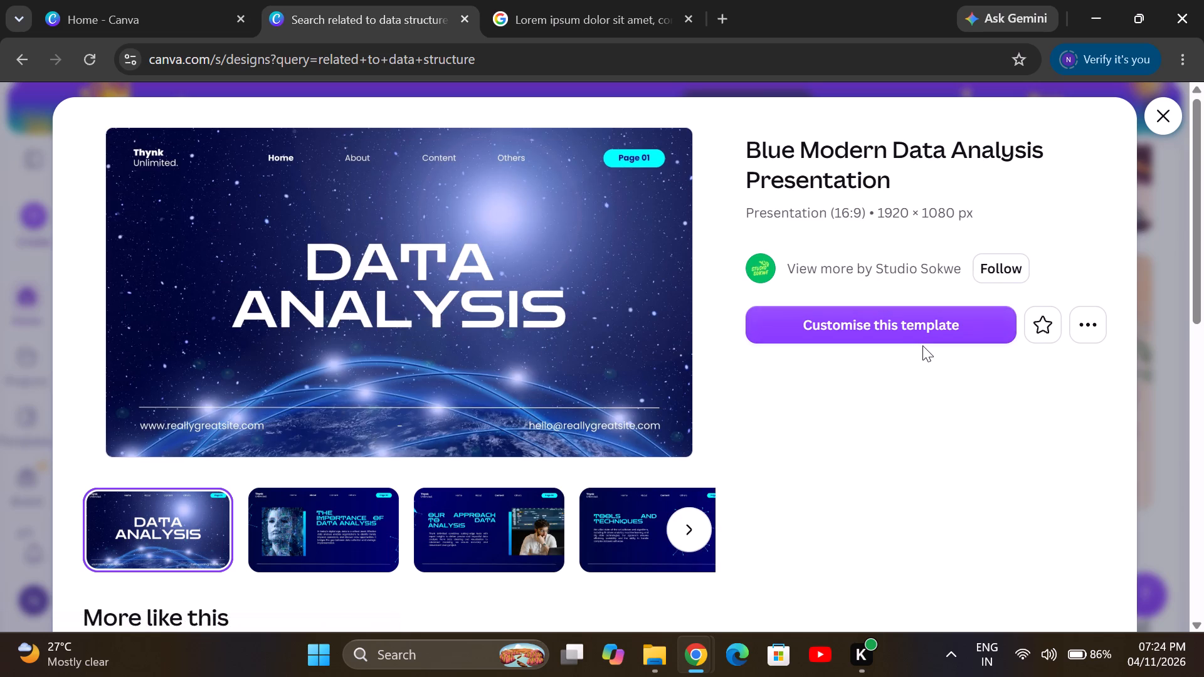
left_click(922, 345)
double_click(943, 320)
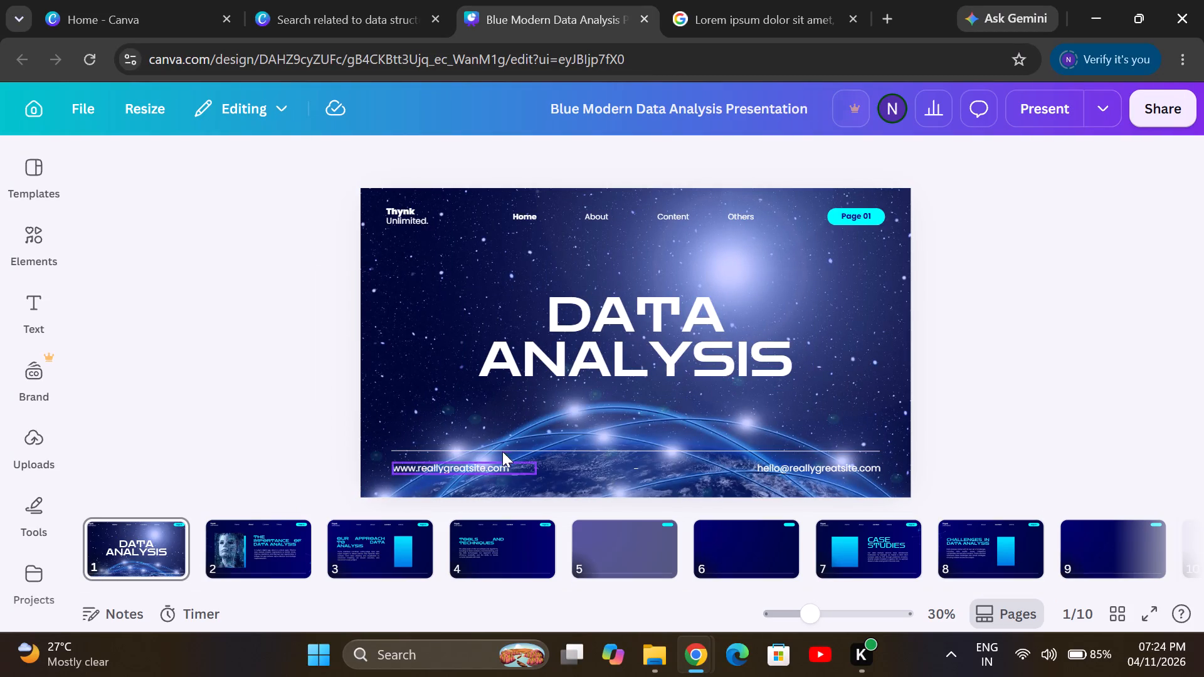
Examine the photo, heading and body text on slide 2 of the data analysis presentation, and view slide 3.
left_click(272, 550)
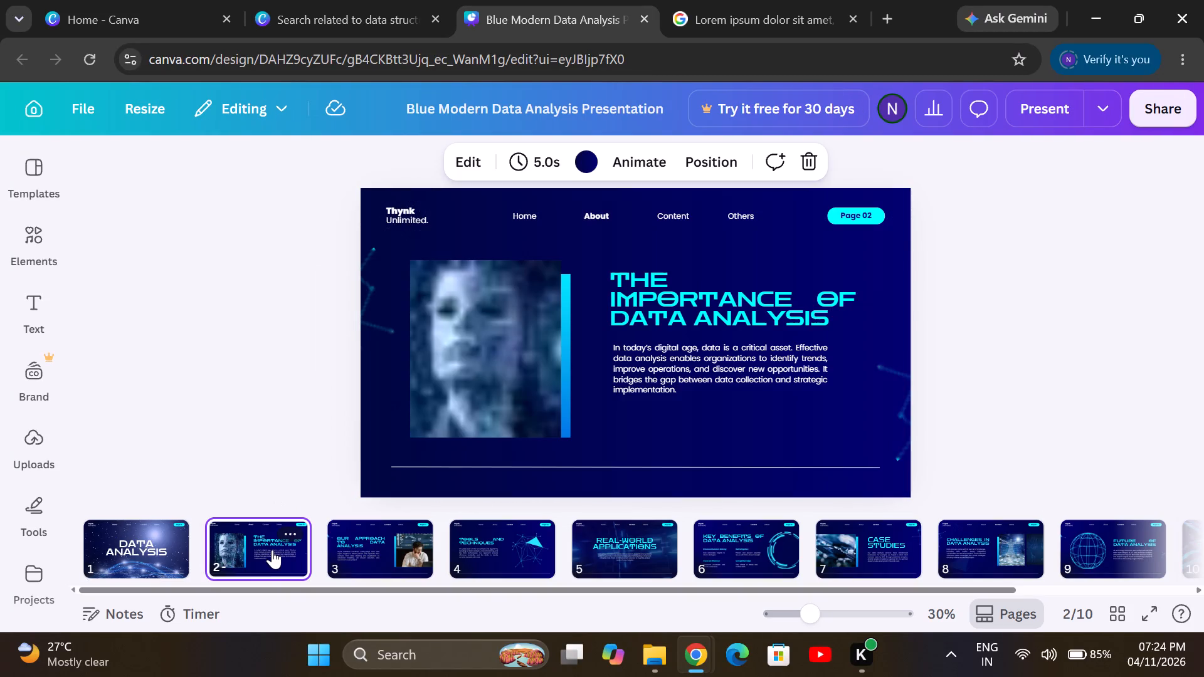
left_click(514, 352)
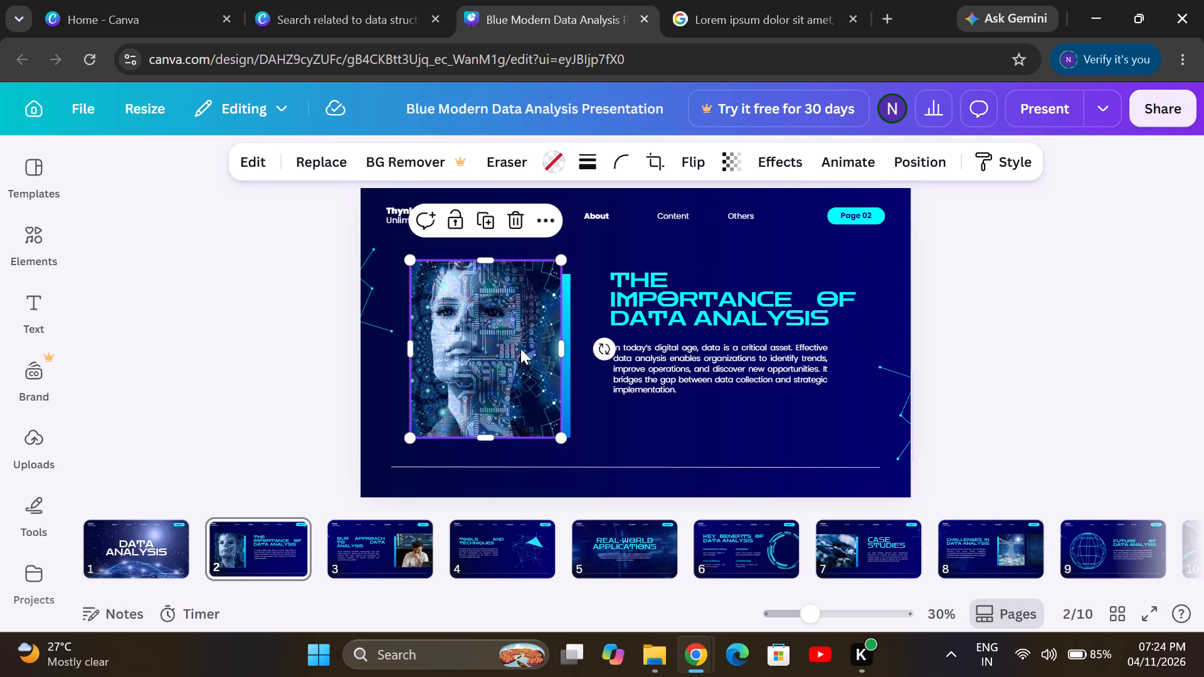
left_click(518, 350)
right_click(518, 350)
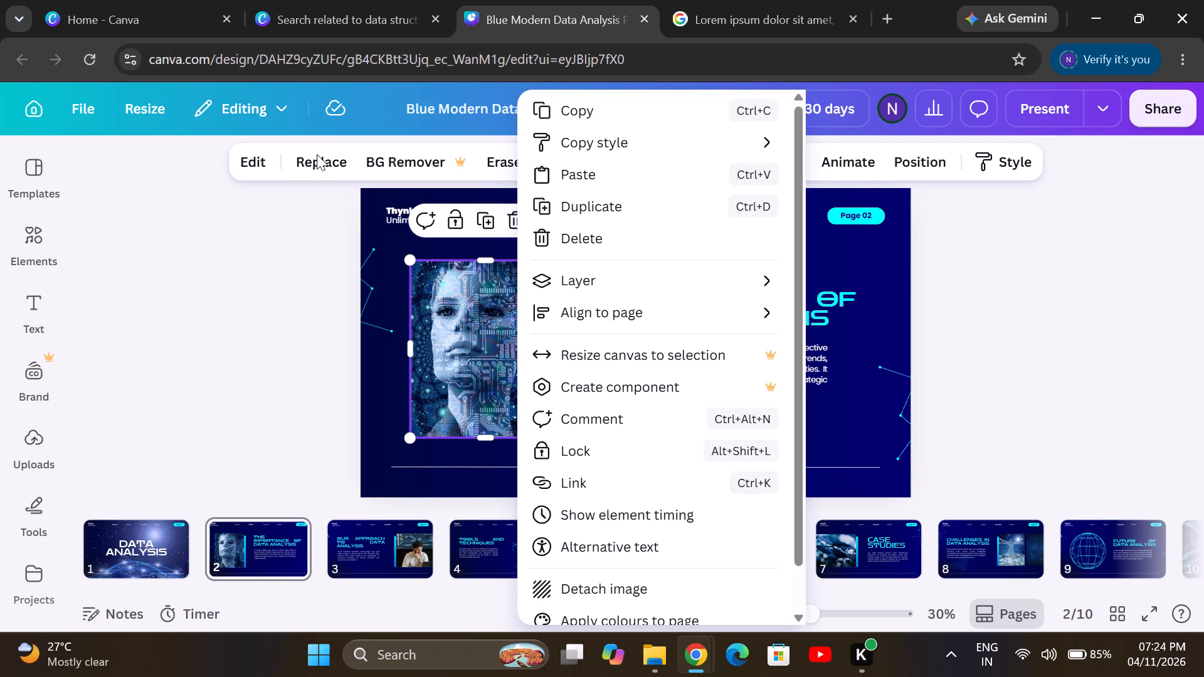
left_click(456, 415)
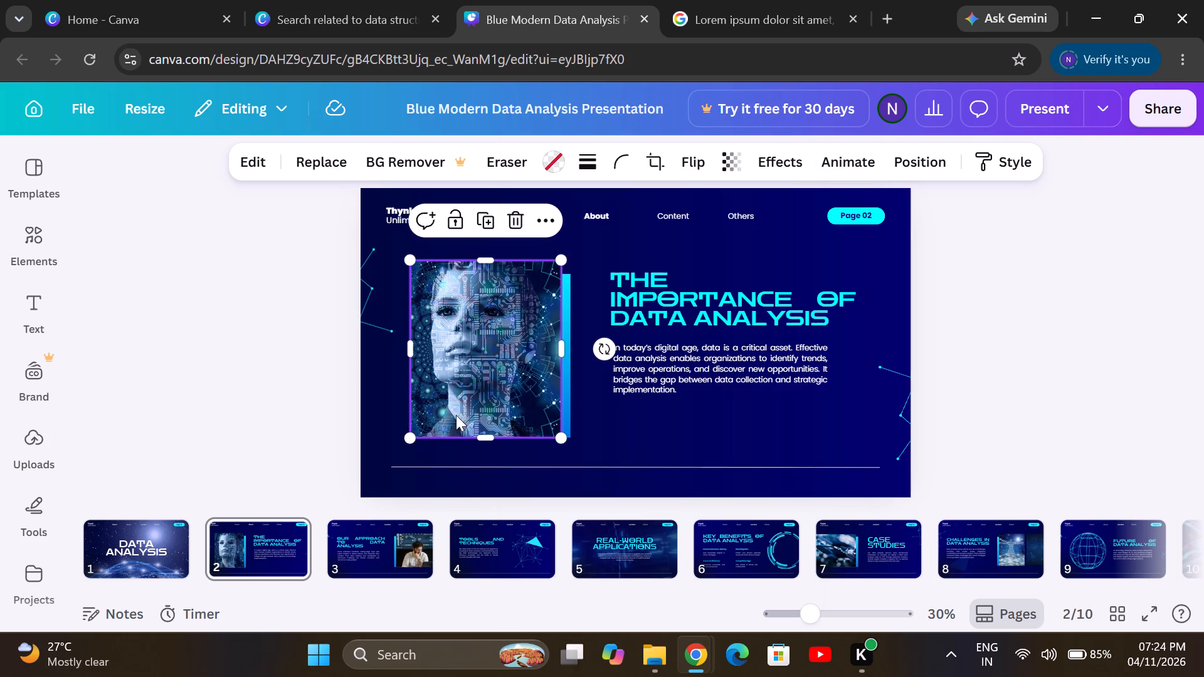
left_click(747, 293)
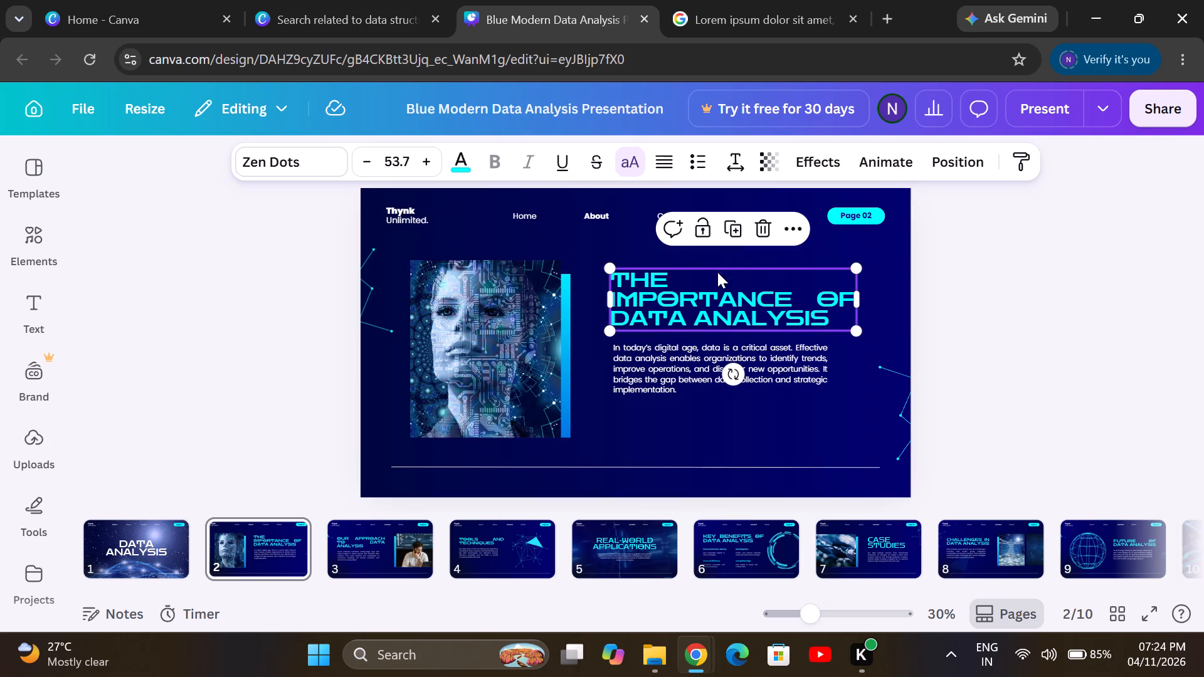
left_click(684, 325)
left_click(684, 325)
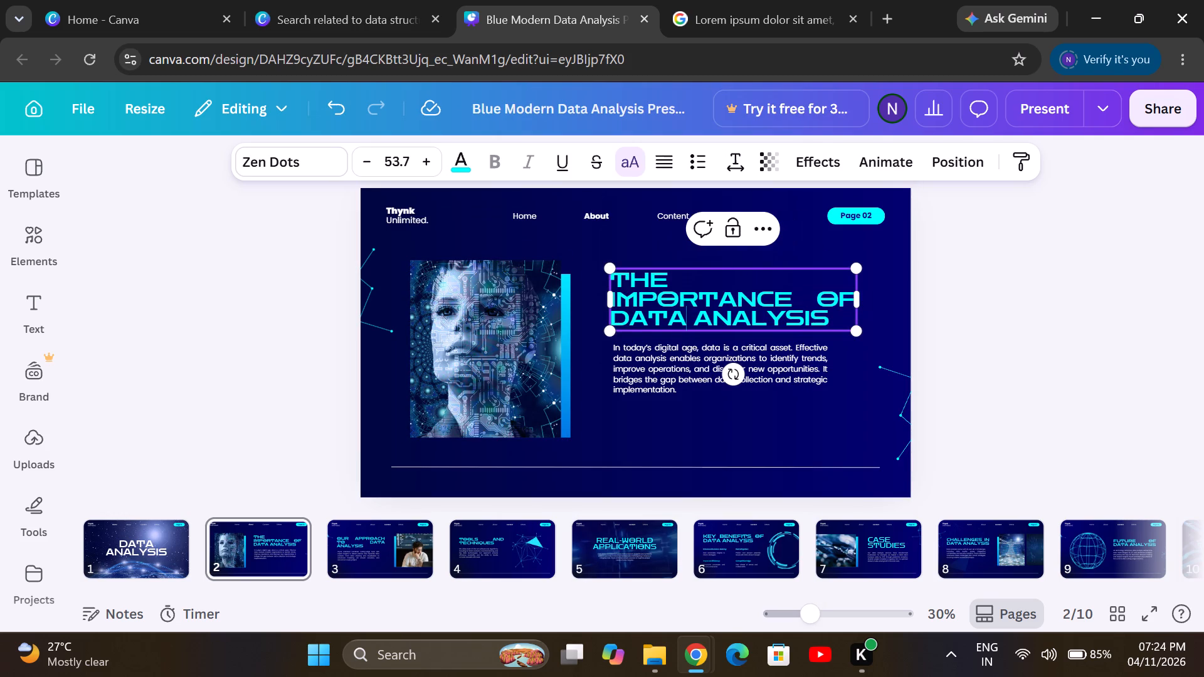
double_click(692, 366)
left_click(692, 366)
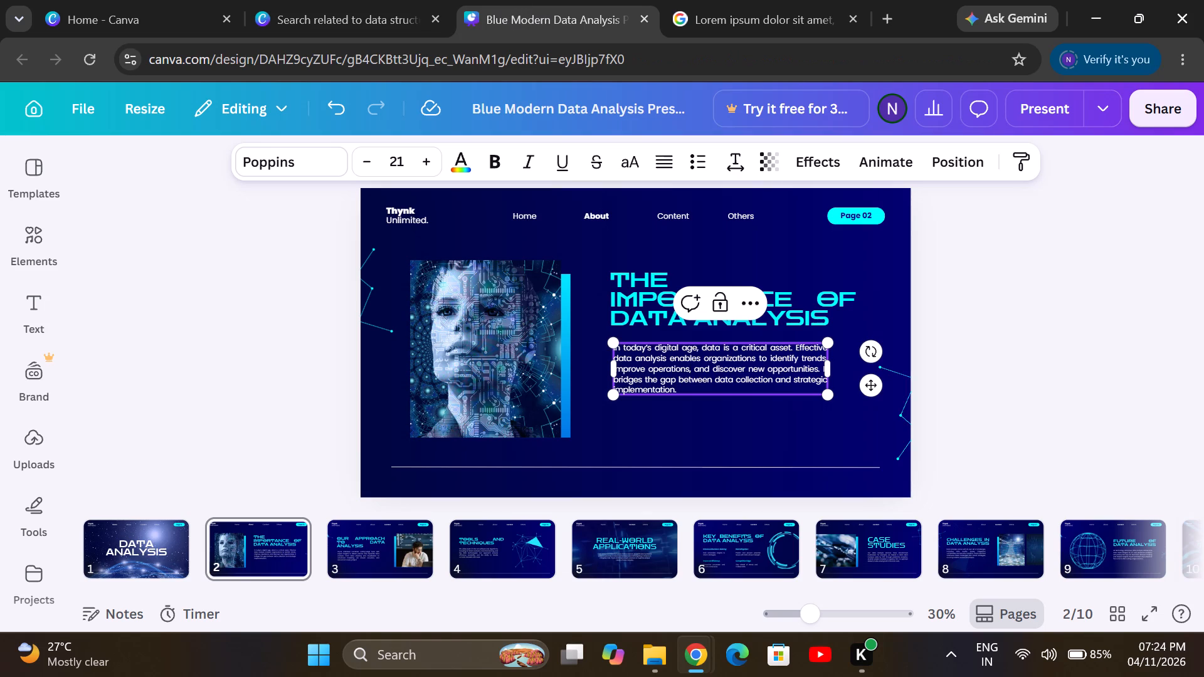
left_click(409, 545)
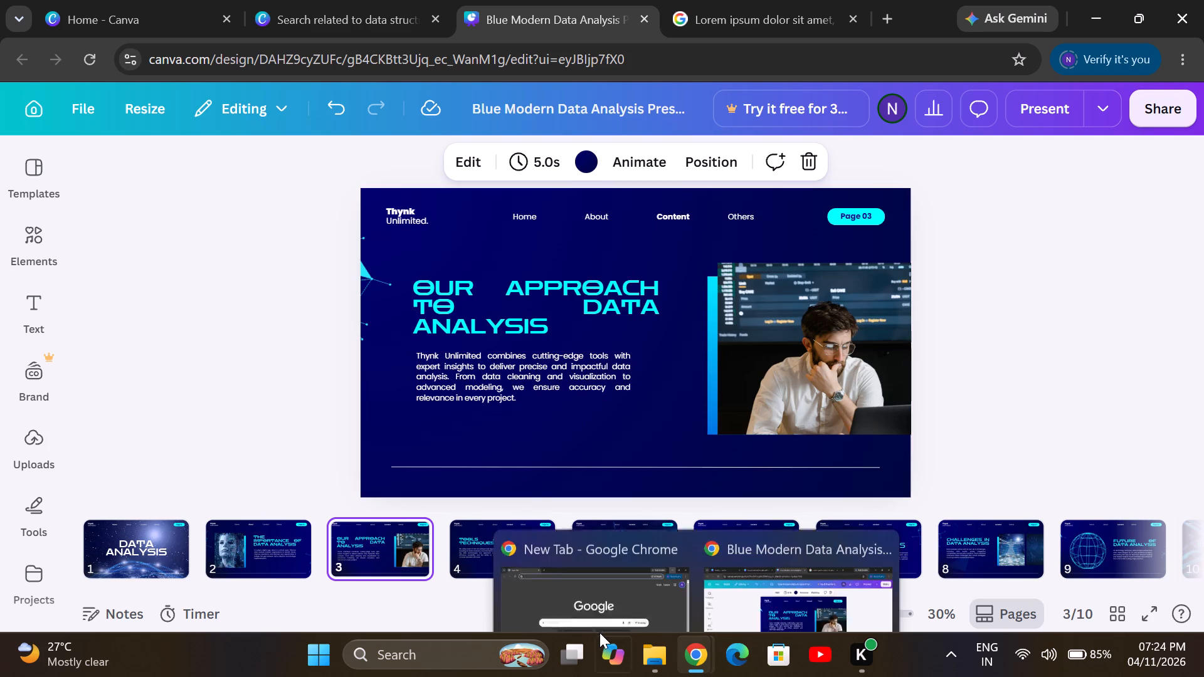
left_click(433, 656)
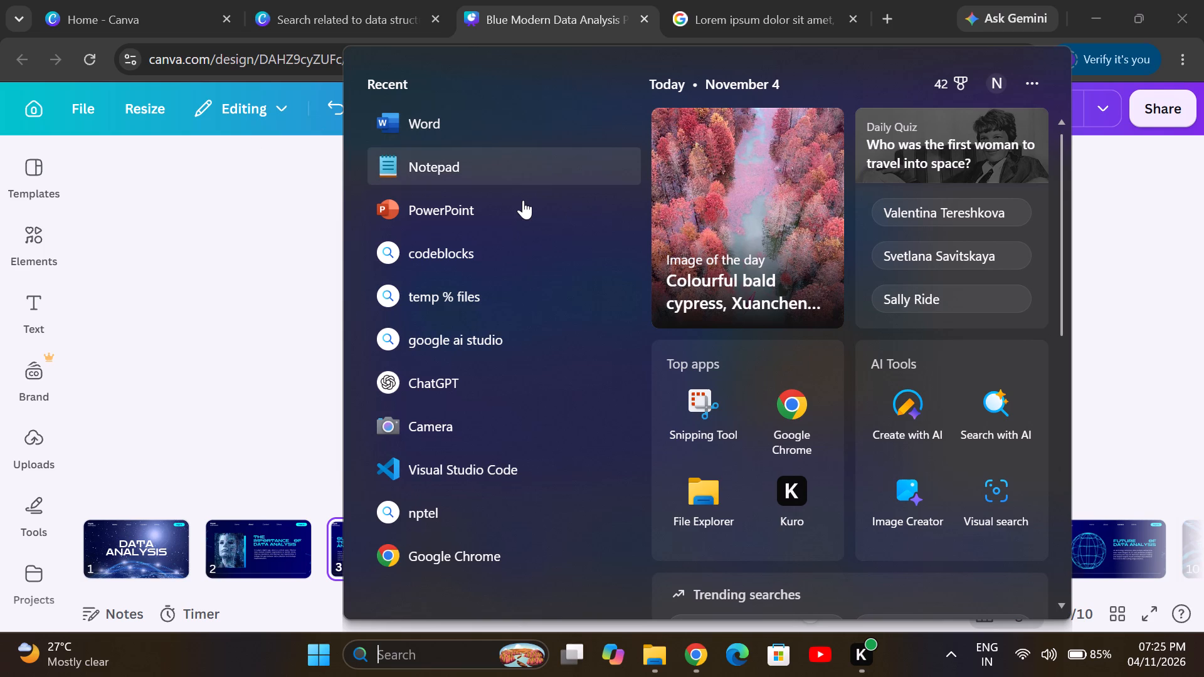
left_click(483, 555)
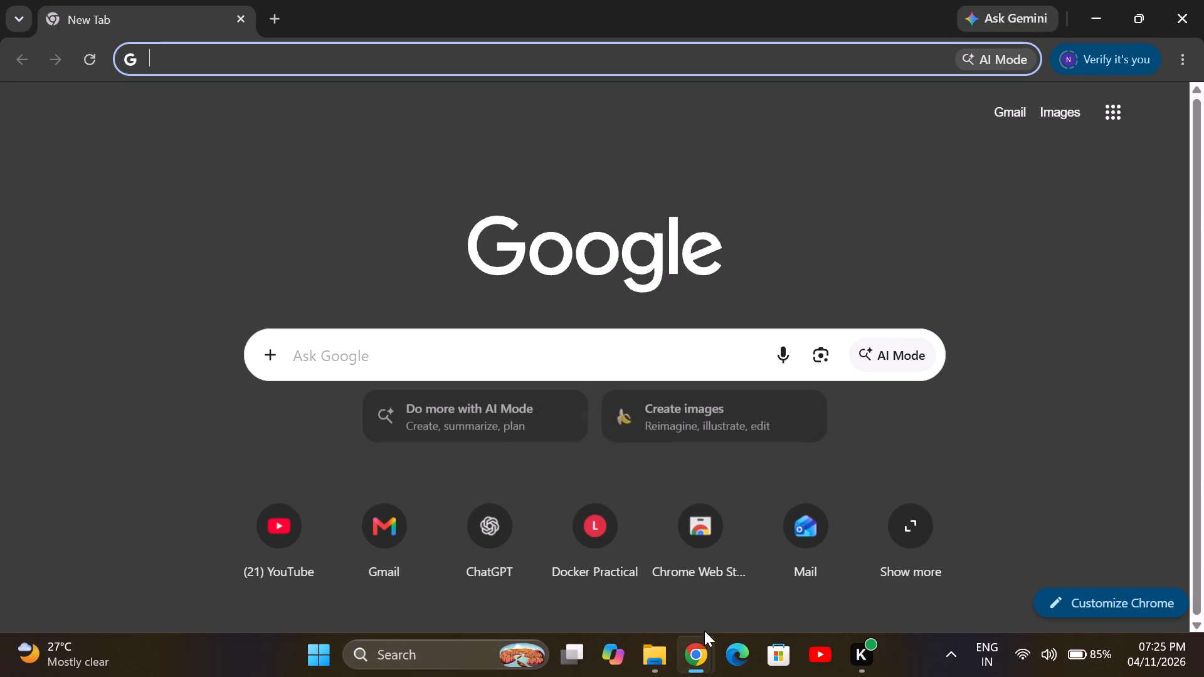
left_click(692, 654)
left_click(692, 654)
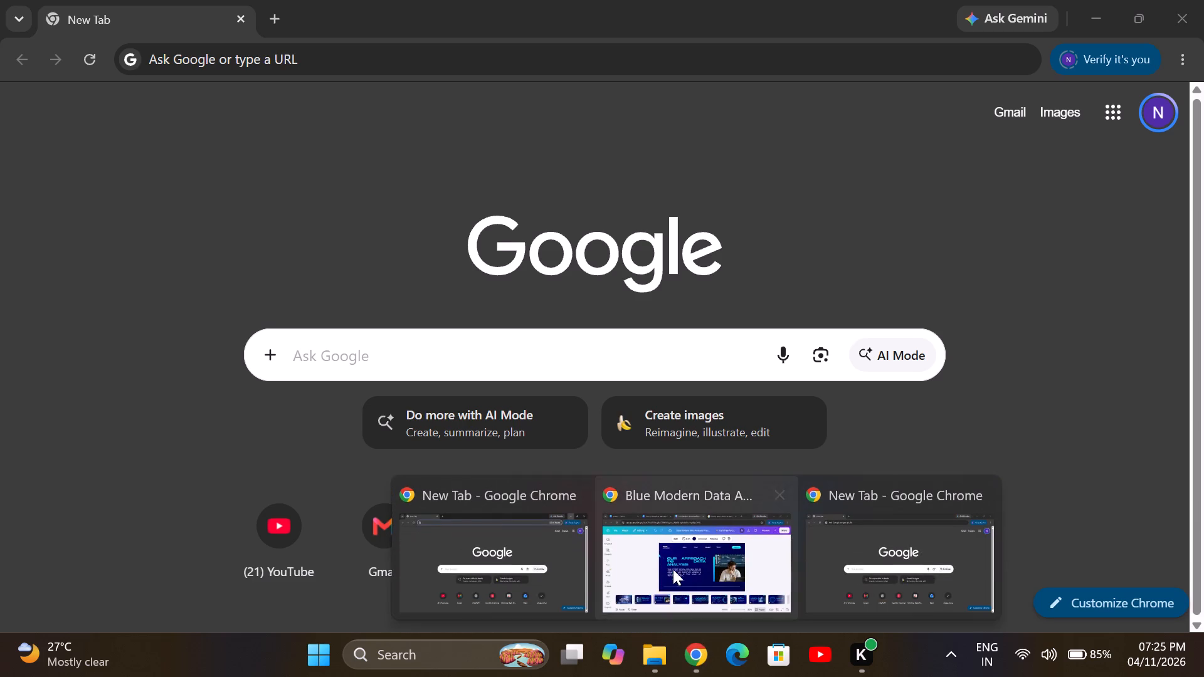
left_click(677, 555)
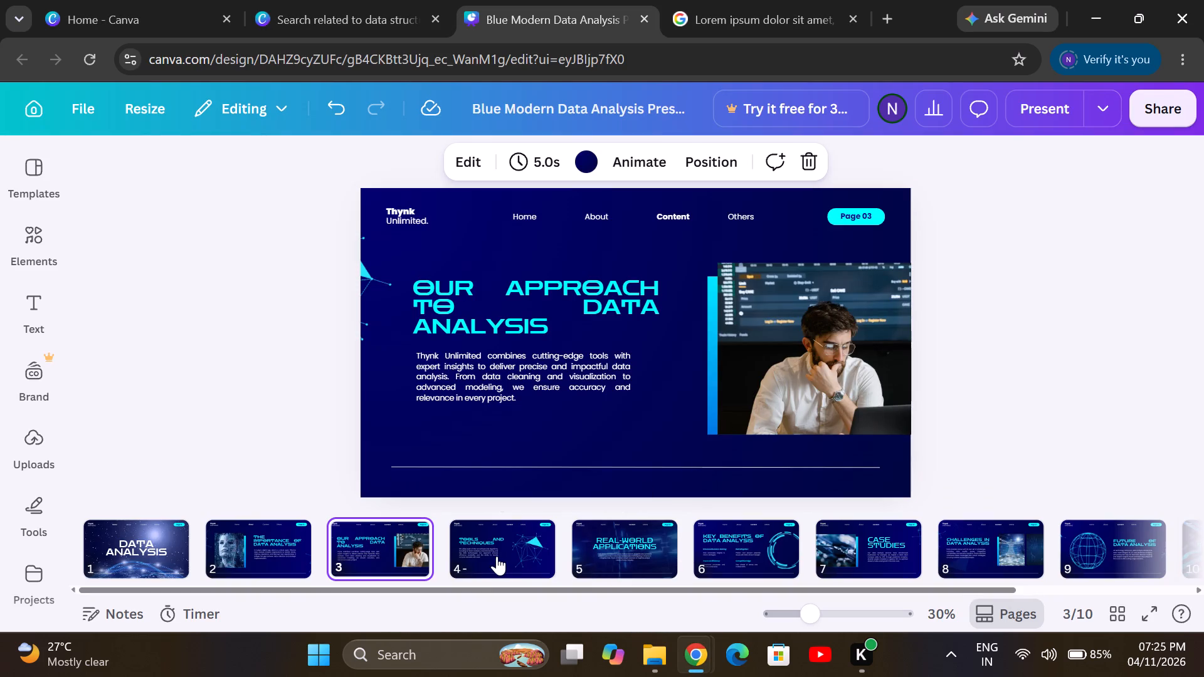
Set the font size of the body paragraph on slide 4, Tools and Techniques, to 23.
left_click(500, 557)
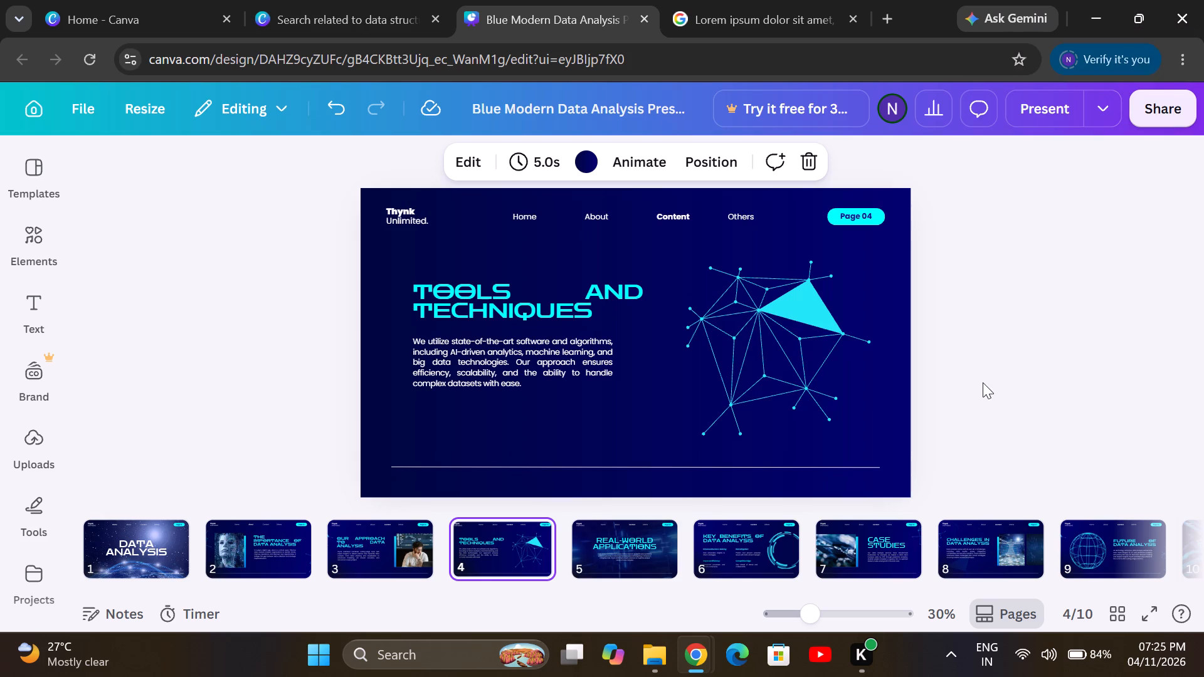
scroll(1129, 38, "up", 1)
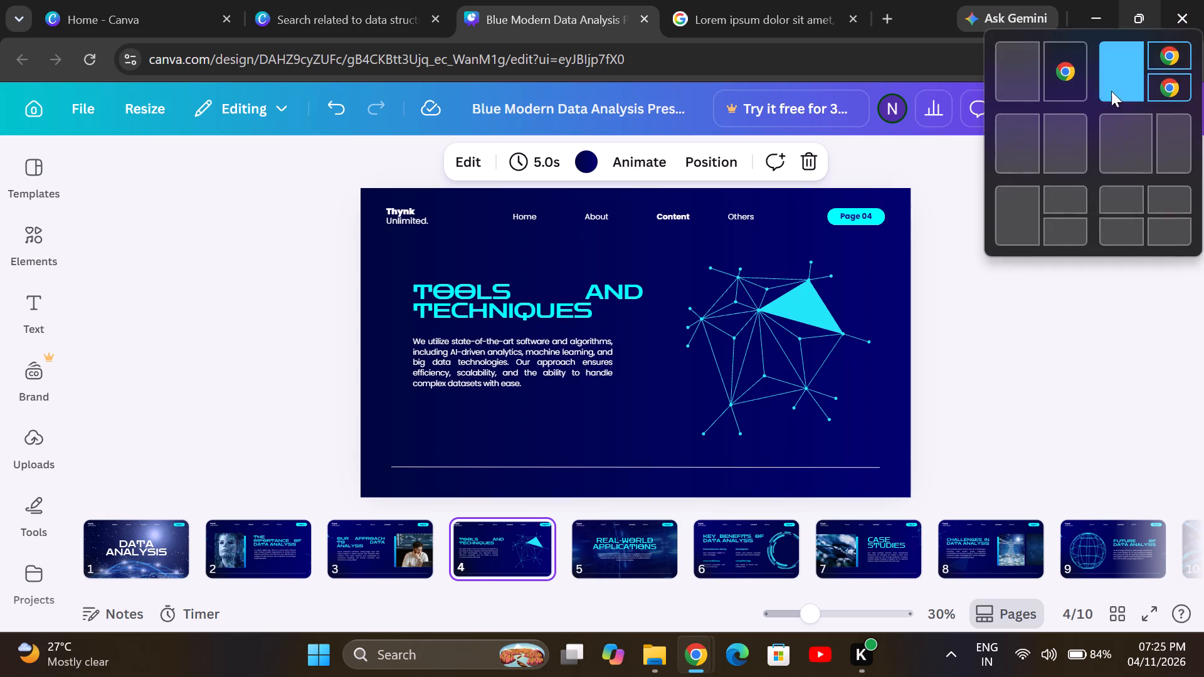
scroll(1111, 91, "up", 1)
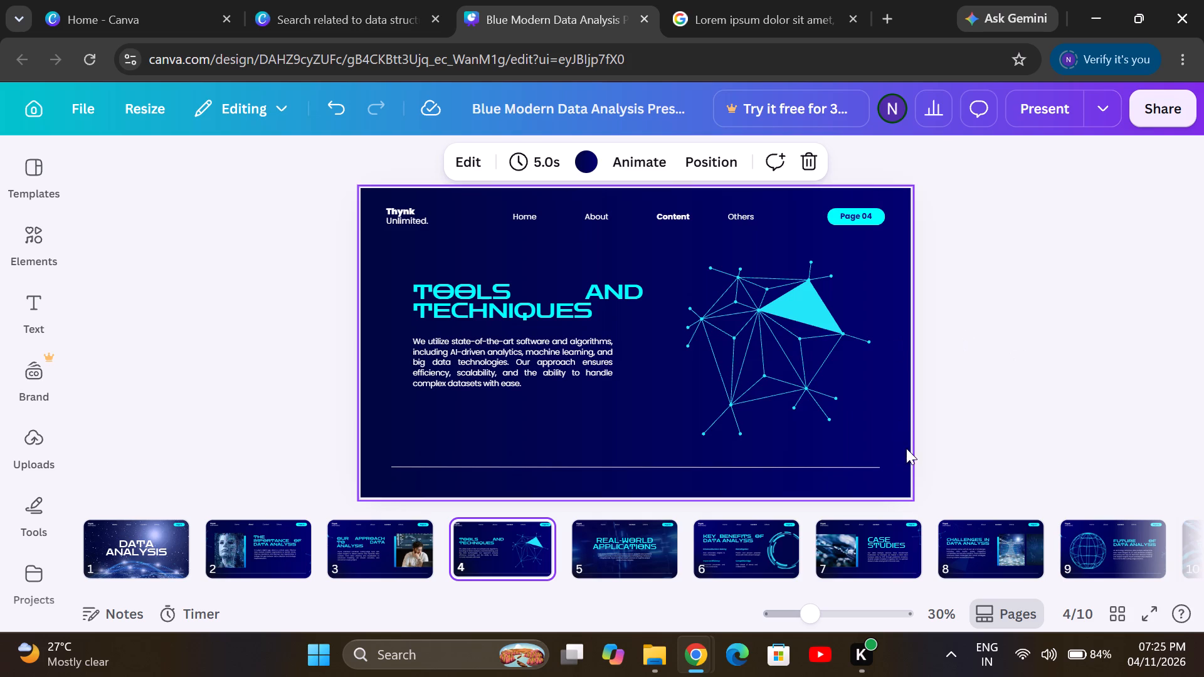
scroll(840, 418, "left", 1)
left_click(593, 360)
scroll(588, 340, "down", 1)
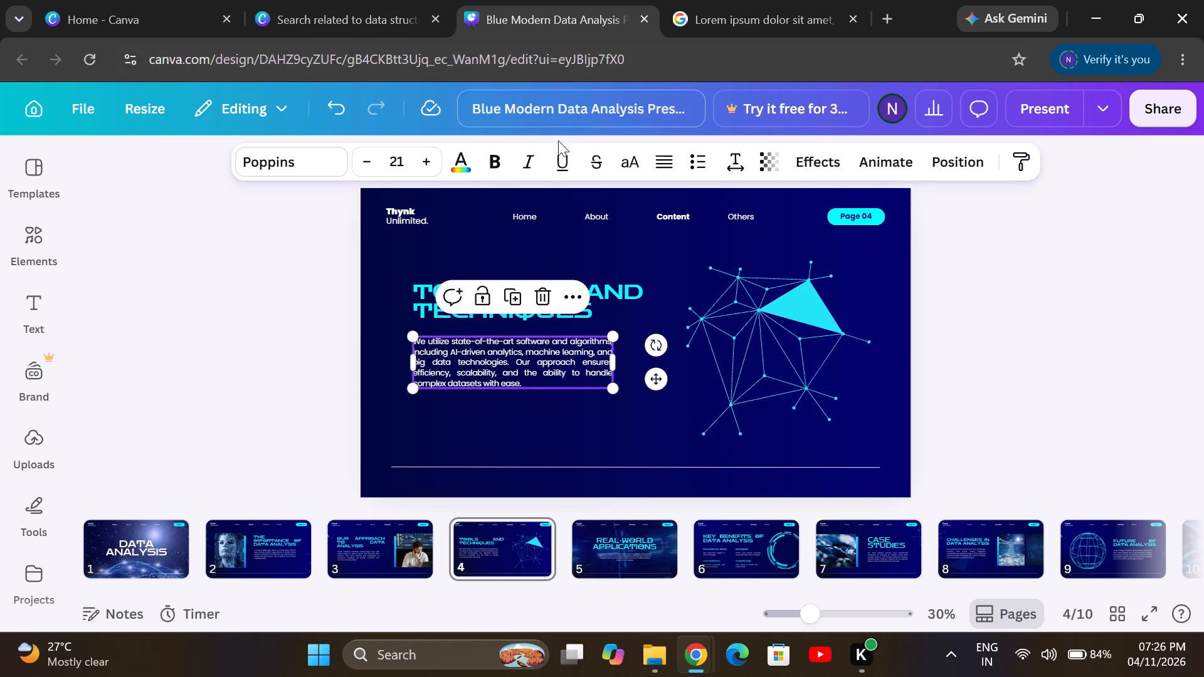
scroll(558, 140, "down", 1)
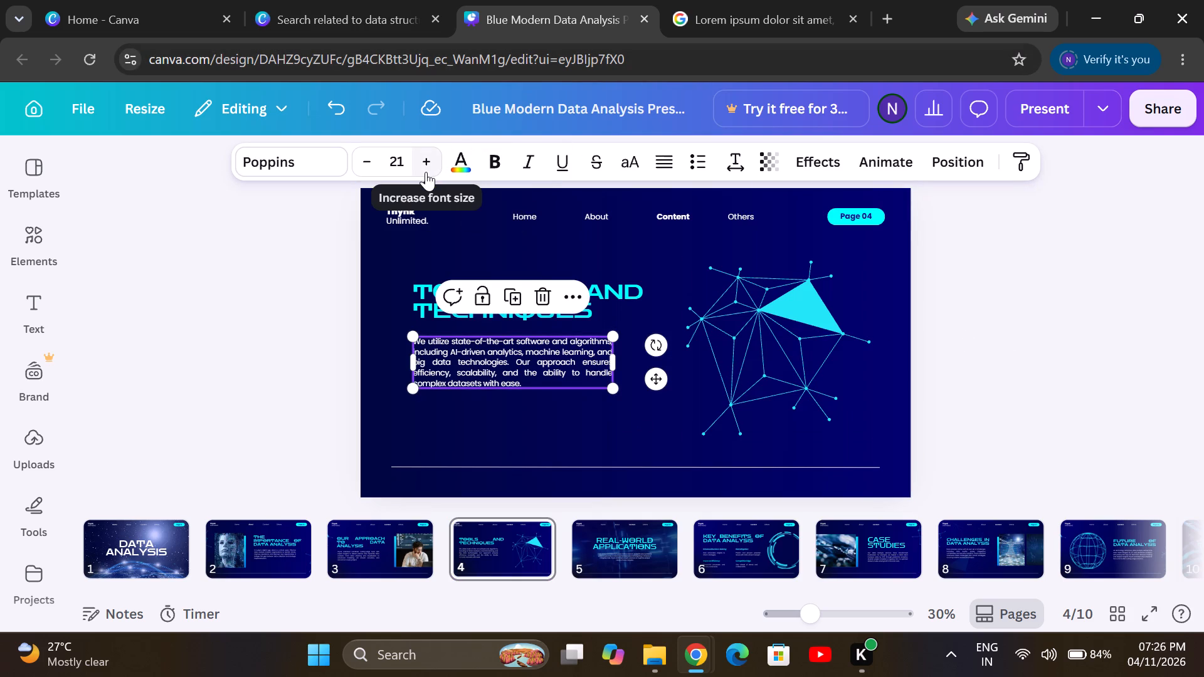
left_click(431, 169)
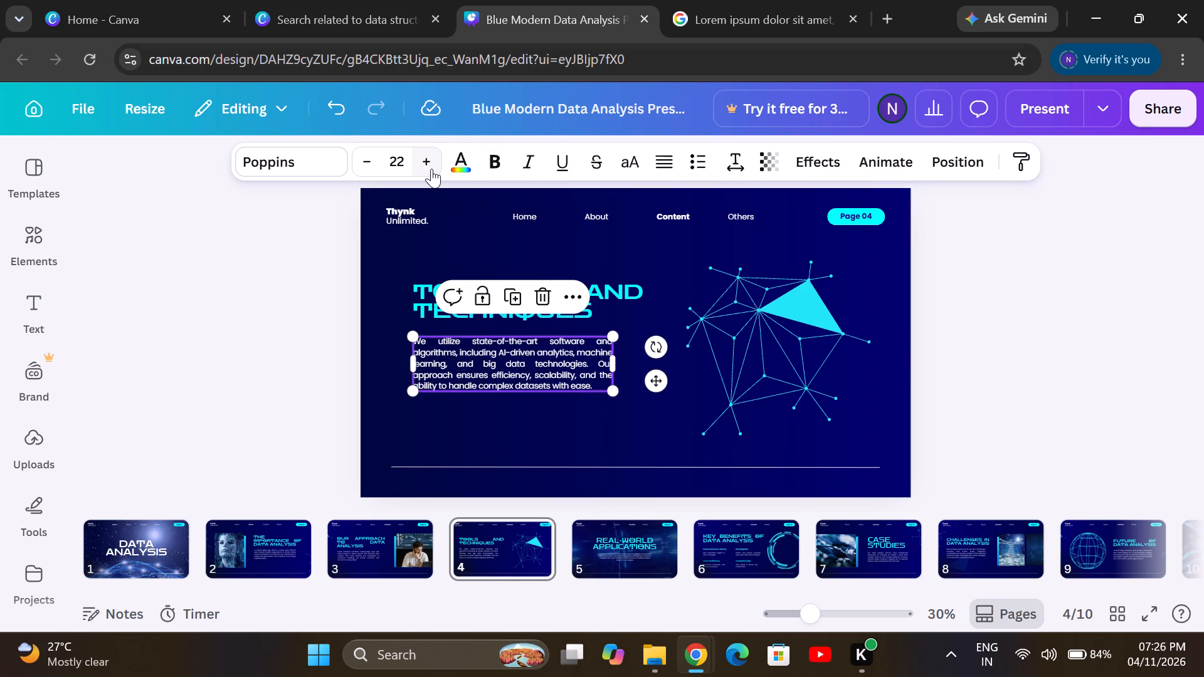
triple_click(381, 169)
left_click_drag(381, 169, 425, 170)
left_click(425, 170)
right_click(425, 170)
double_click(425, 170)
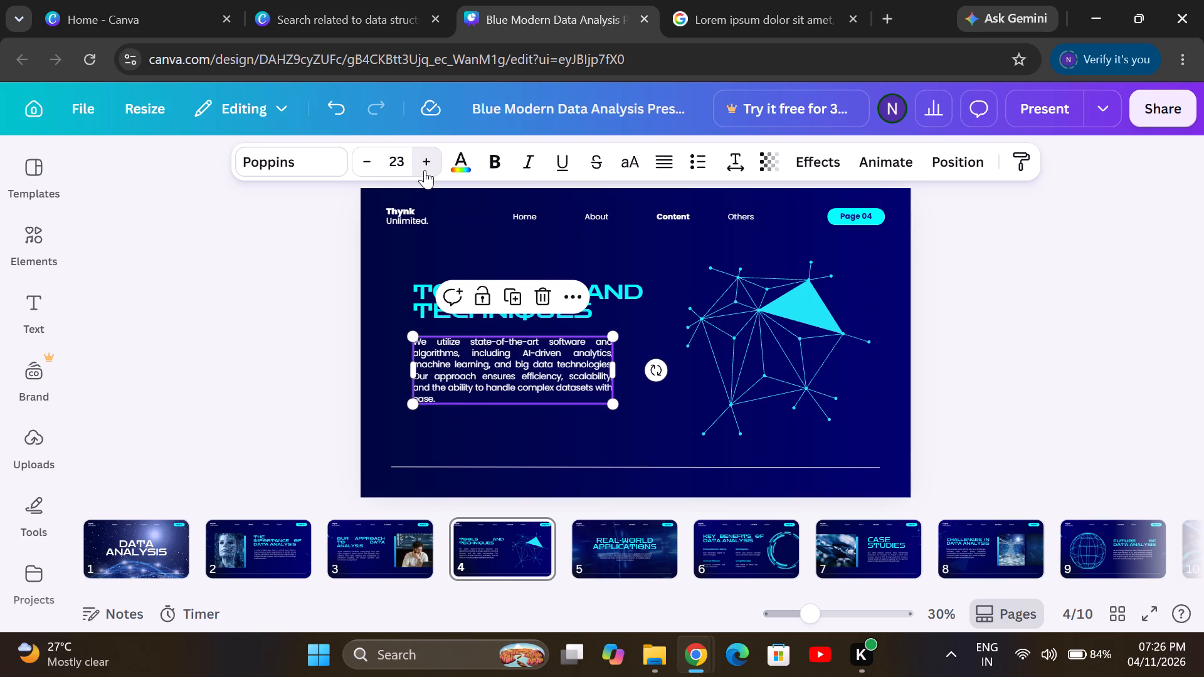
Change the text colour of slide 4's body paragraph to magenta #EC0DDC.
double_click(455, 164)
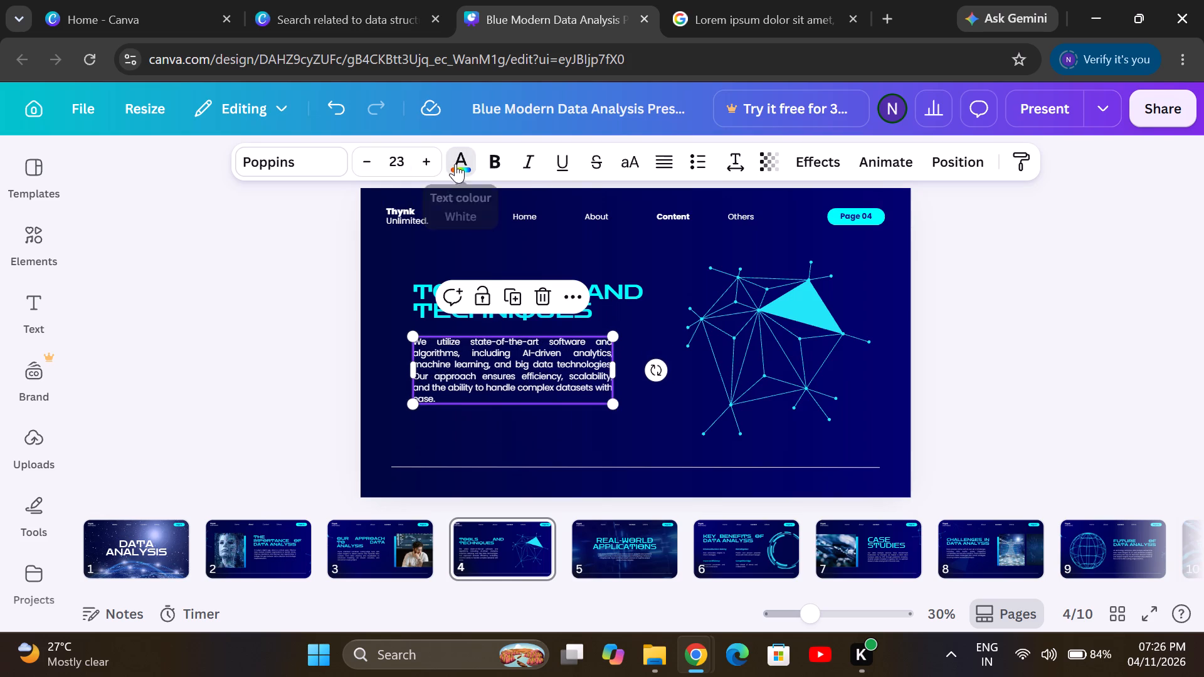
scroll(191, 317, "right", 1)
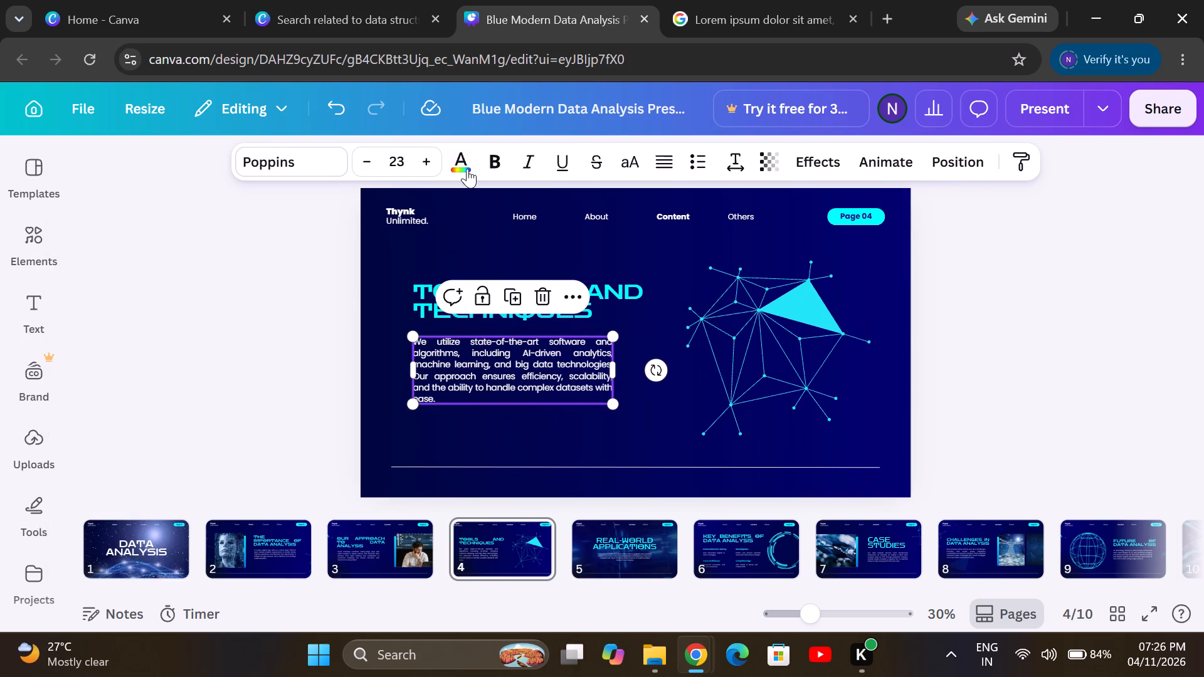
left_click(452, 171)
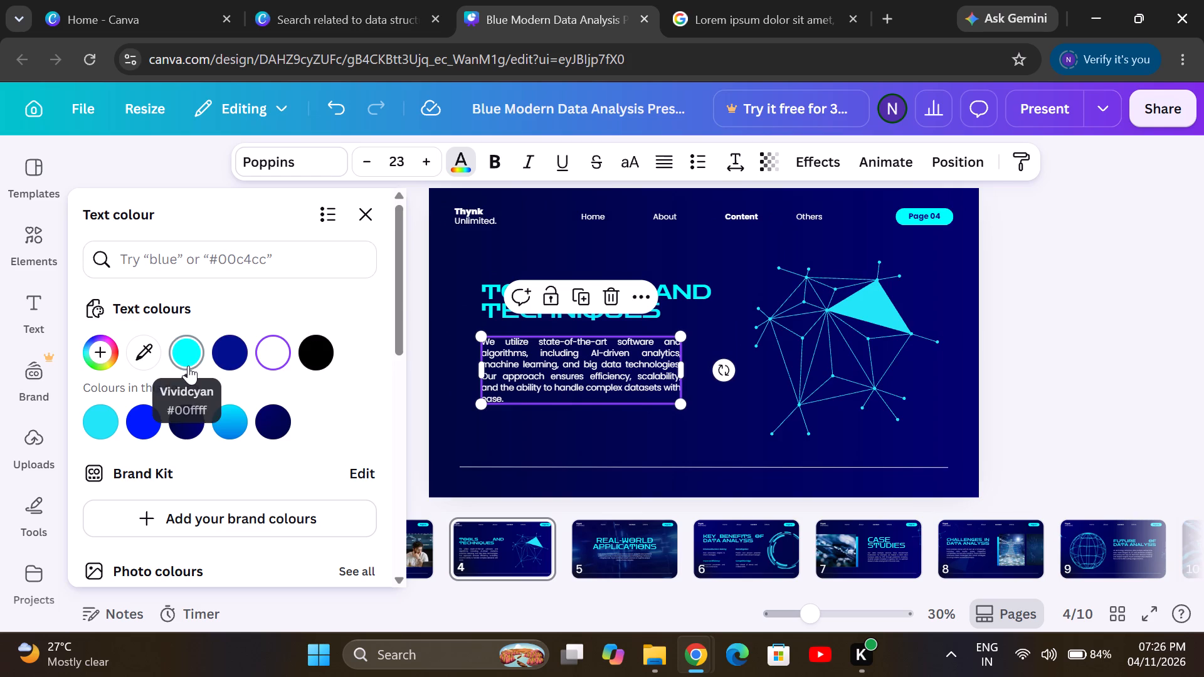
double_click(104, 346)
left_click_drag(104, 346, 143, 349)
scroll(137, 343, "right", 1)
scroll(248, 361, "left", 1)
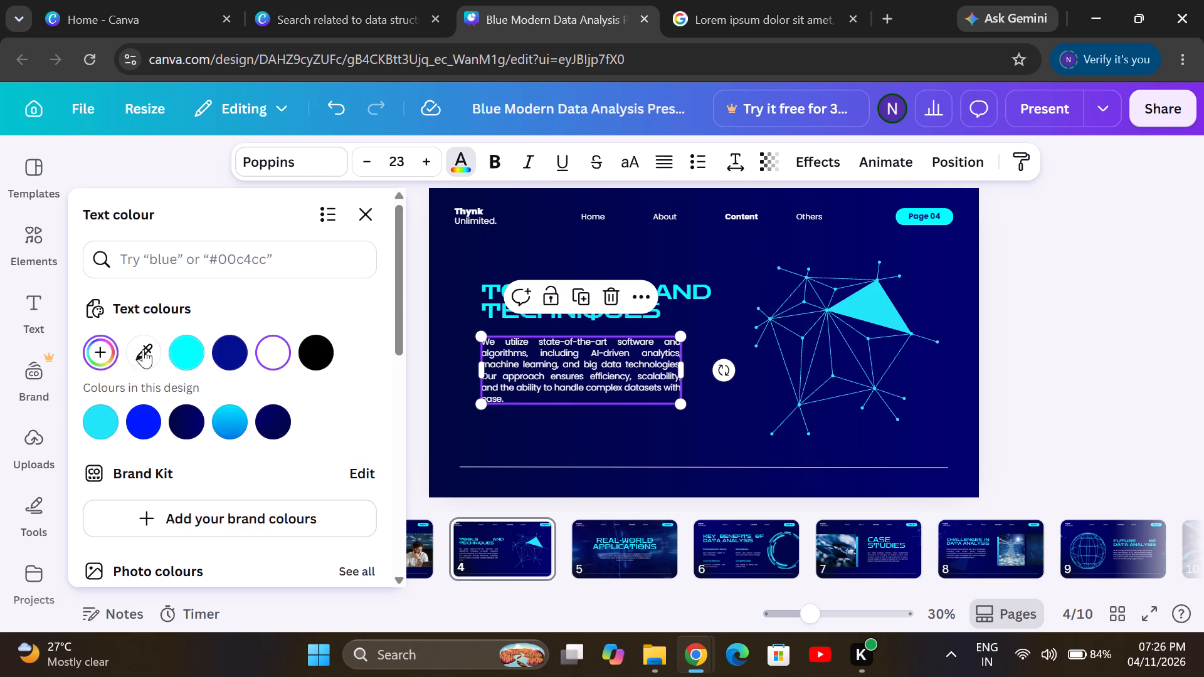
scroll(143, 349, "left", 1)
left_click_drag(143, 349, 93, 362)
left_click_drag(93, 362, 363, 449)
scroll(130, 362, "right", 1)
left_click(363, 449)
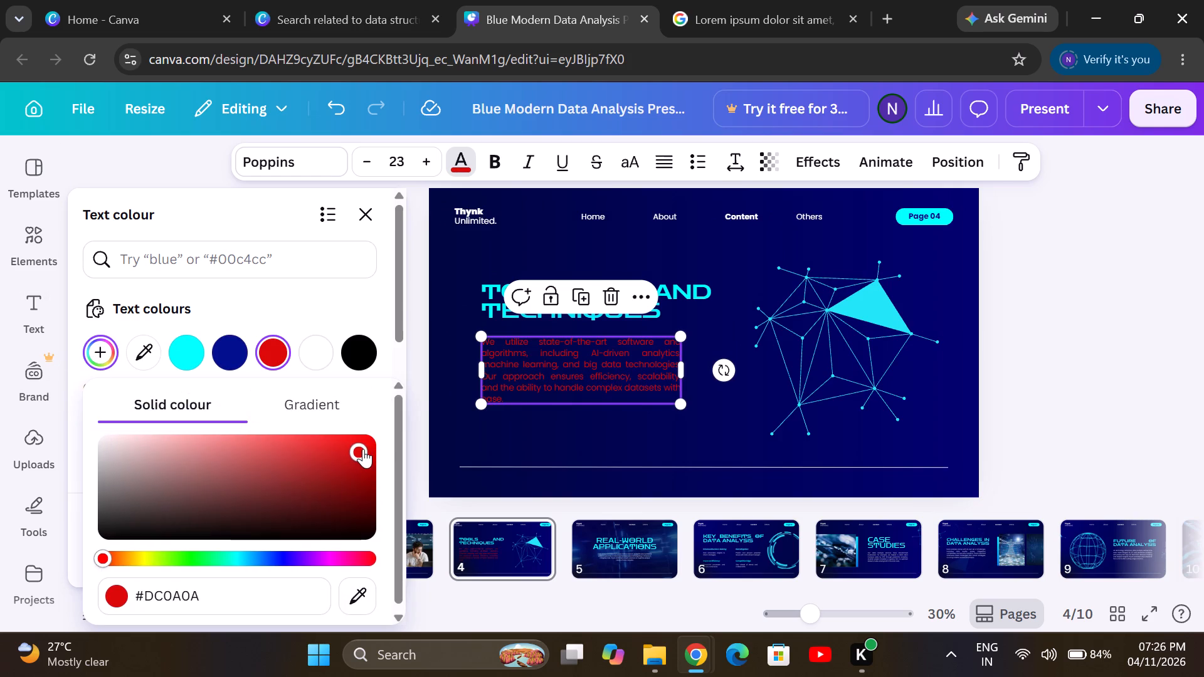
left_click(367, 446)
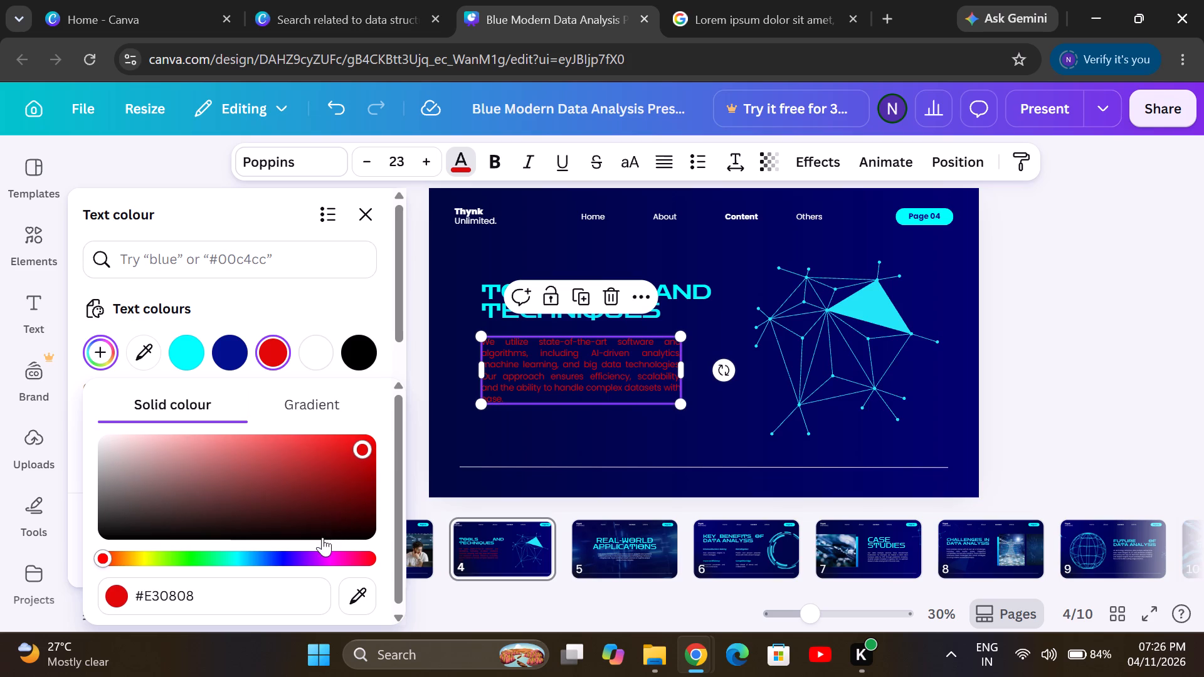
left_click(330, 558)
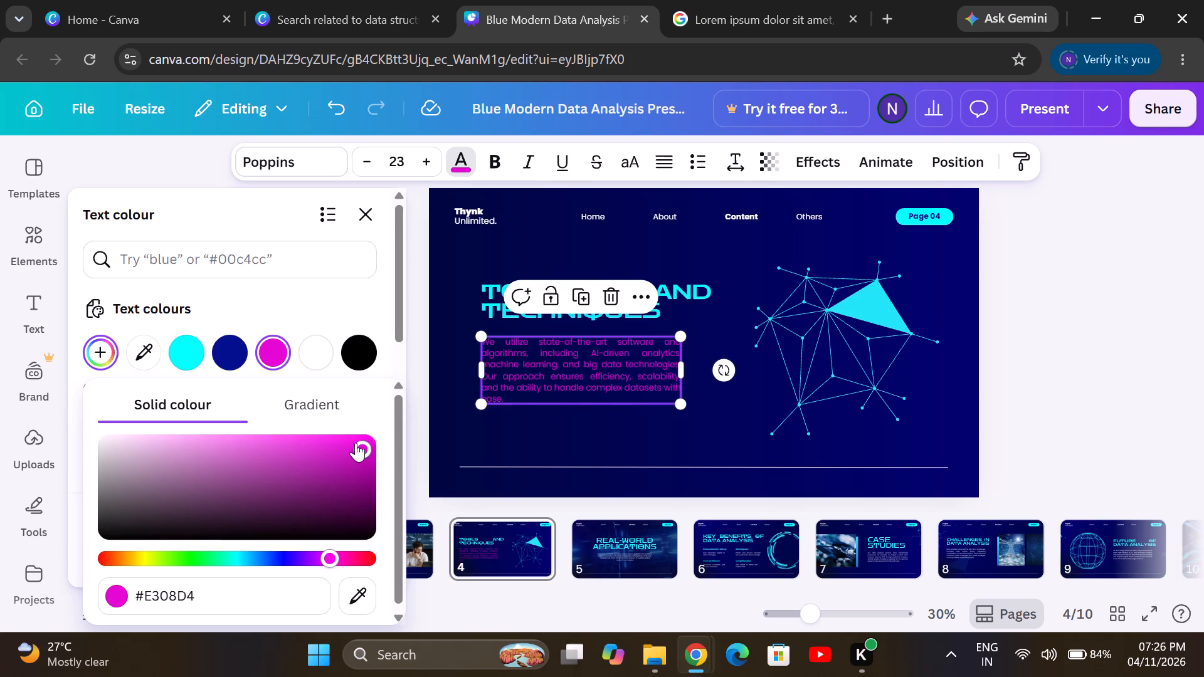
left_click(361, 443)
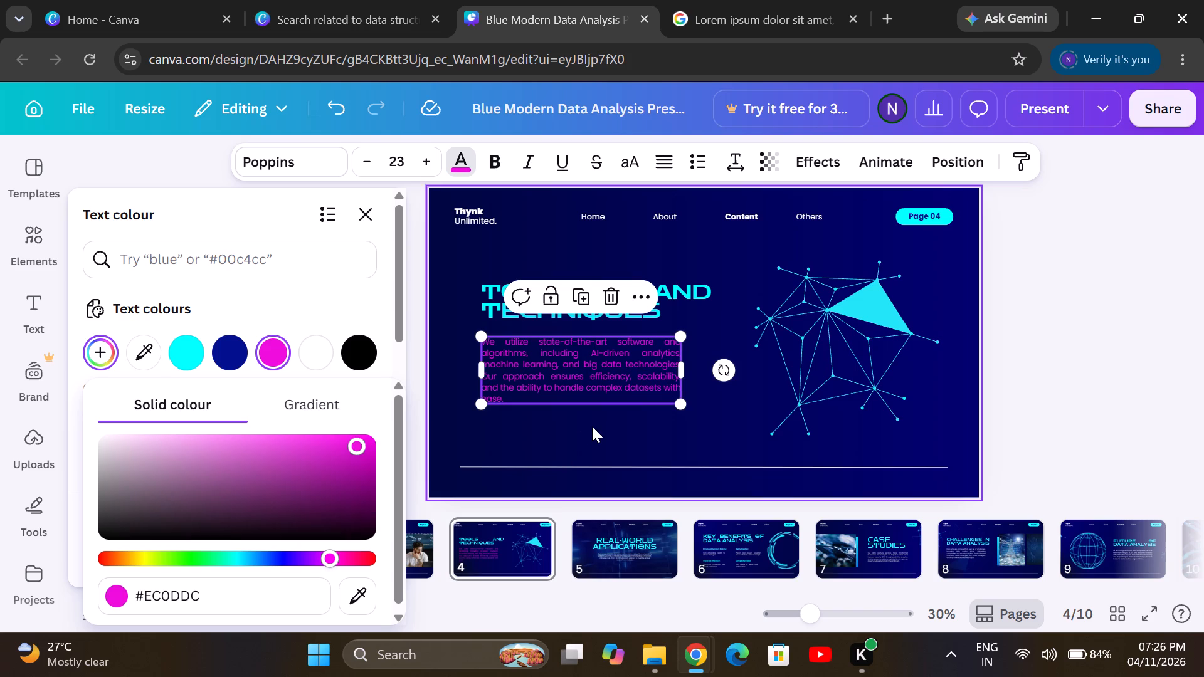
Move the magenta body paragraph on slide 4 slightly down, keeping its left edge aligned with the heading.
left_click(595, 365)
left_click_drag(595, 365, 594, 405)
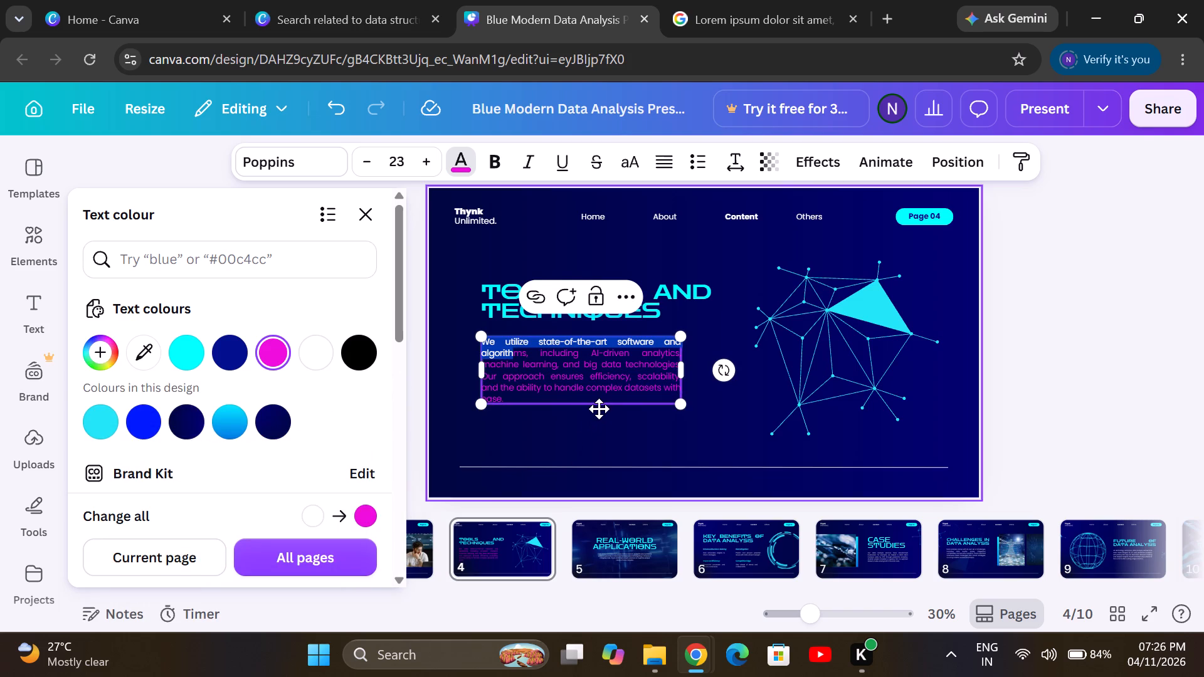
left_click_drag(598, 409, 596, 426)
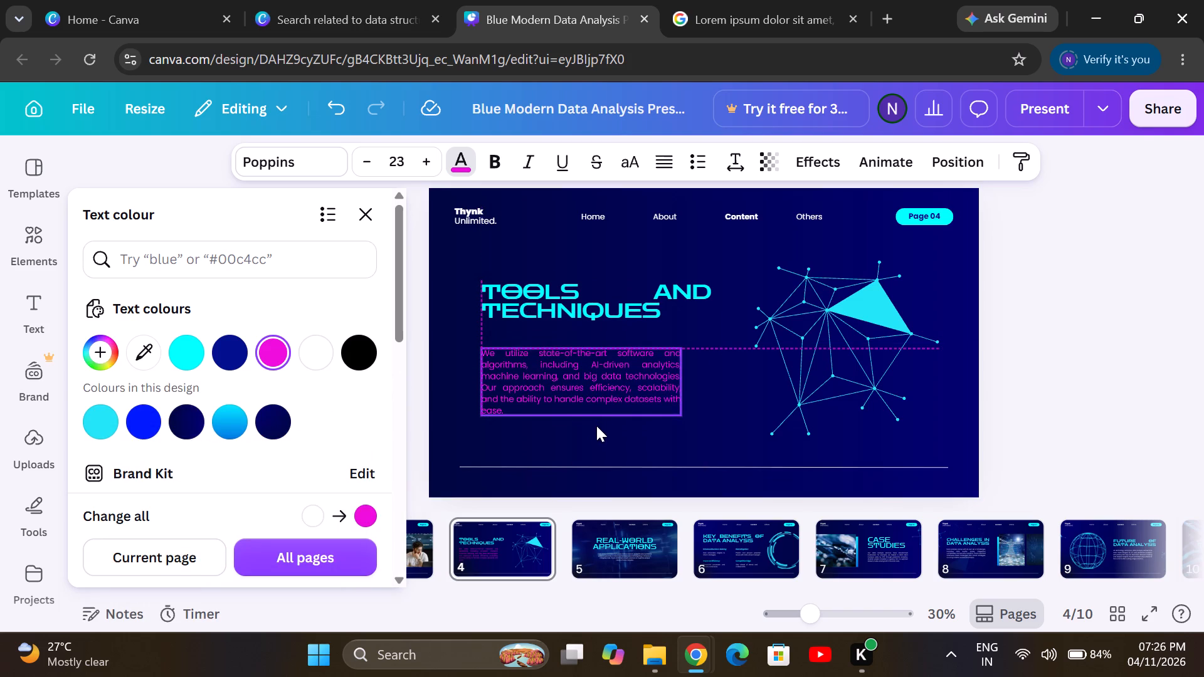
left_click_drag(596, 426, 596, 425)
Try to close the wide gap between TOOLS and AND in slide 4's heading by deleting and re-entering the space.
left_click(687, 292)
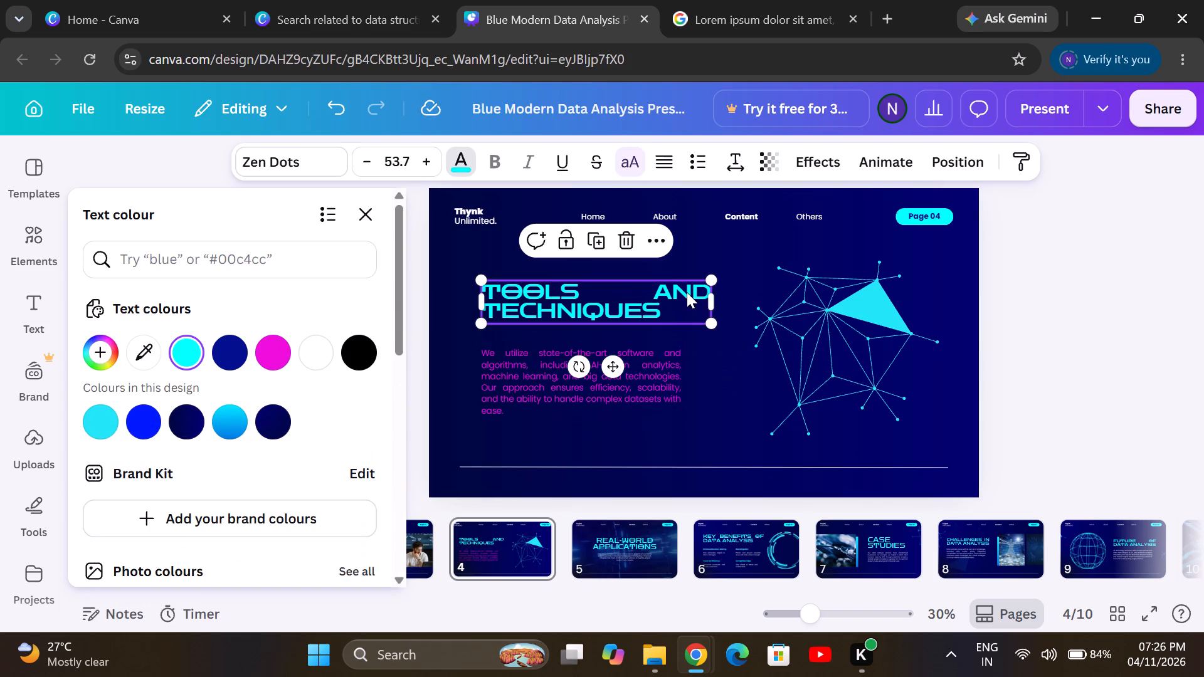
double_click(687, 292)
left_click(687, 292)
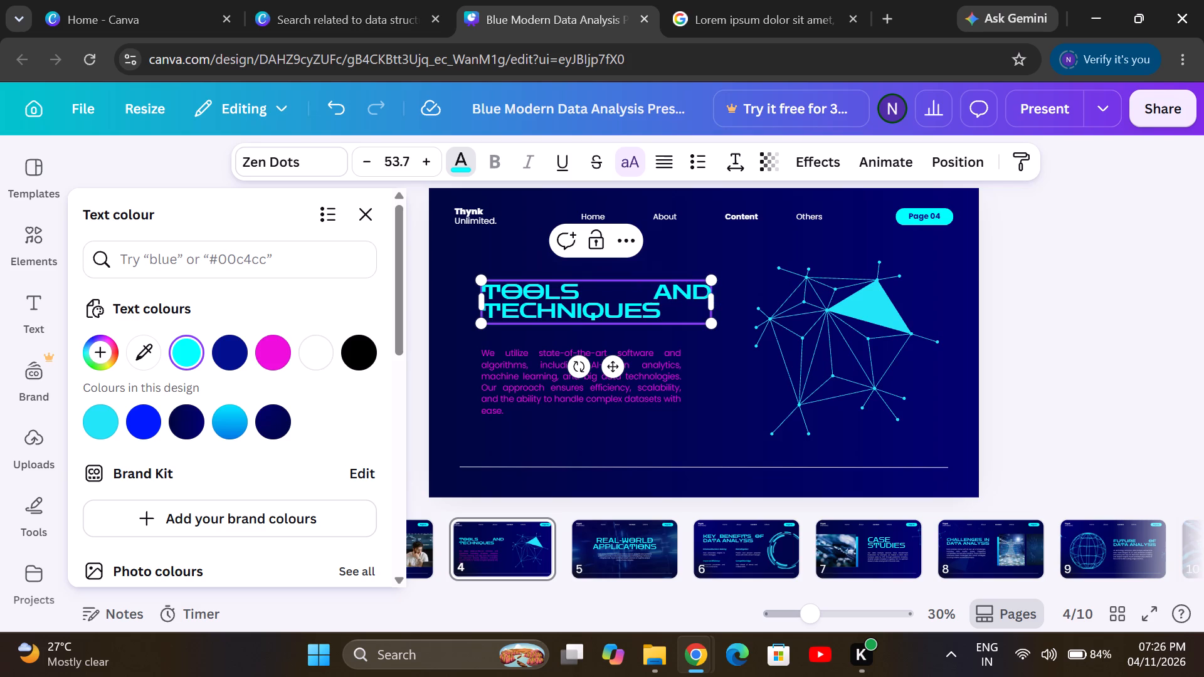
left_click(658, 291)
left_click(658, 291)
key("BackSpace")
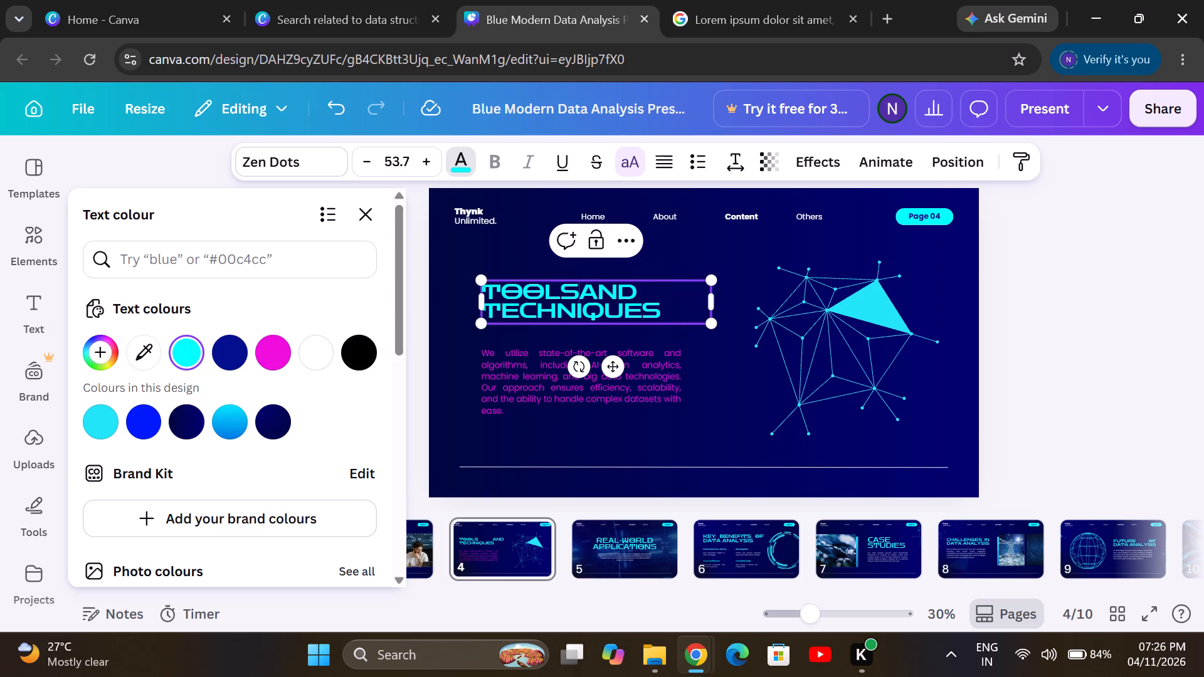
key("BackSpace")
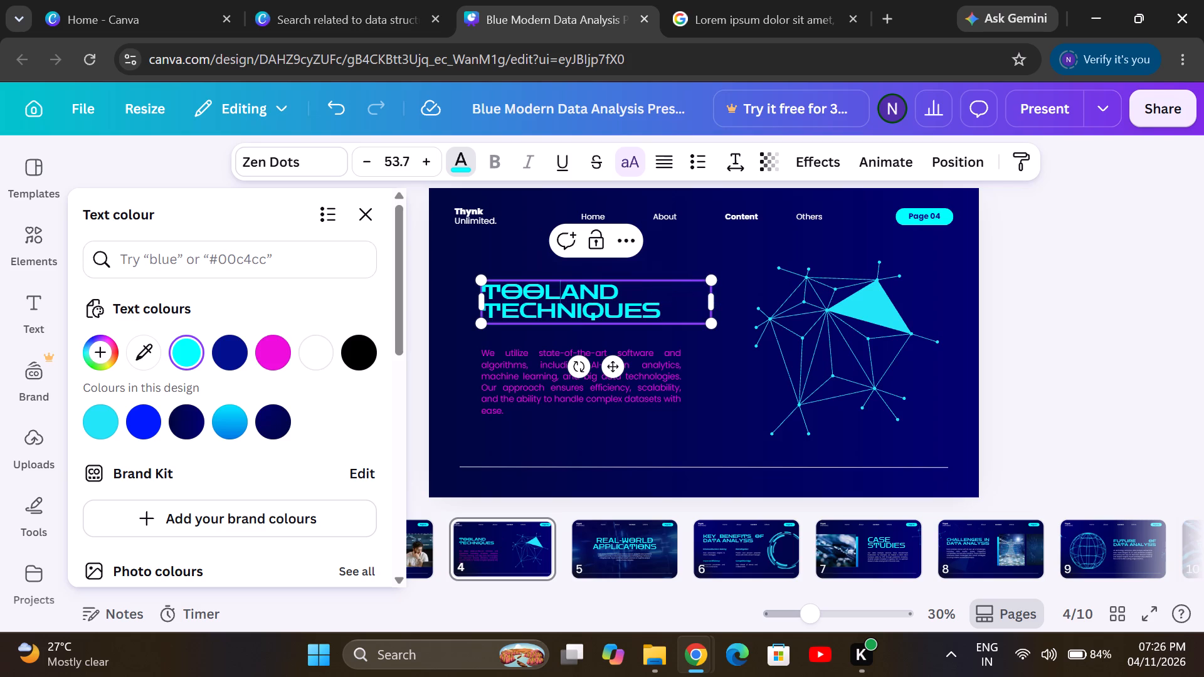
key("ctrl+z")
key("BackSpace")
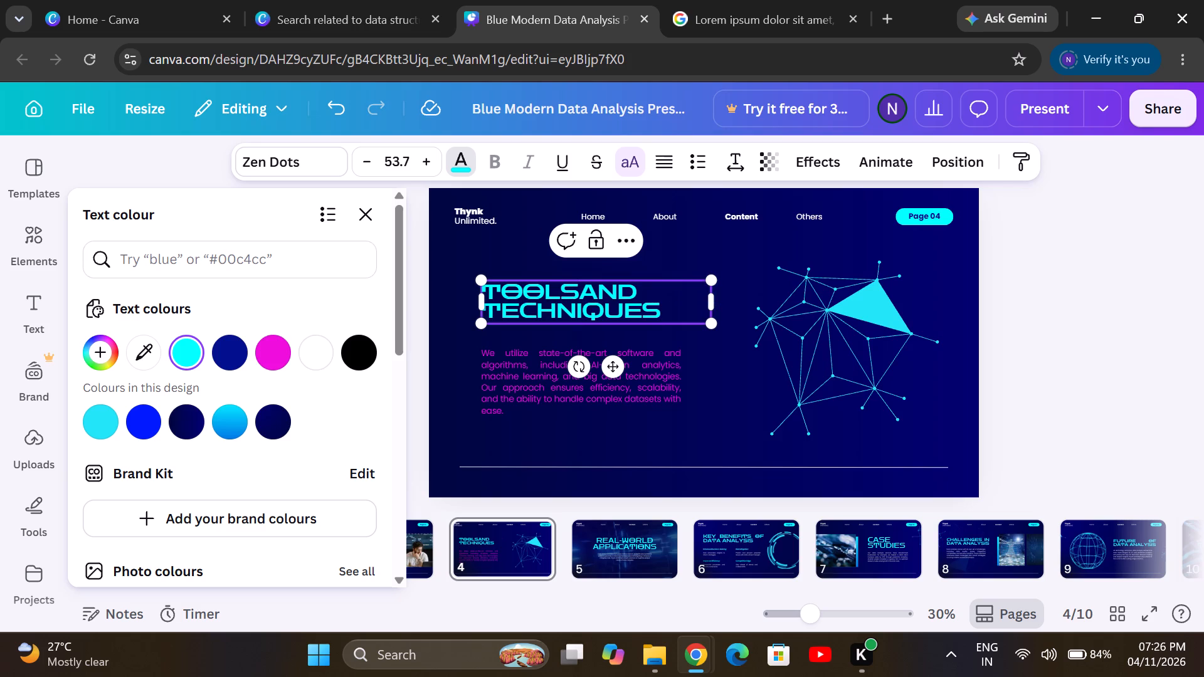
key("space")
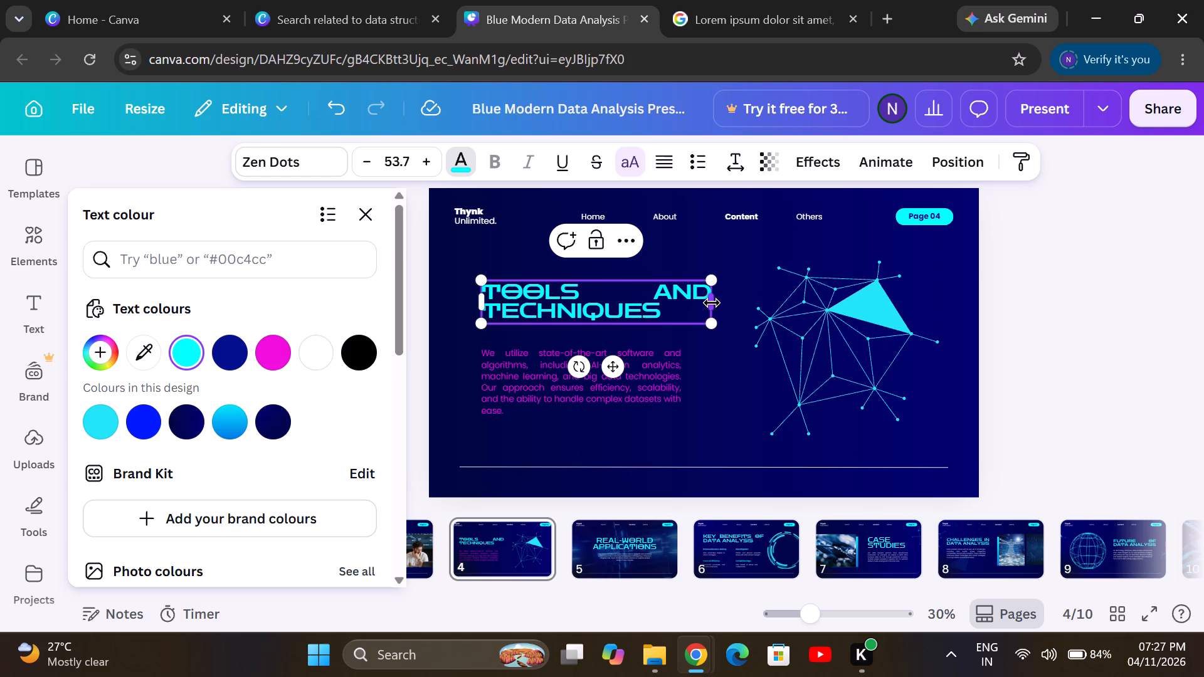
Narrow the text box of slide 4's heading so the word gap tightens while TECHNIQUES still fits on one line.
left_click_drag(712, 302, 788, 296)
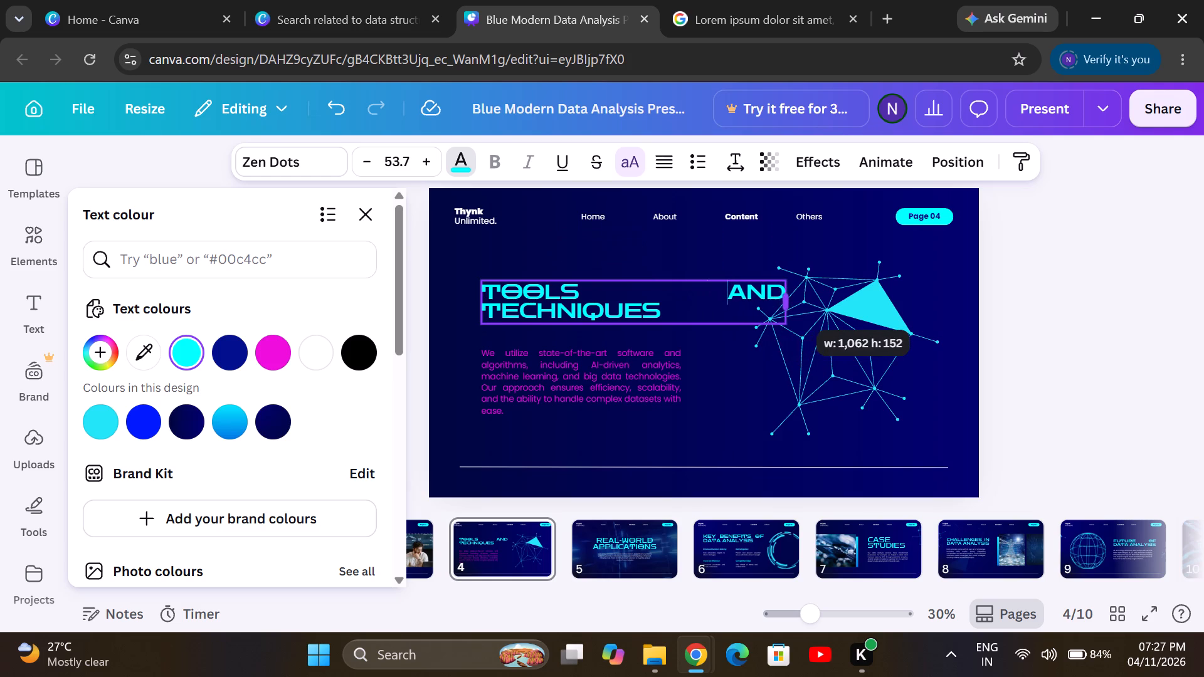
left_click_drag(788, 296, 650, 309)
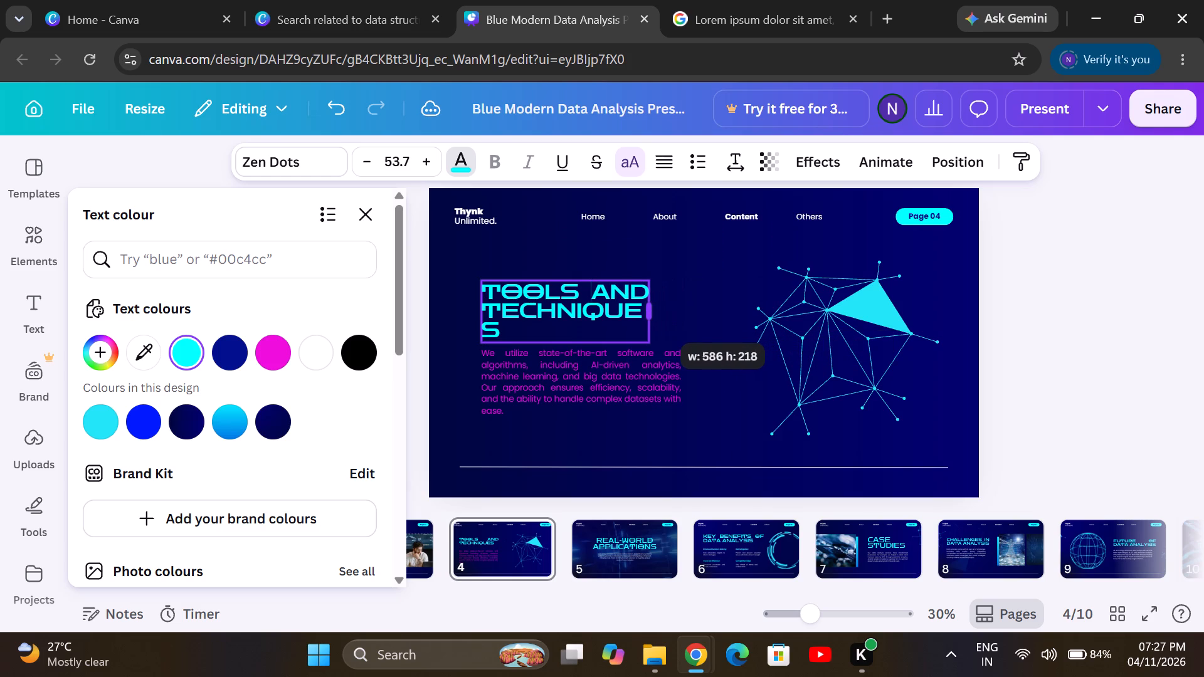
left_click_drag(650, 309, 659, 309)
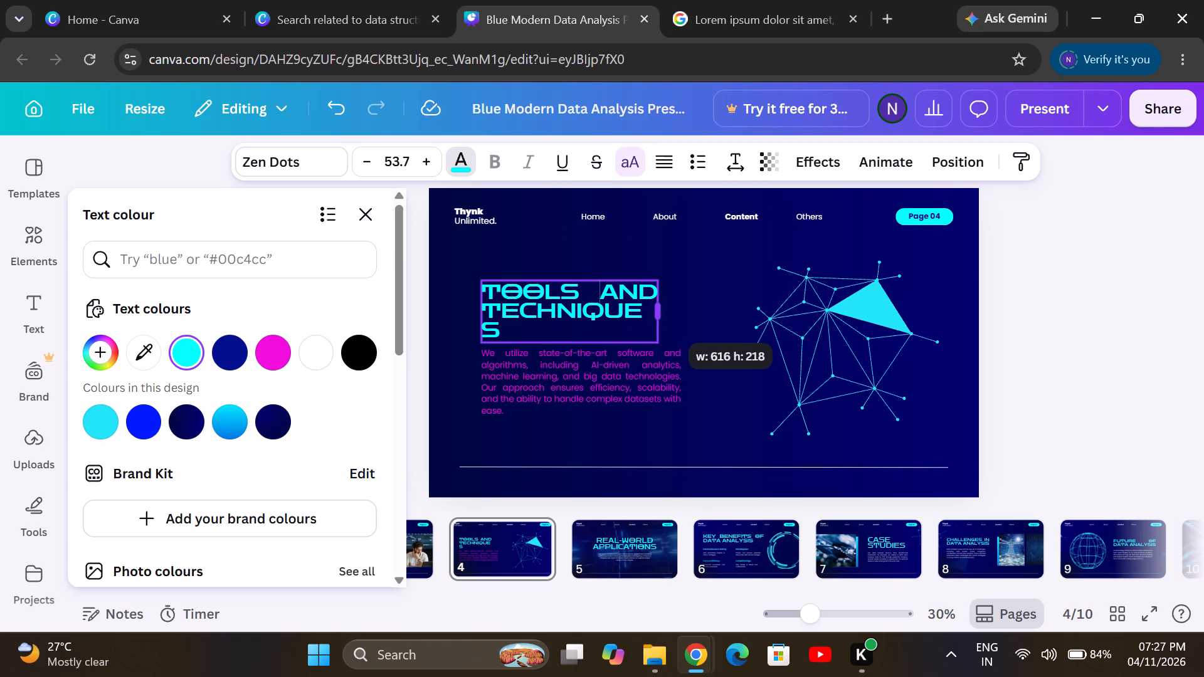
left_click_drag(659, 309, 660, 307)
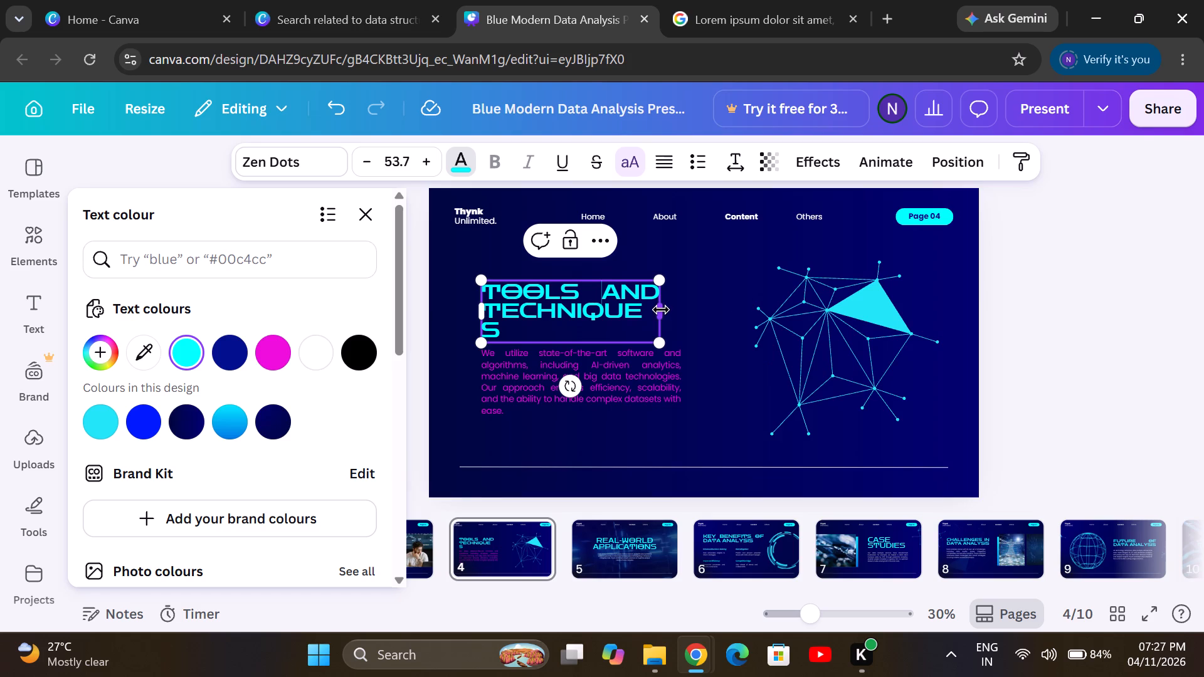
left_click_drag(664, 312, 675, 310)
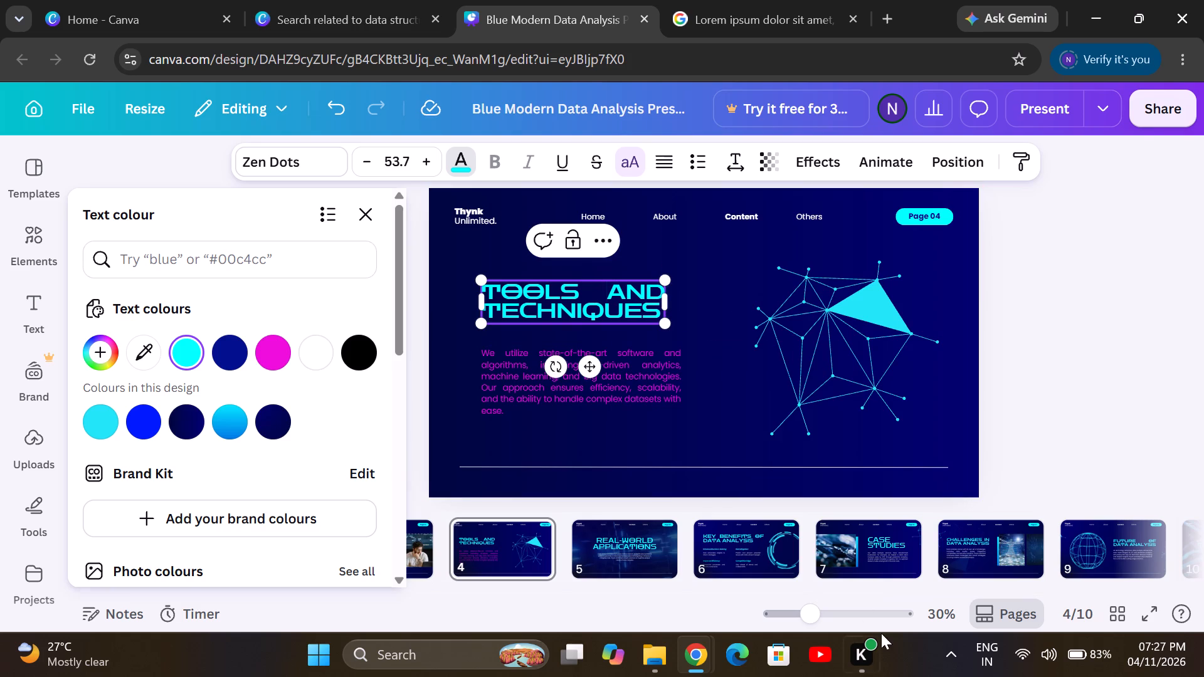
left_click(733, 362)
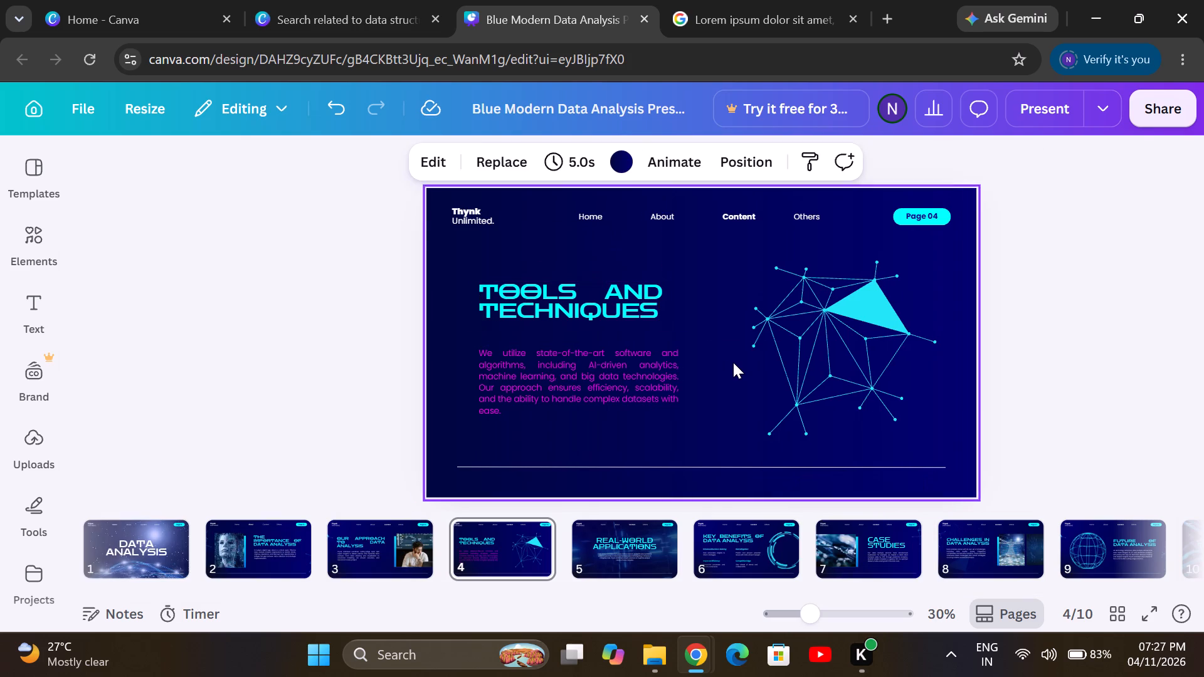
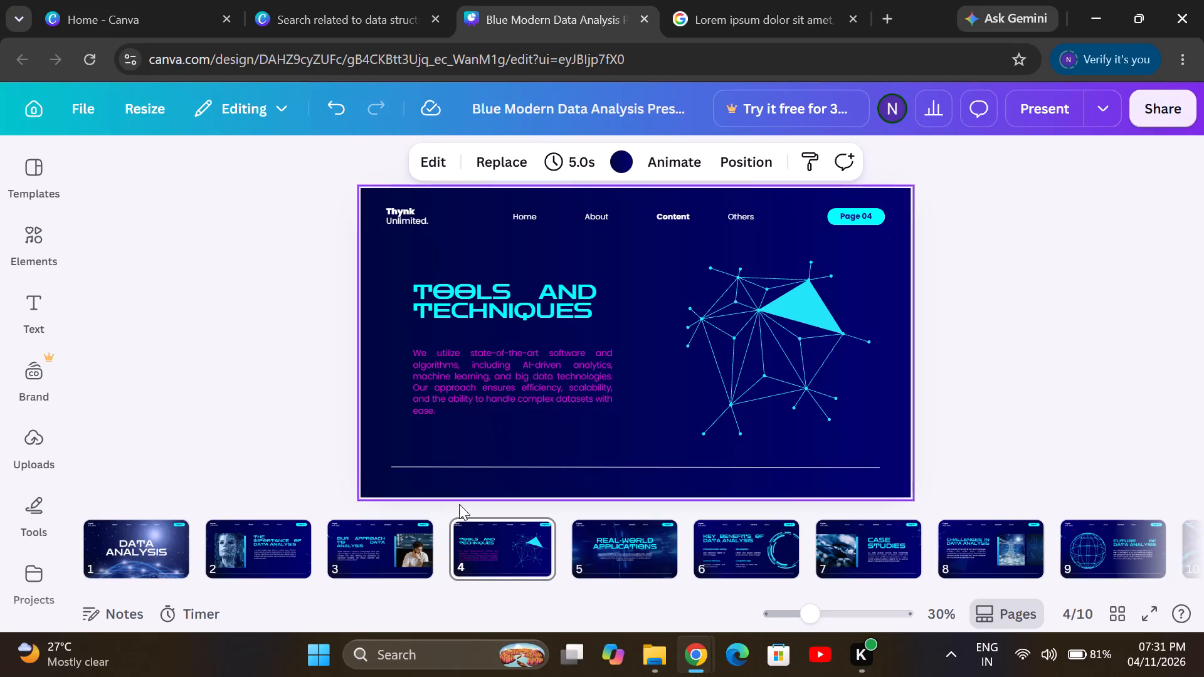
Change the font of slide 5's body paragraph under REAL-WORLD APPLICATIONS to Open Sauce, after trying Glacial Indifference and The Seasons.
left_click(406, 530)
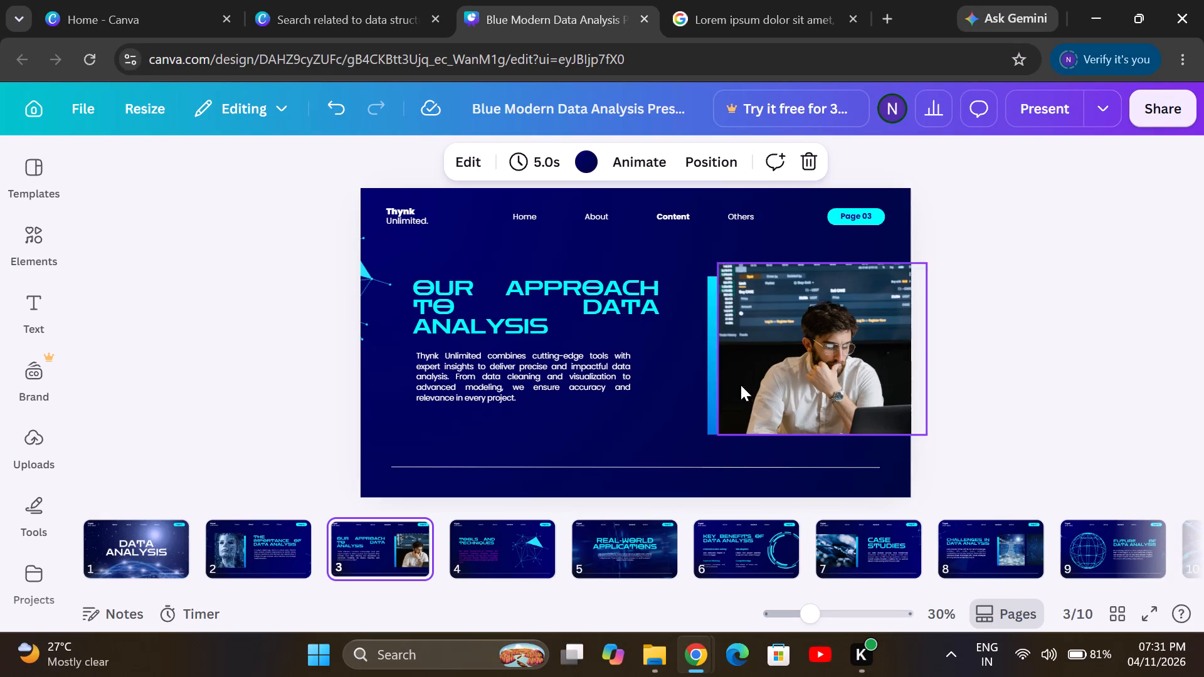
left_click(606, 567)
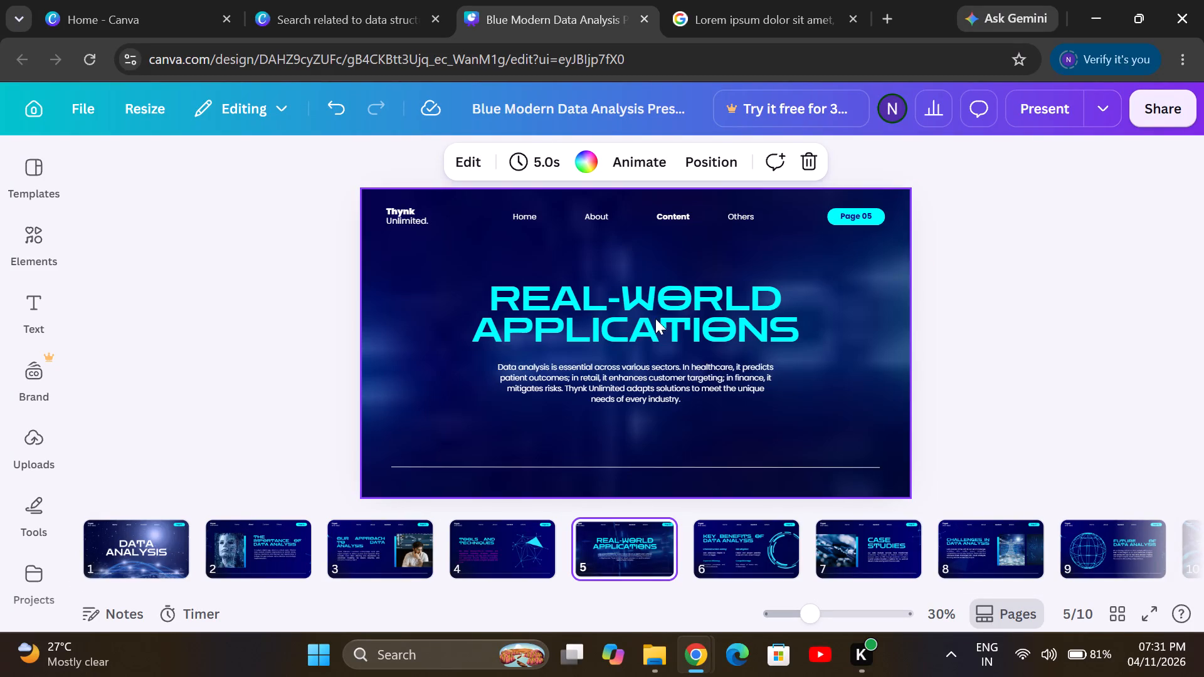
left_click(663, 377)
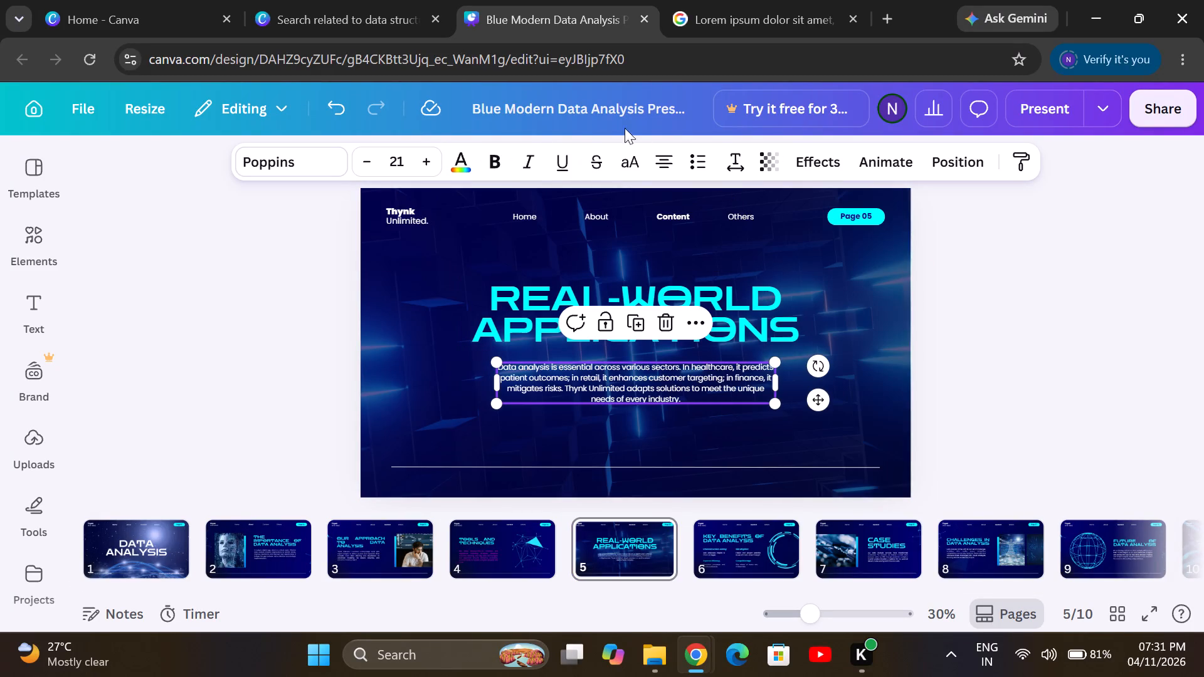
left_click(299, 154)
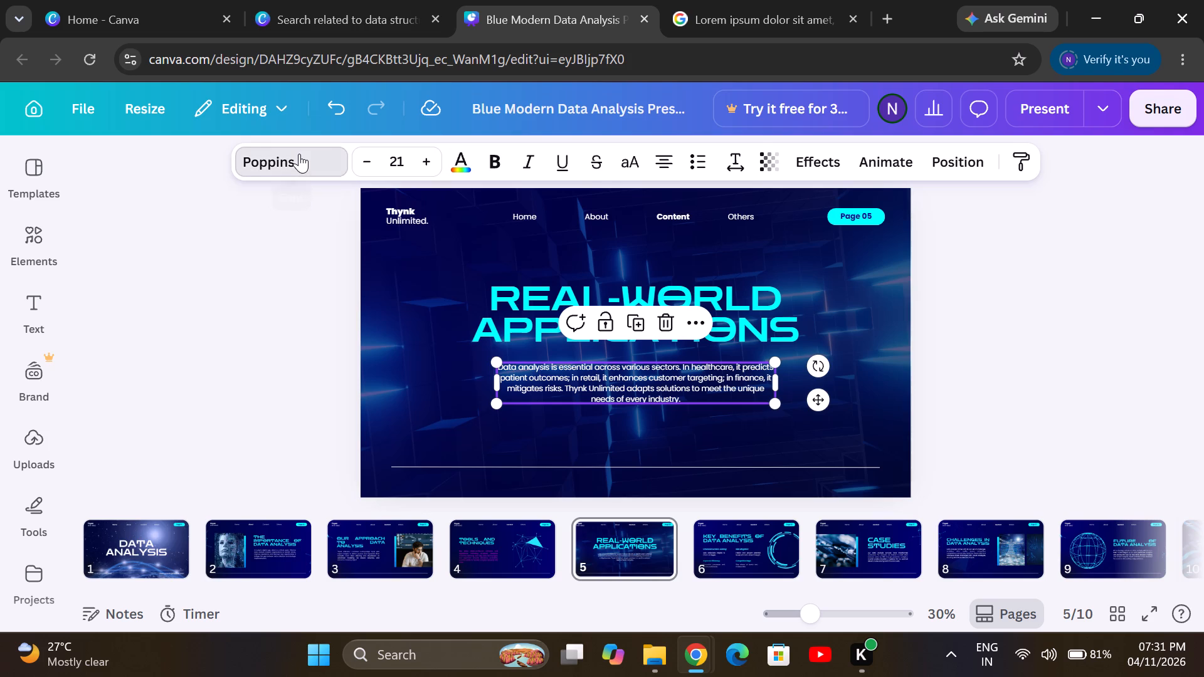
scroll(214, 482, "down", 1)
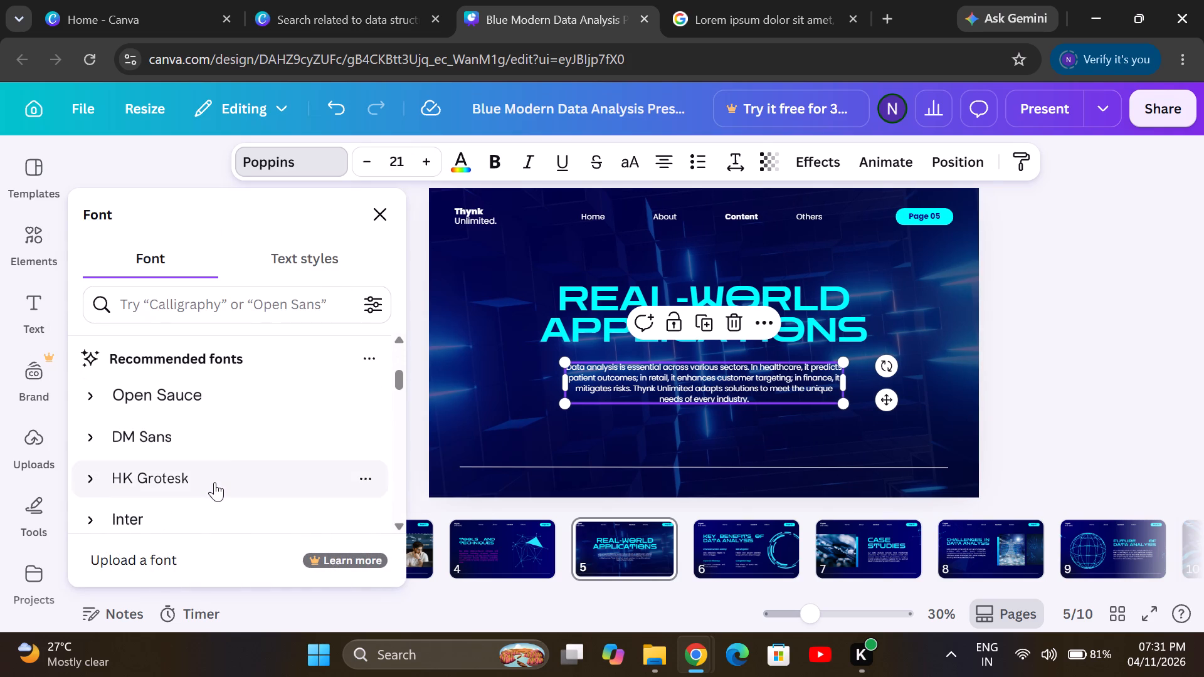
scroll(214, 482, "down", 1)
left_click(245, 396)
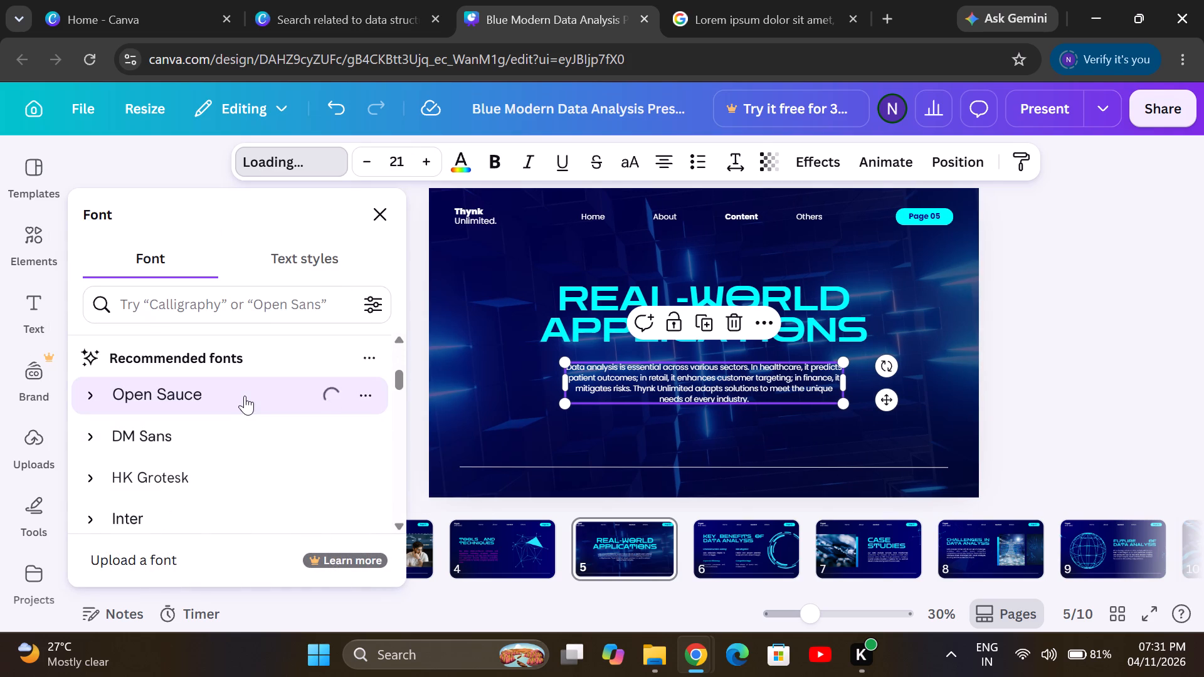
scroll(216, 446, "down", 3)
left_click(216, 446)
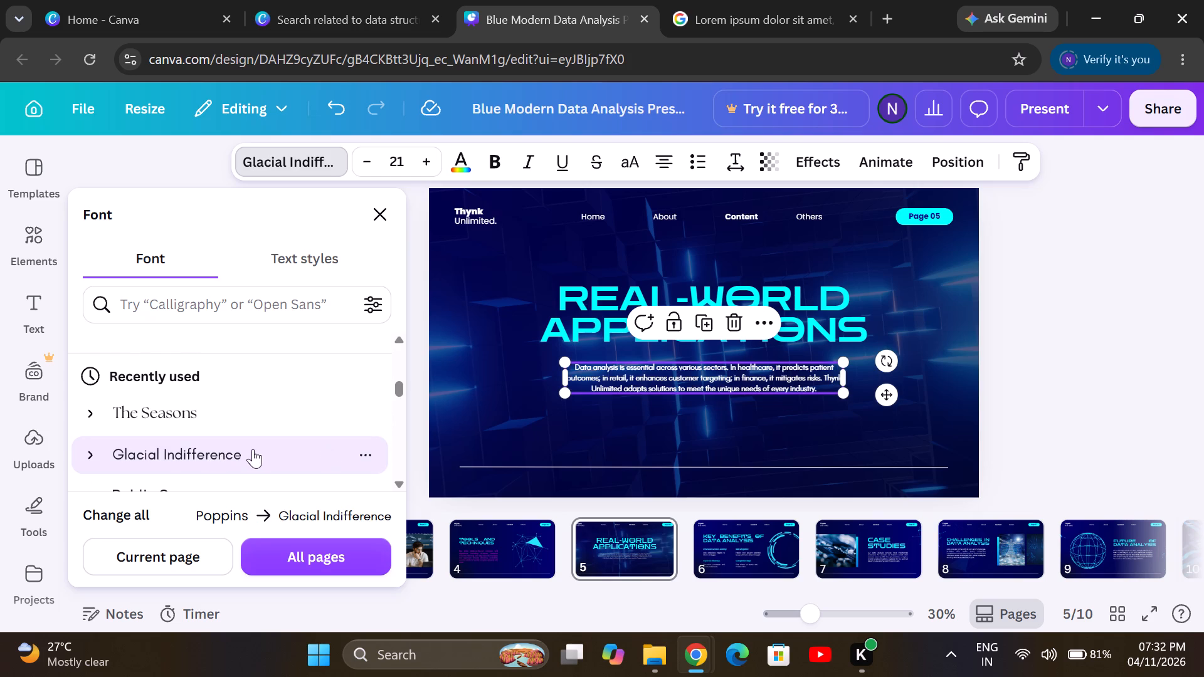
left_click(198, 420)
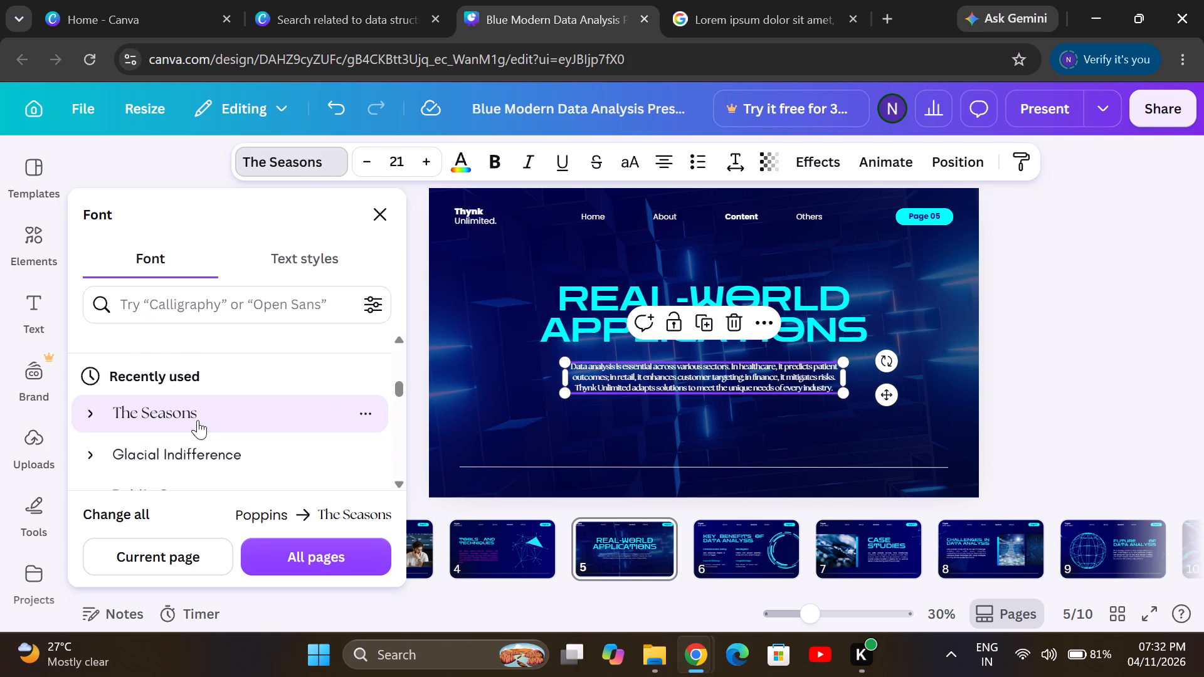
scroll(198, 420, "down", 1)
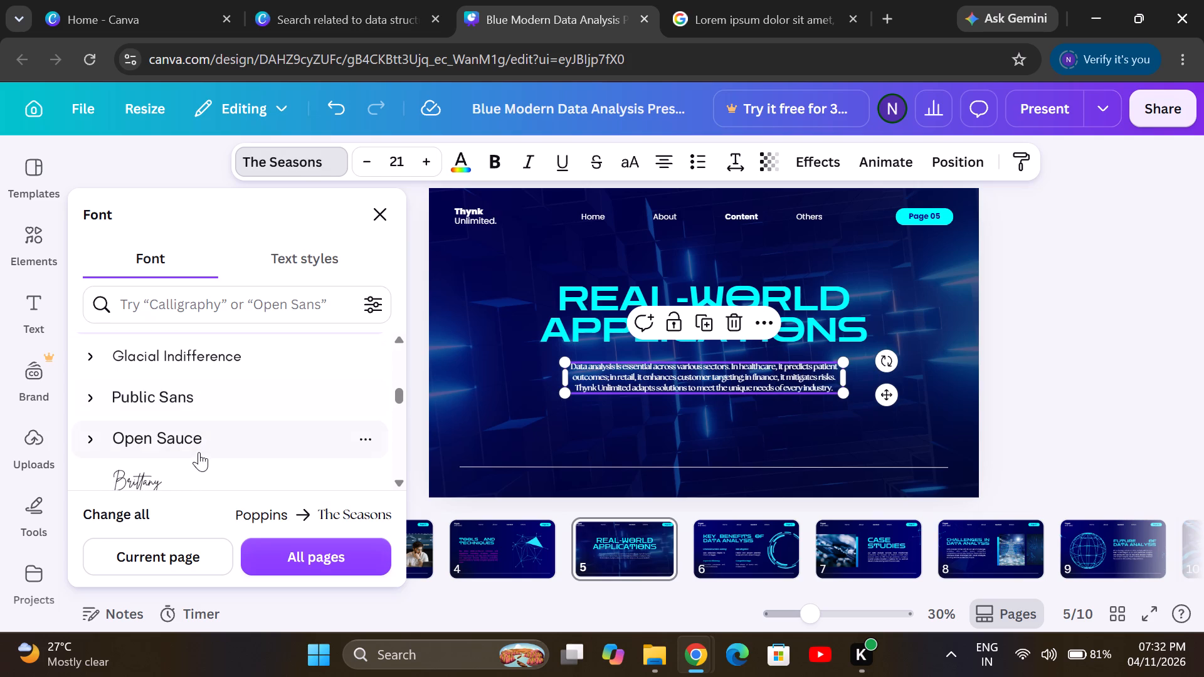
scroll(197, 454, "down", 1)
left_click(230, 361)
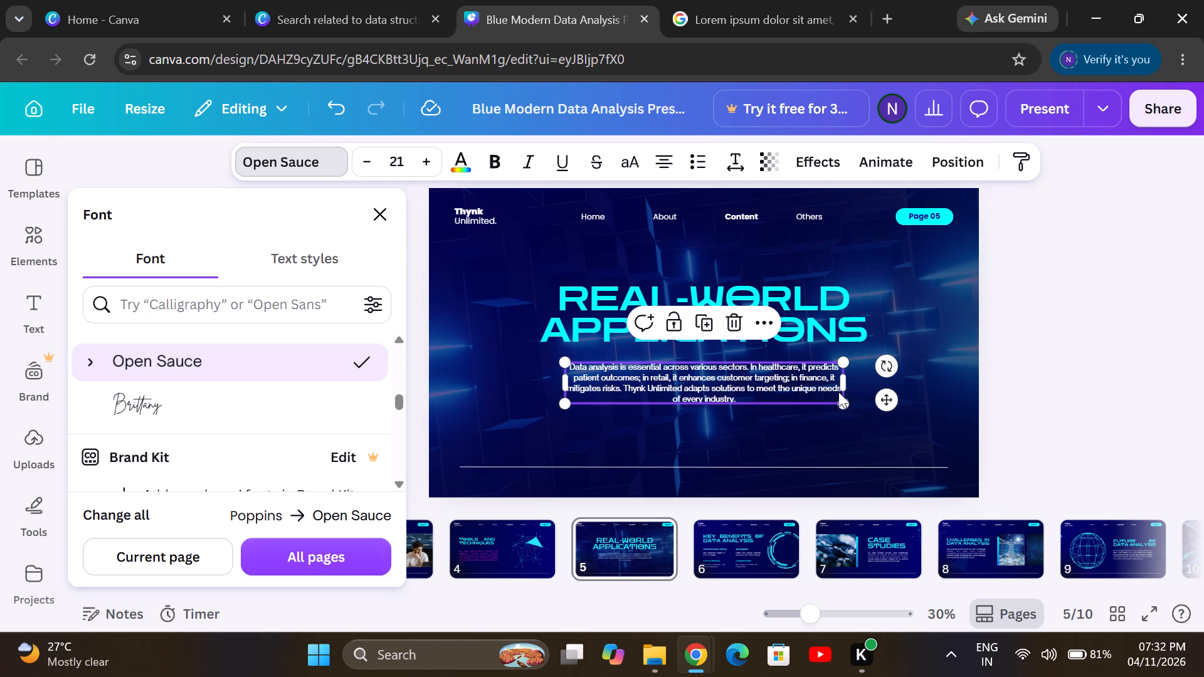
Widen slide 5's body paragraph text box to about 1,056 so the text fits on three lines.
left_click_drag(846, 378, 874, 375)
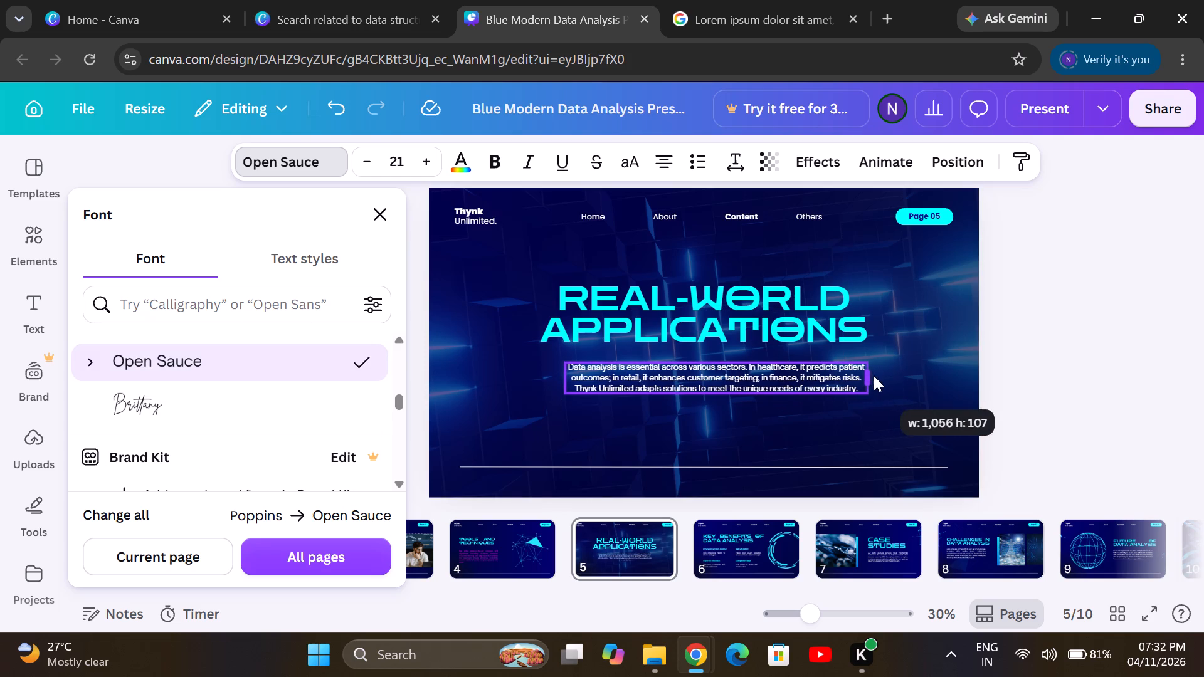
left_click_drag(874, 375, 875, 372)
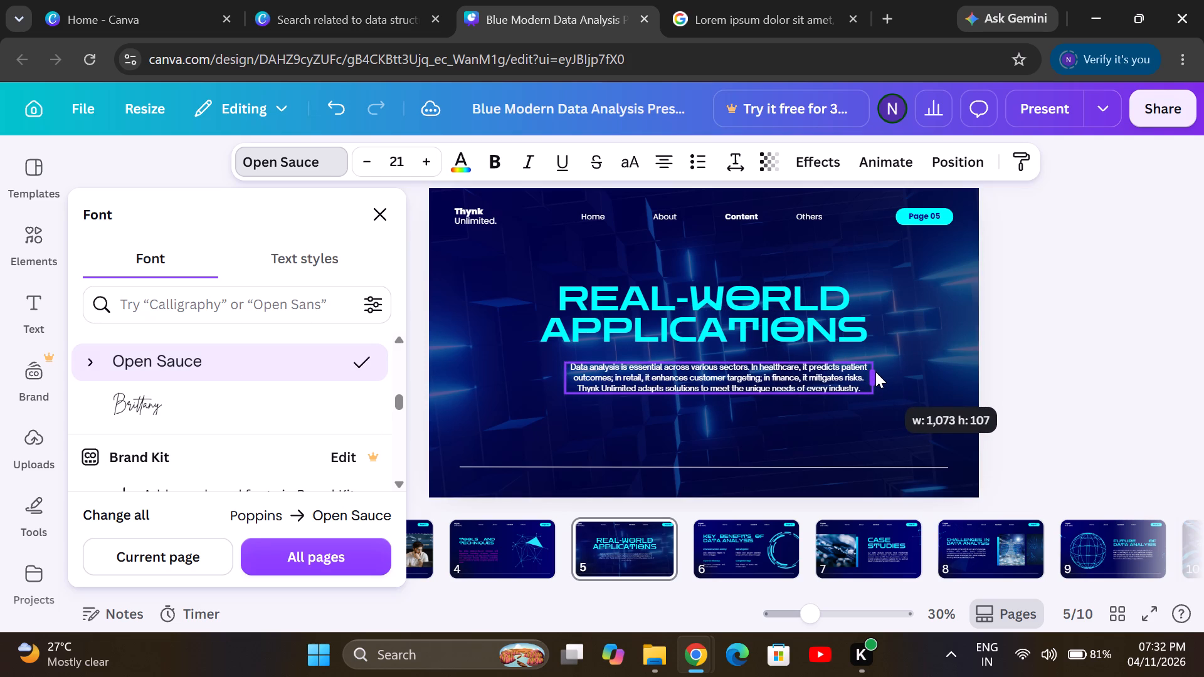
left_click_drag(875, 372, 871, 374)
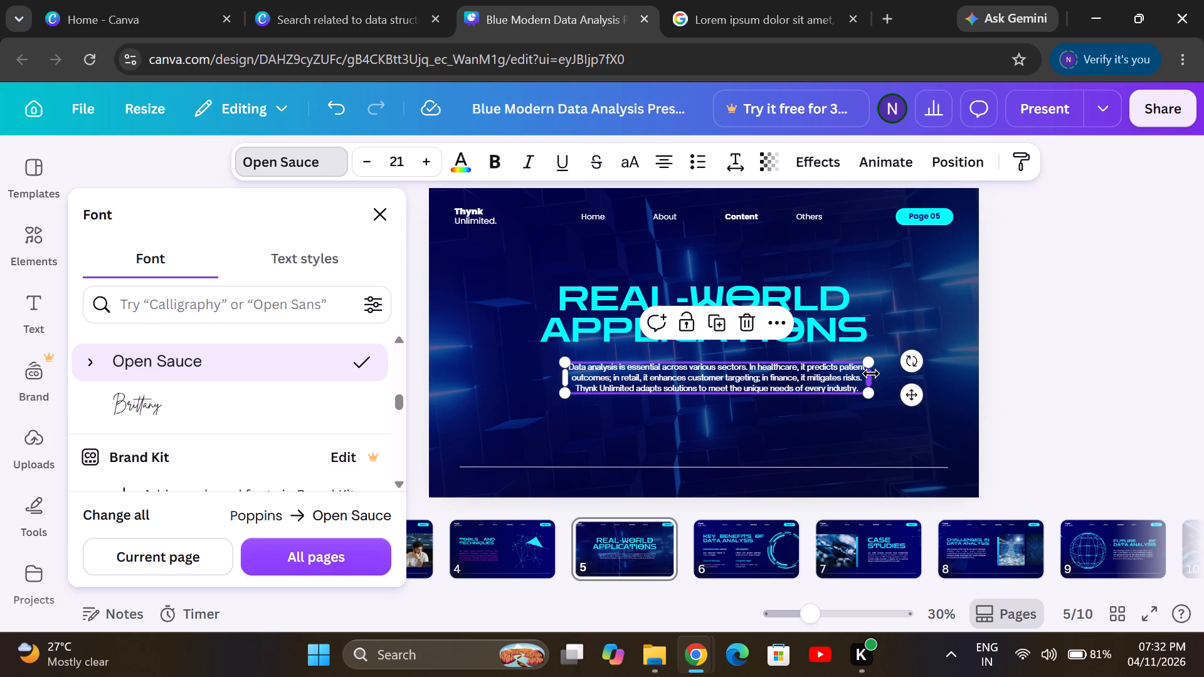
Apply the Shift text animation to slide 5's REAL-WORLD APPLICATIONS heading.
left_click(811, 292)
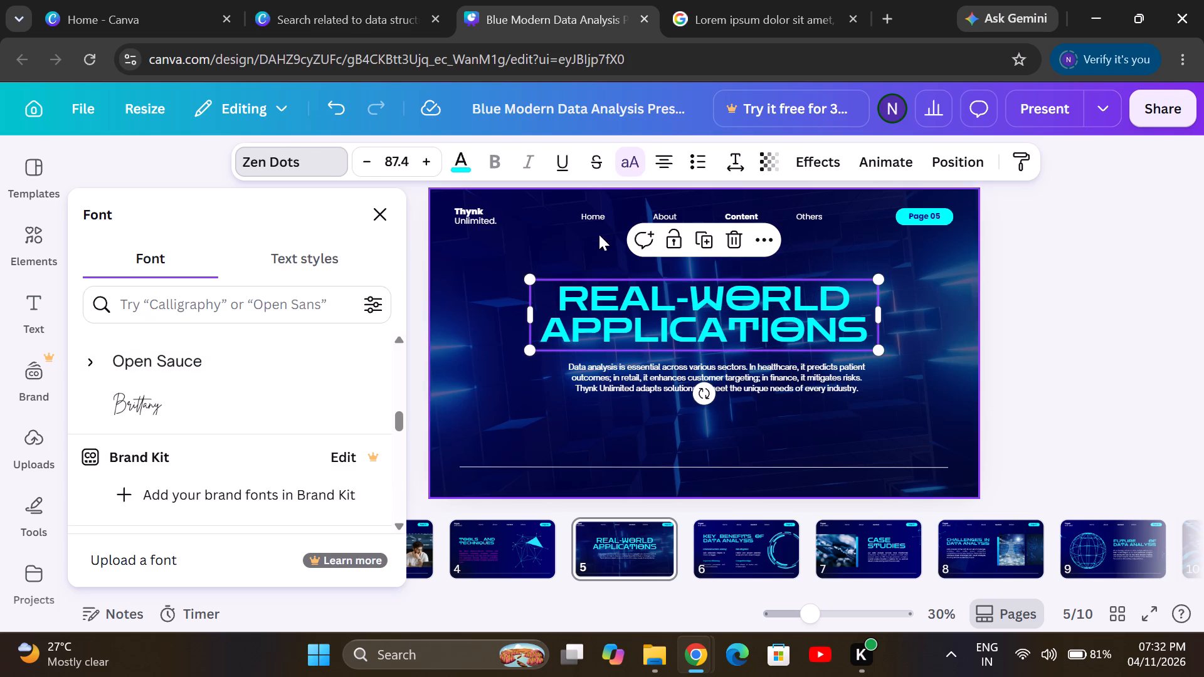
left_click(889, 159)
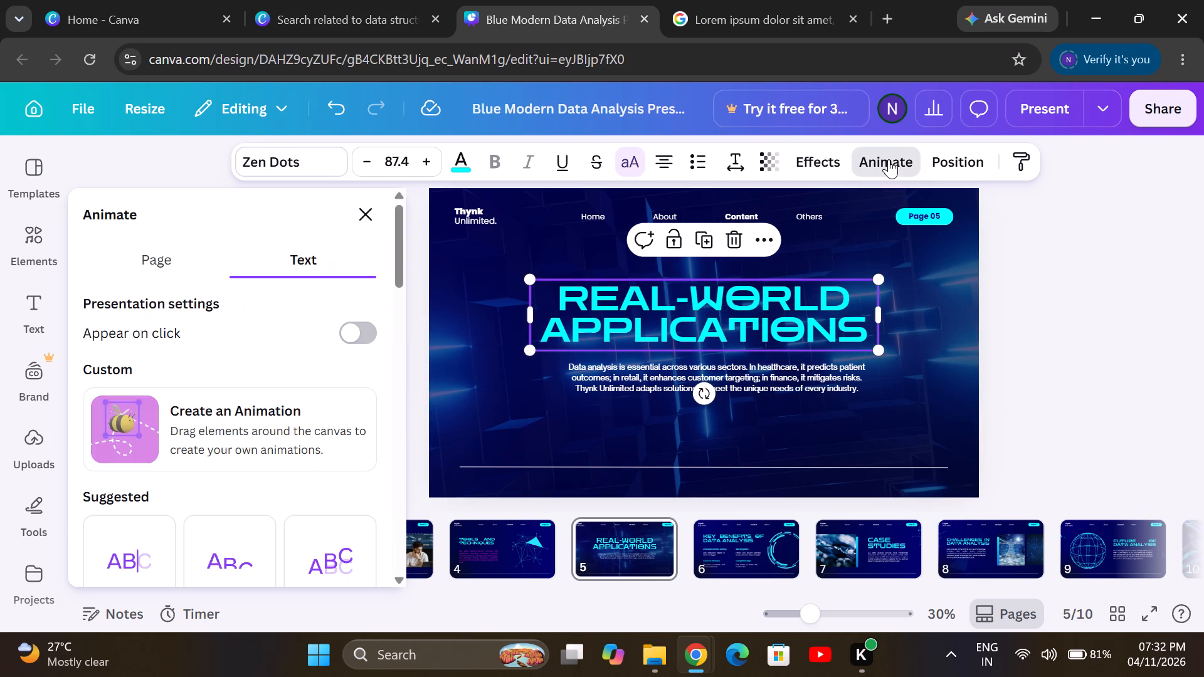
scroll(307, 552, "down", 1)
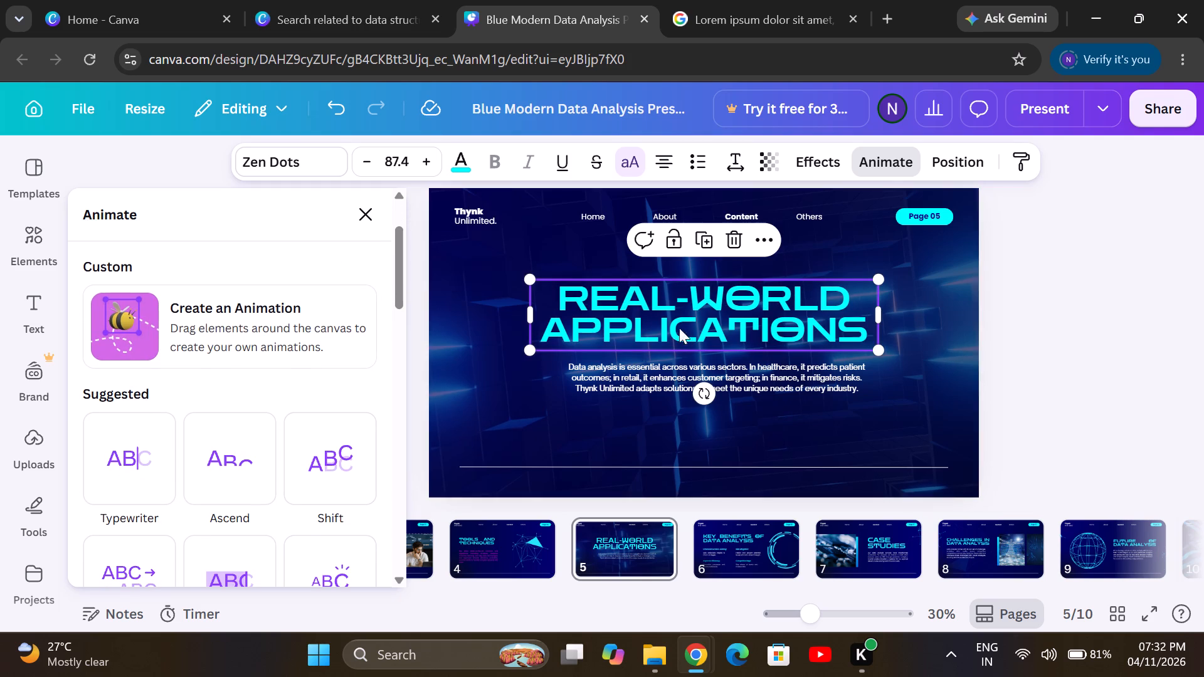
left_click(365, 459)
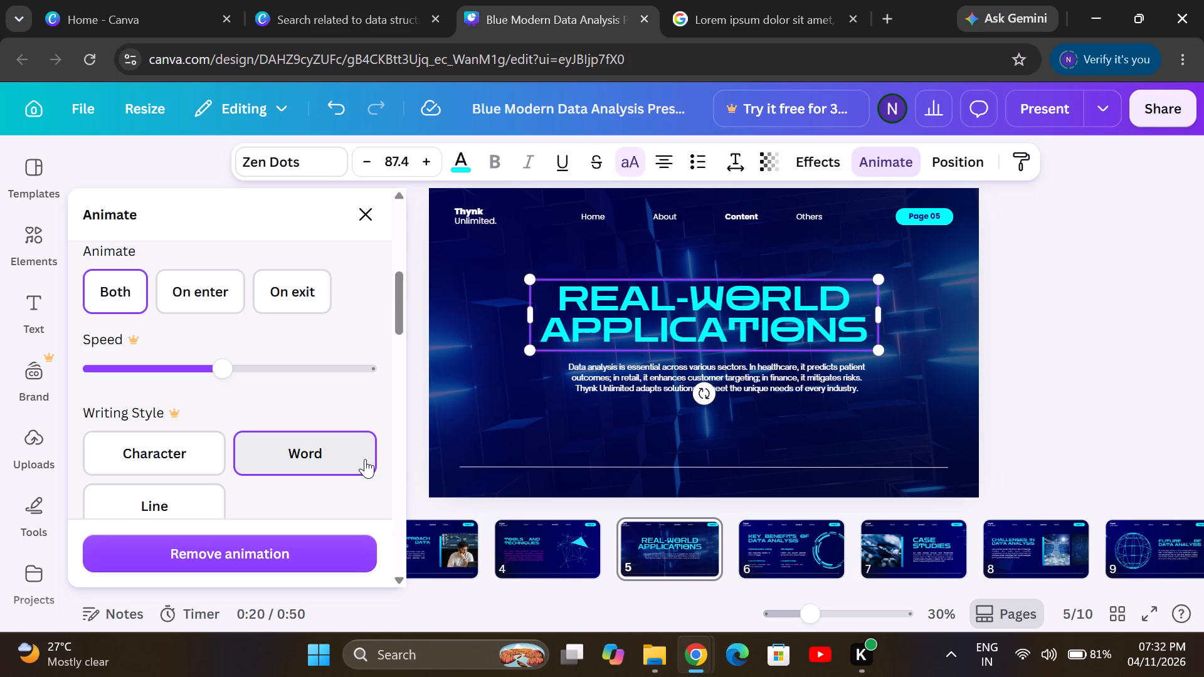
Apply the Wipe animation to slide 5's full-slide background element, after trying Blur.
left_click(564, 246)
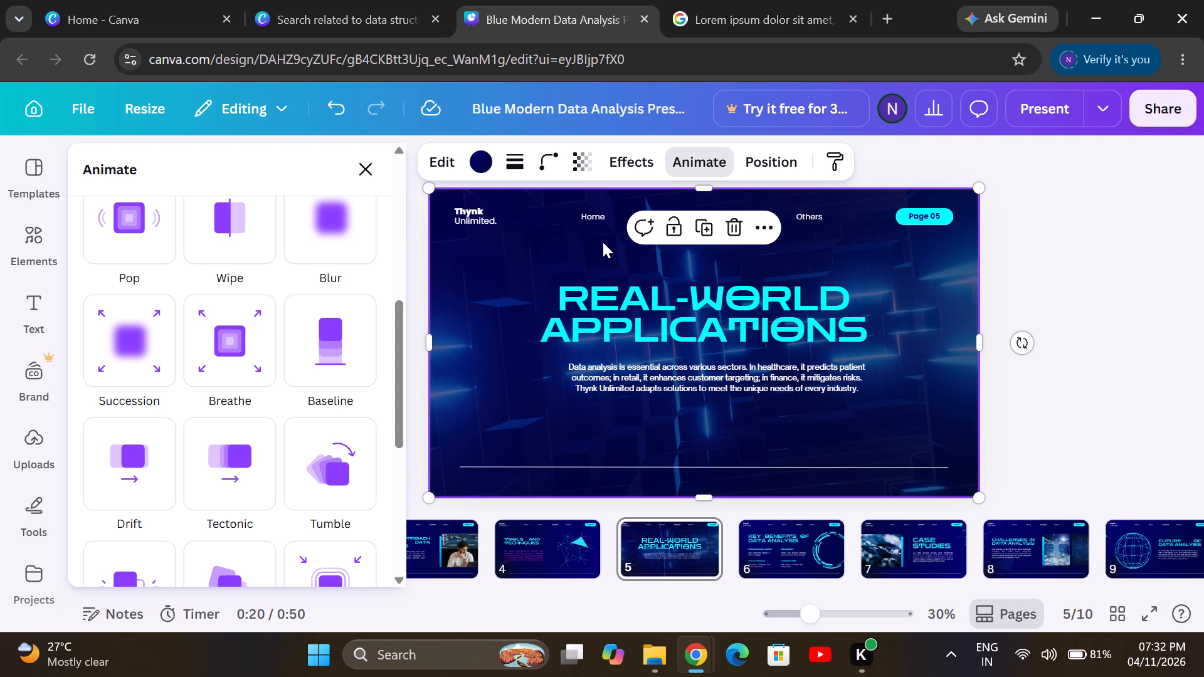
left_click(666, 311)
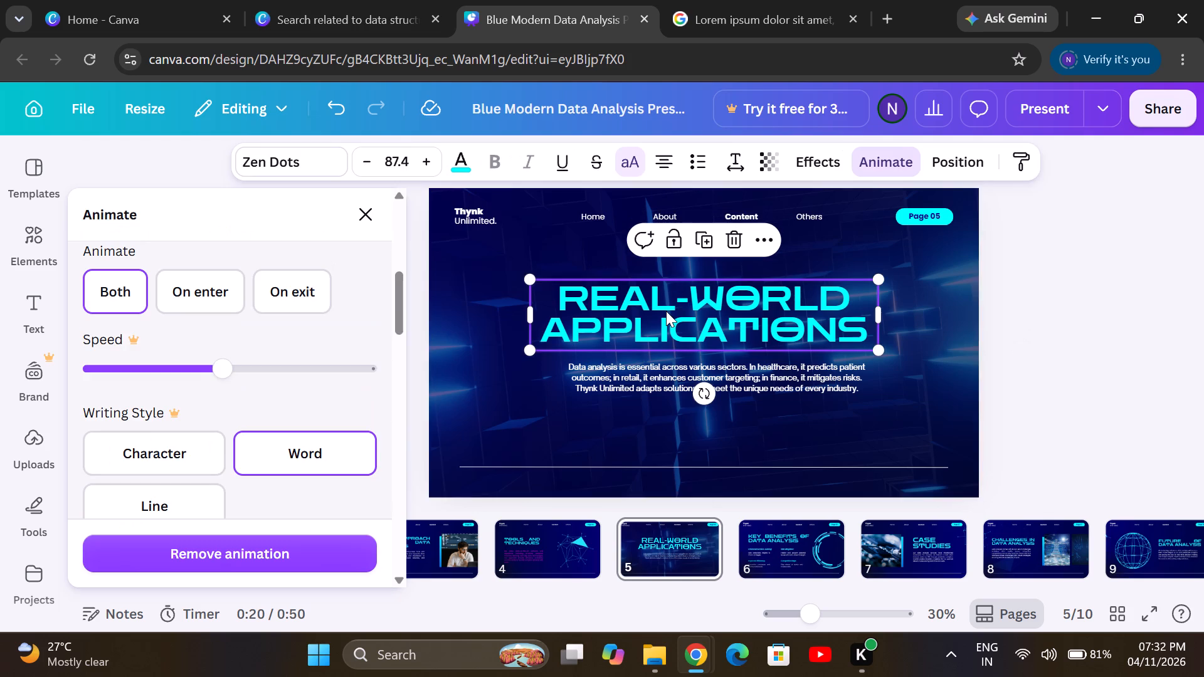
left_click(694, 382)
left_click(515, 453)
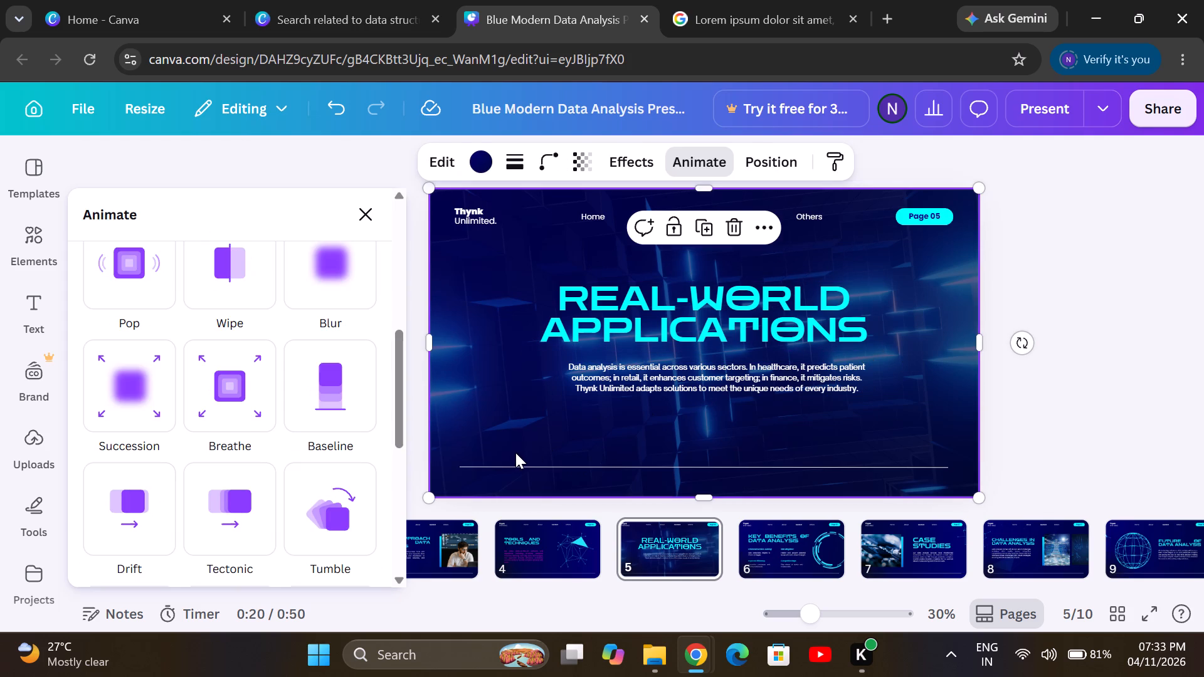
left_click(359, 226)
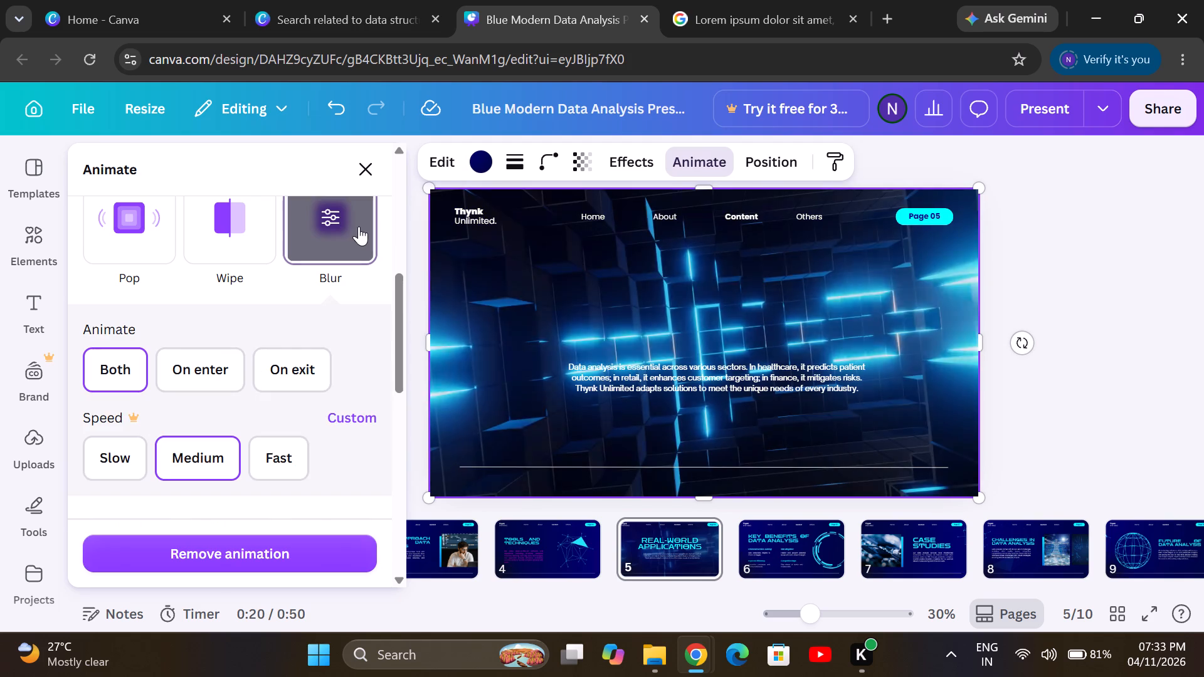
left_click(229, 221)
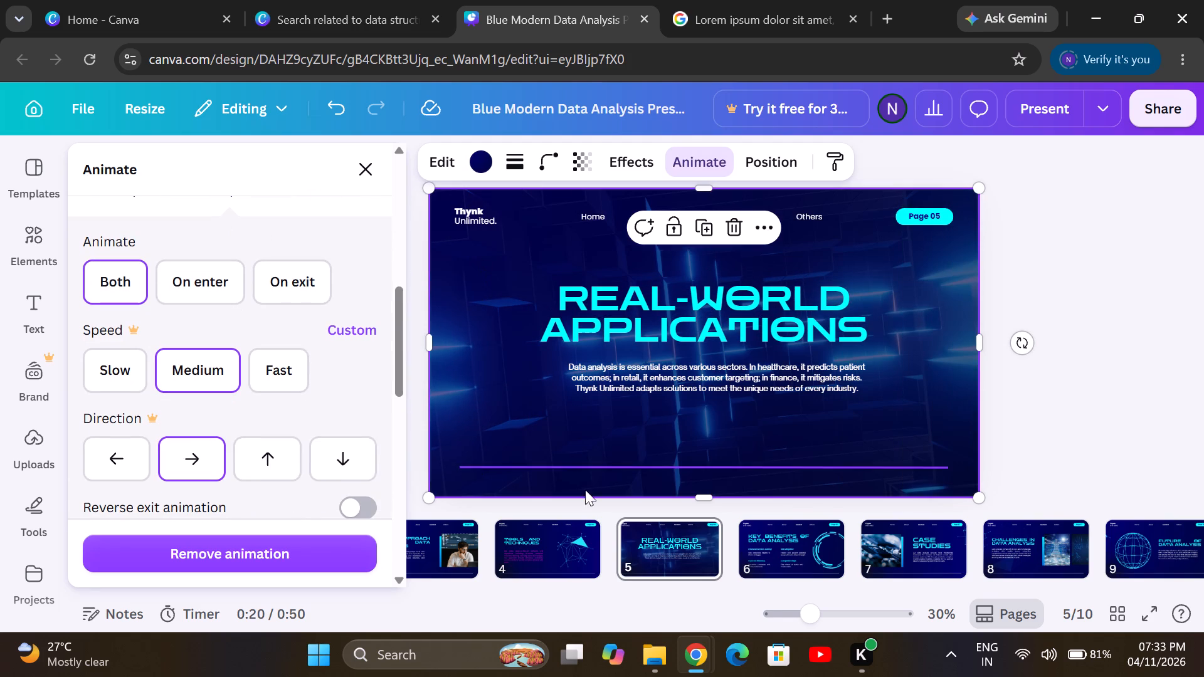
Increase the font size of slide 6's KEY BENEFITS OF DATA ANALYSIS heading to 64.
left_click(811, 564)
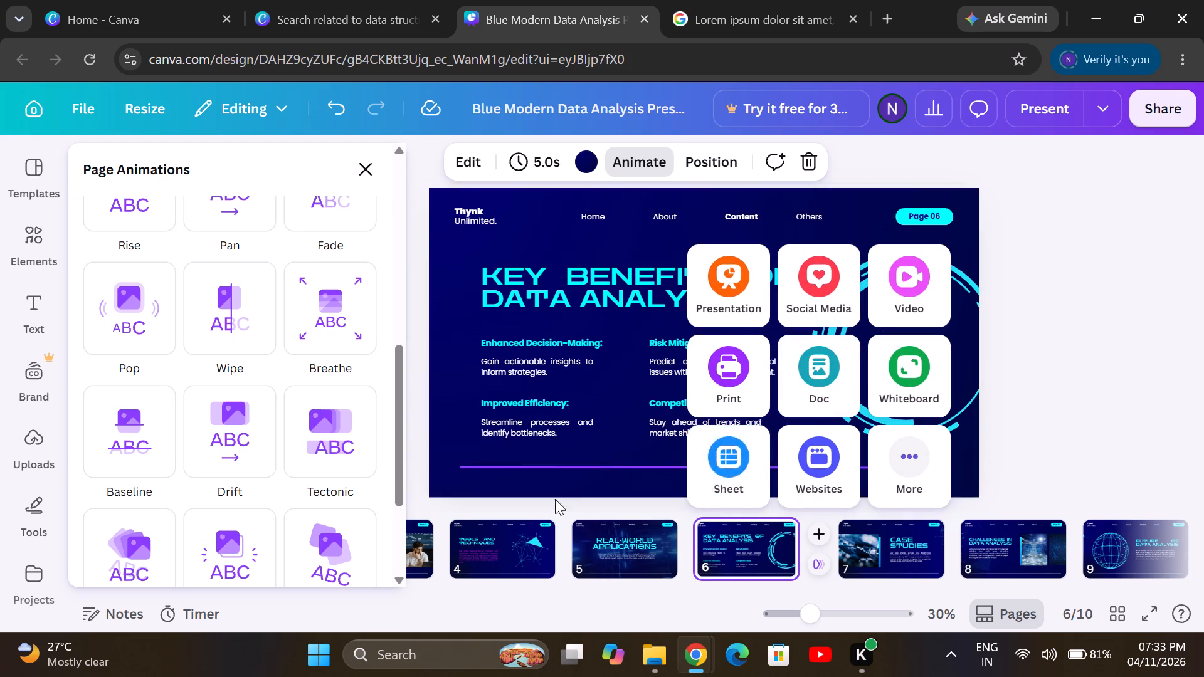
left_click(900, 363)
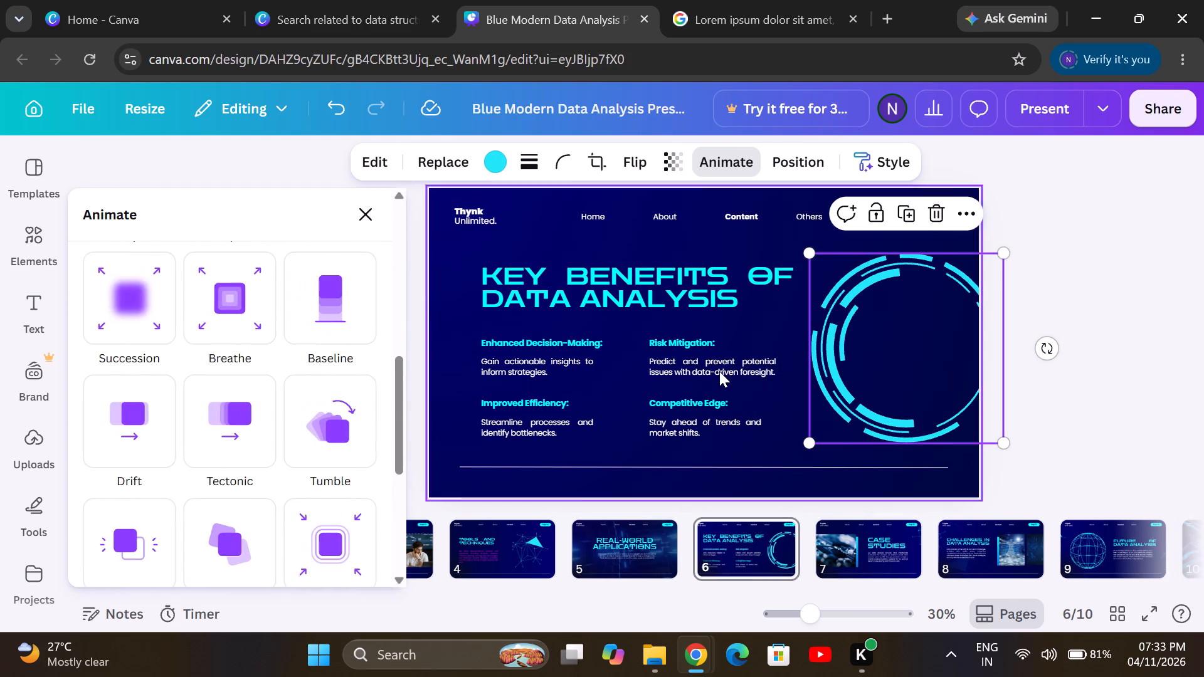
left_click(678, 288)
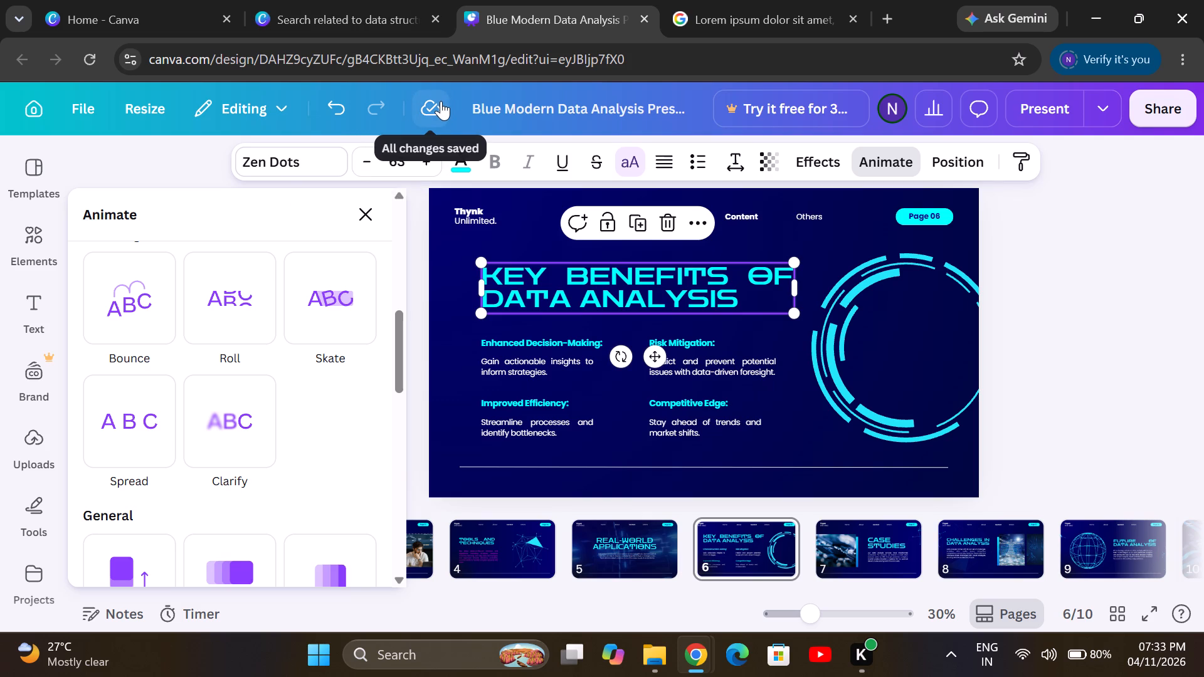
left_click(419, 175)
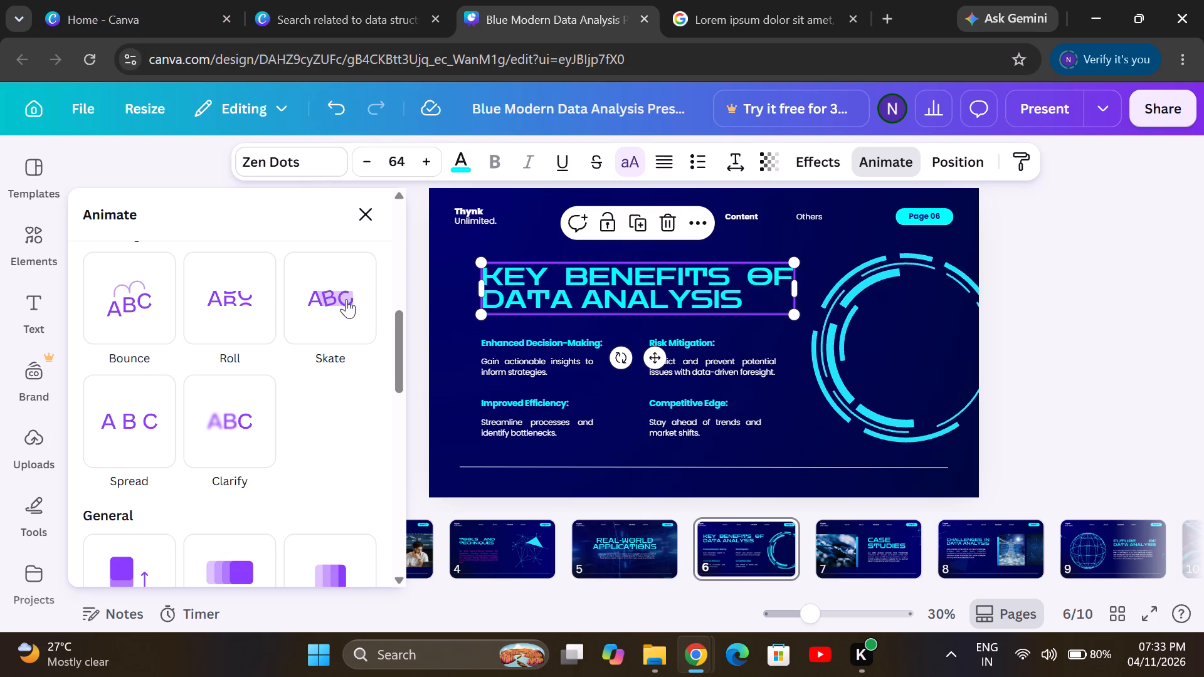
Change the font of the text under Enhanced Decision-Making on slide 6 to Roboto, after trying Montserrat and Canva Sans.
left_click(497, 225)
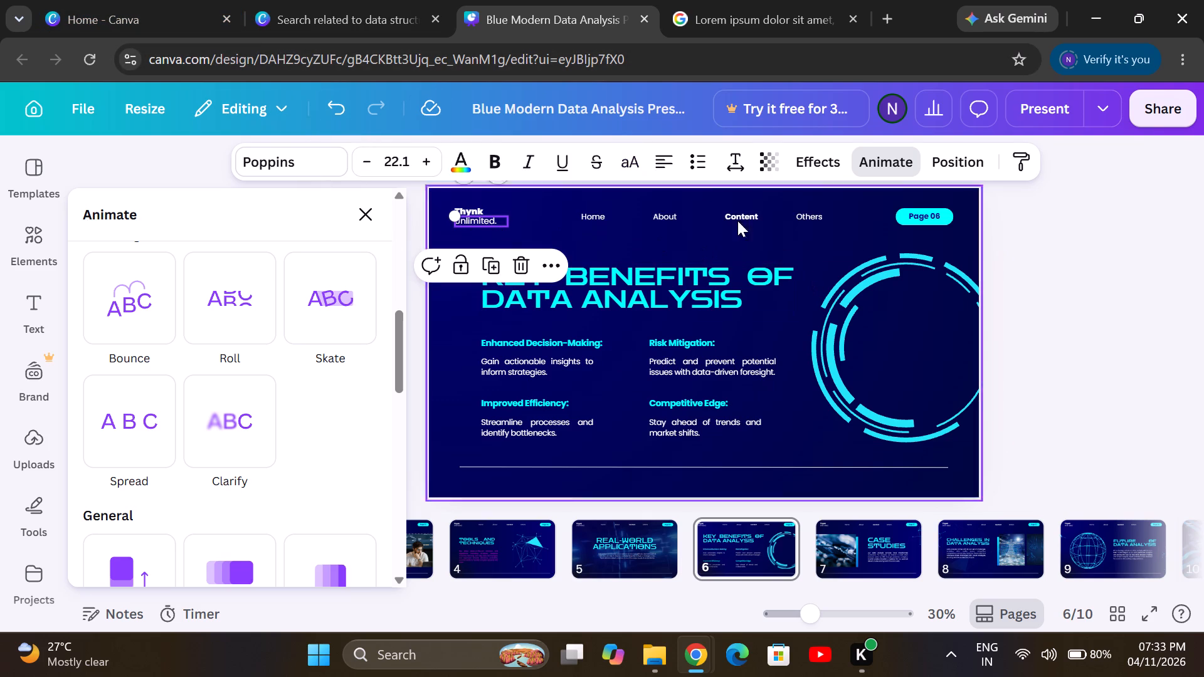
left_click(576, 311)
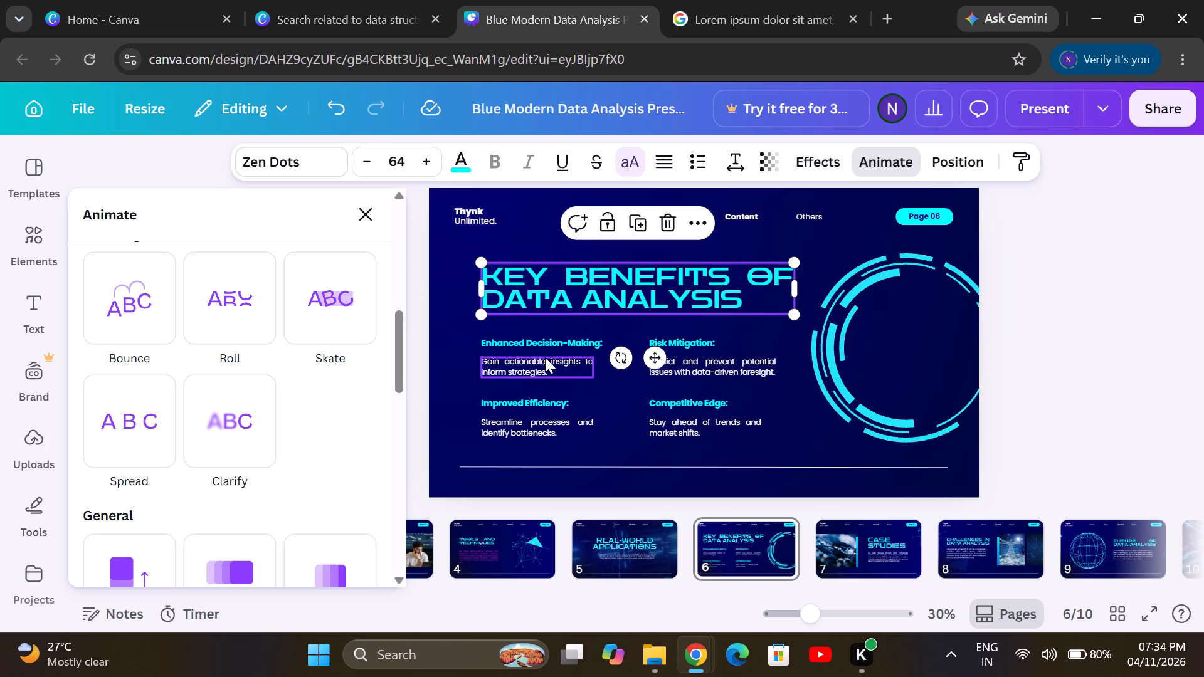
left_click(545, 357)
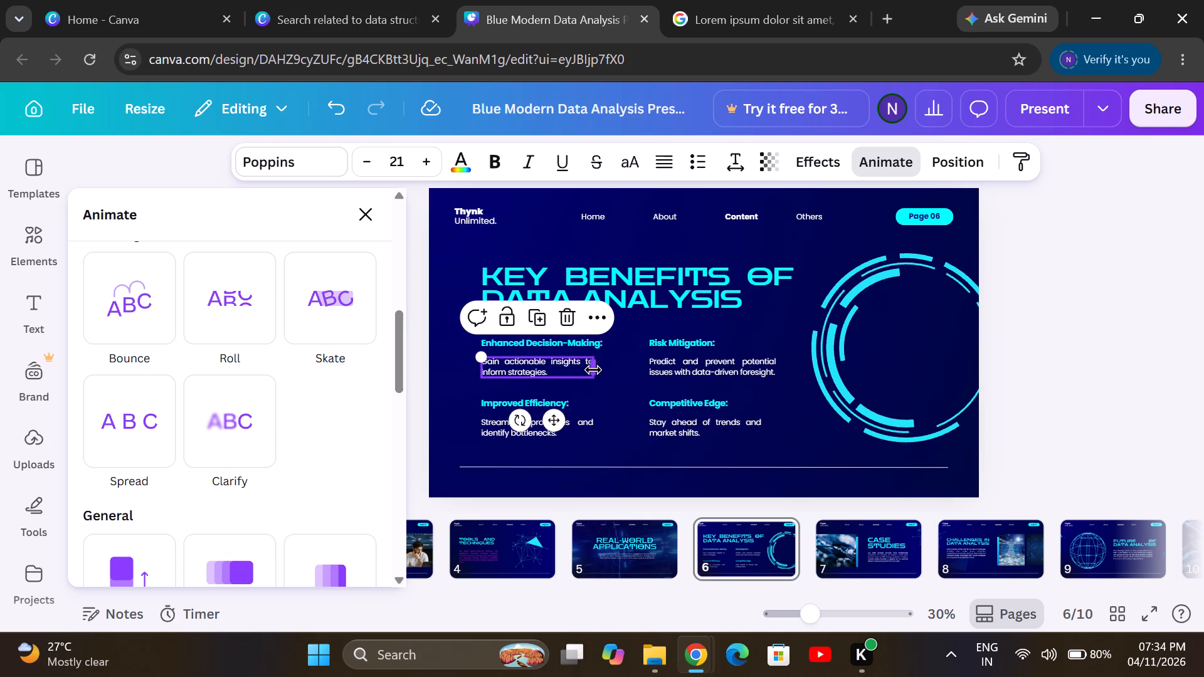
left_click(593, 370)
left_click(277, 167)
scroll(228, 493, "down", 1)
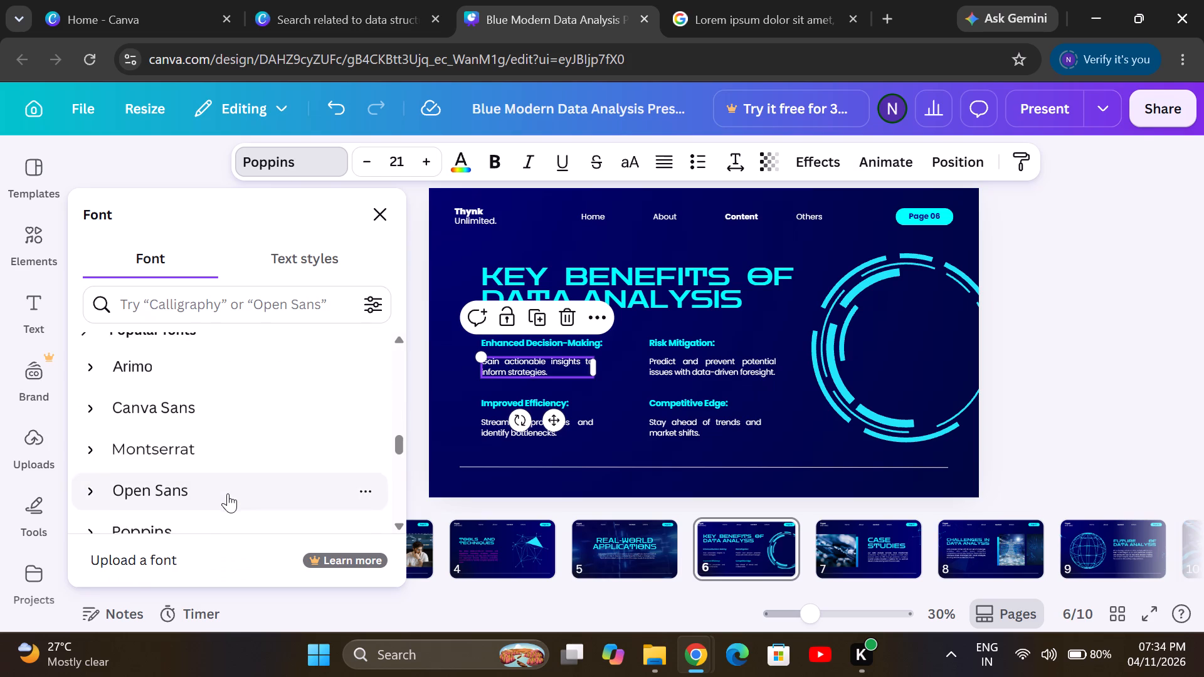
scroll(228, 493, "down", 1)
left_click(274, 435)
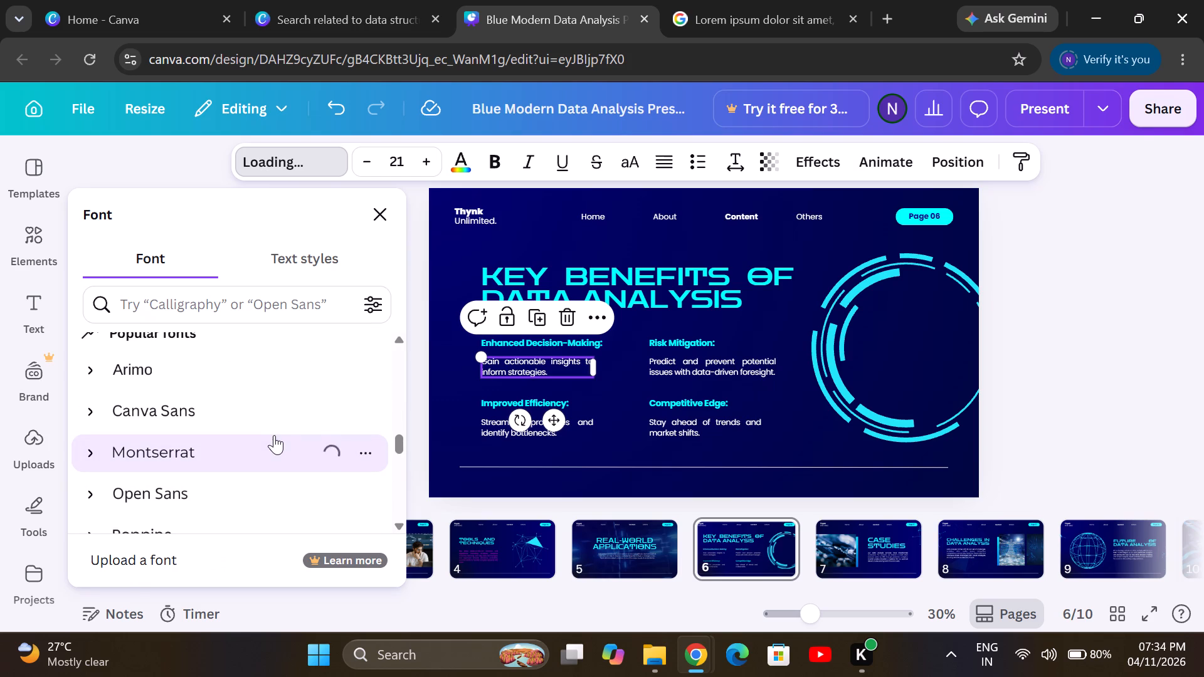
left_click(280, 402)
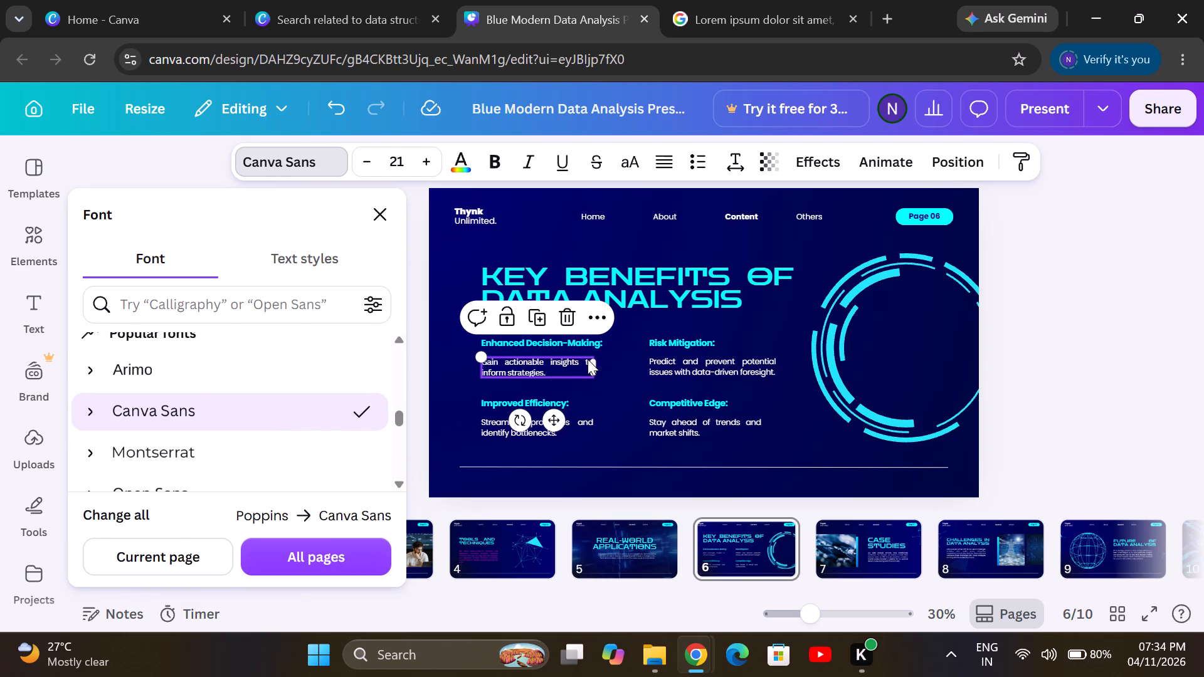
scroll(193, 387, "down", 2)
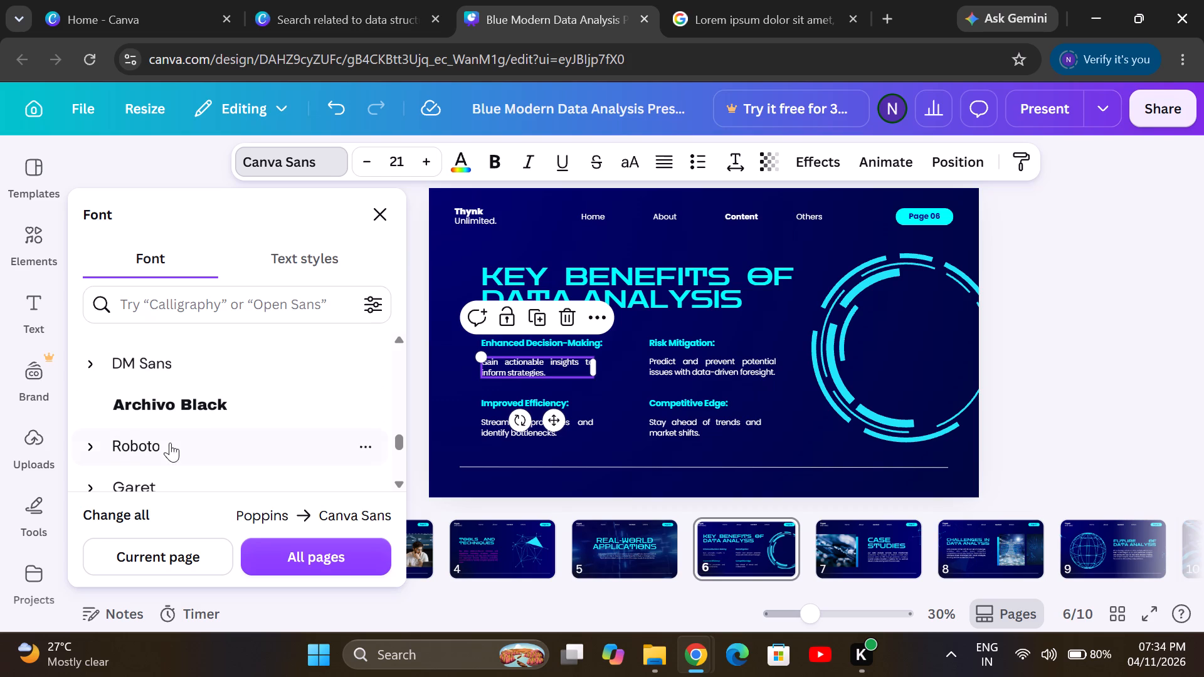
left_click(164, 454)
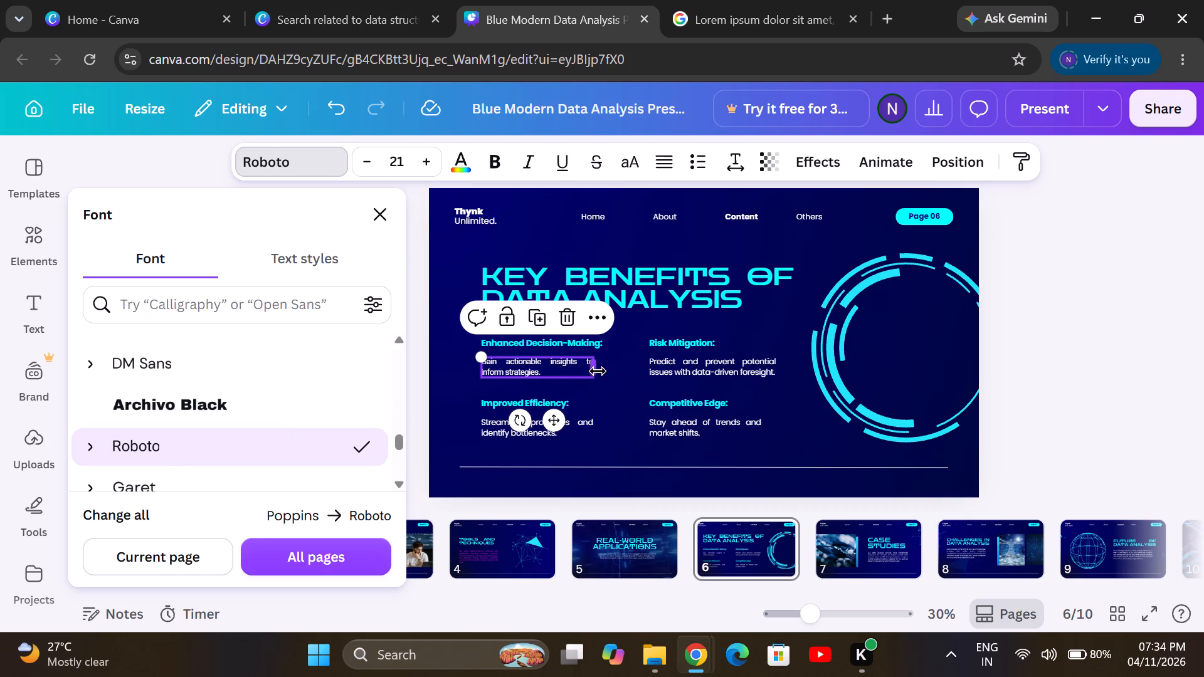
Narrow the text box under Enhanced Decision-Making on slide 6 slightly, keeping its text on two lines.
left_click_drag(598, 371, 580, 372)
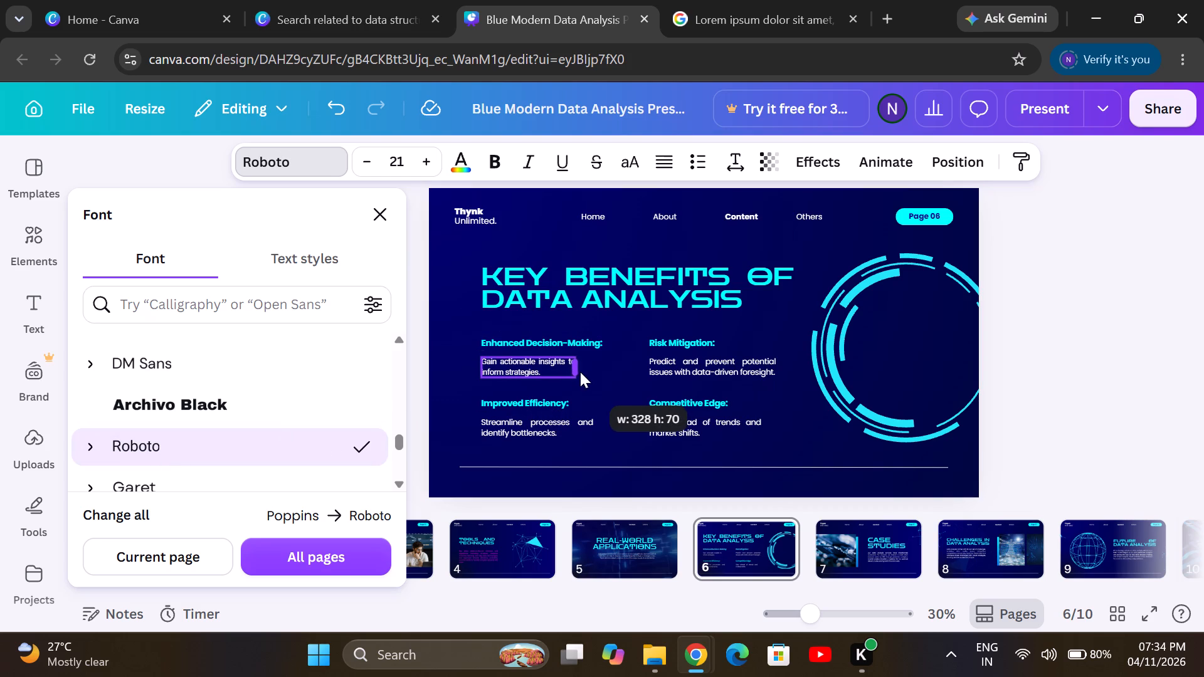
left_click_drag(580, 372, 587, 369)
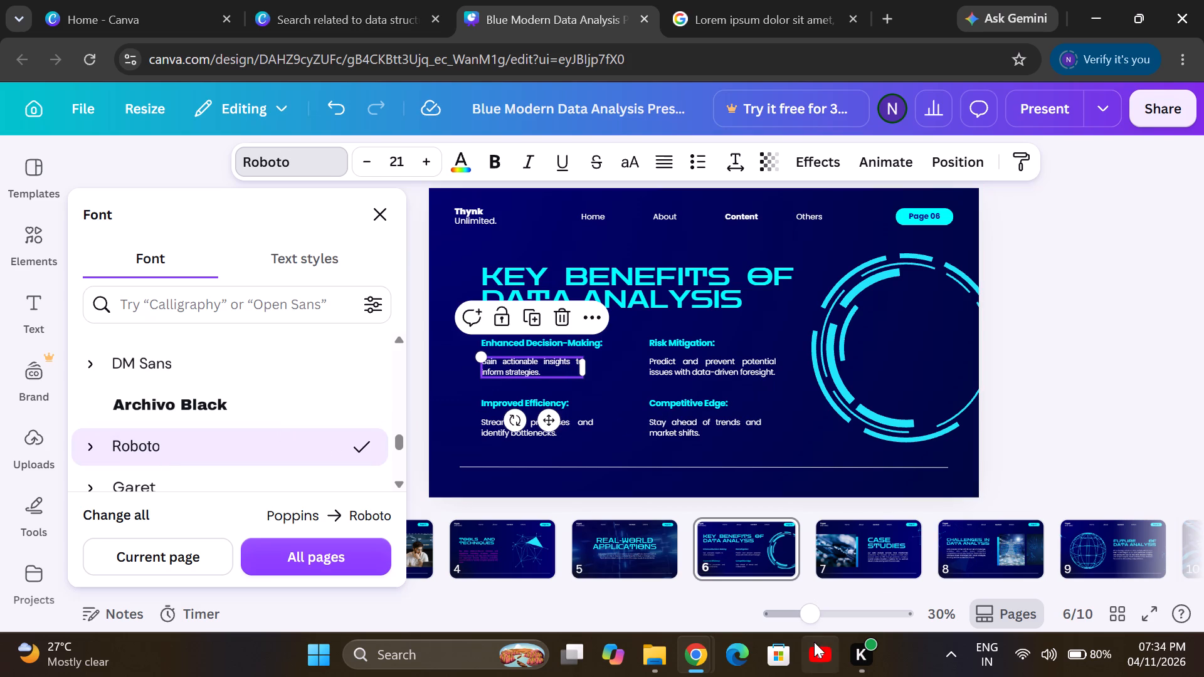
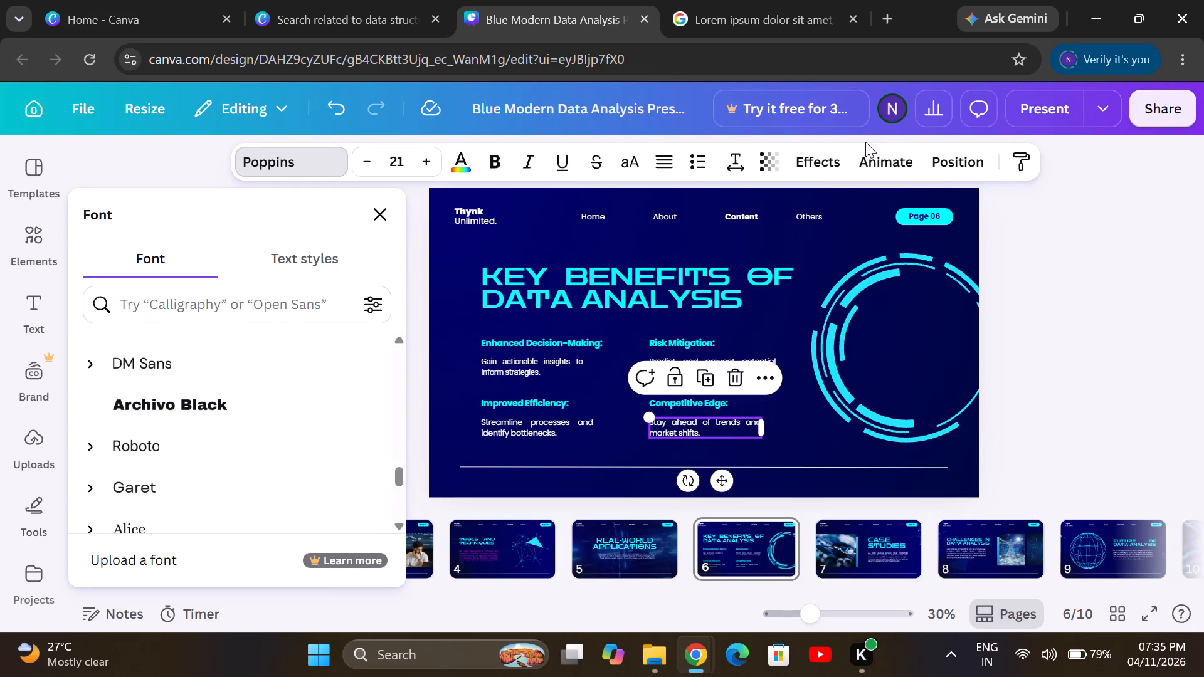
Increase the font size of the text under Competitive Edge on slide 6 to 24.
left_click(438, 161)
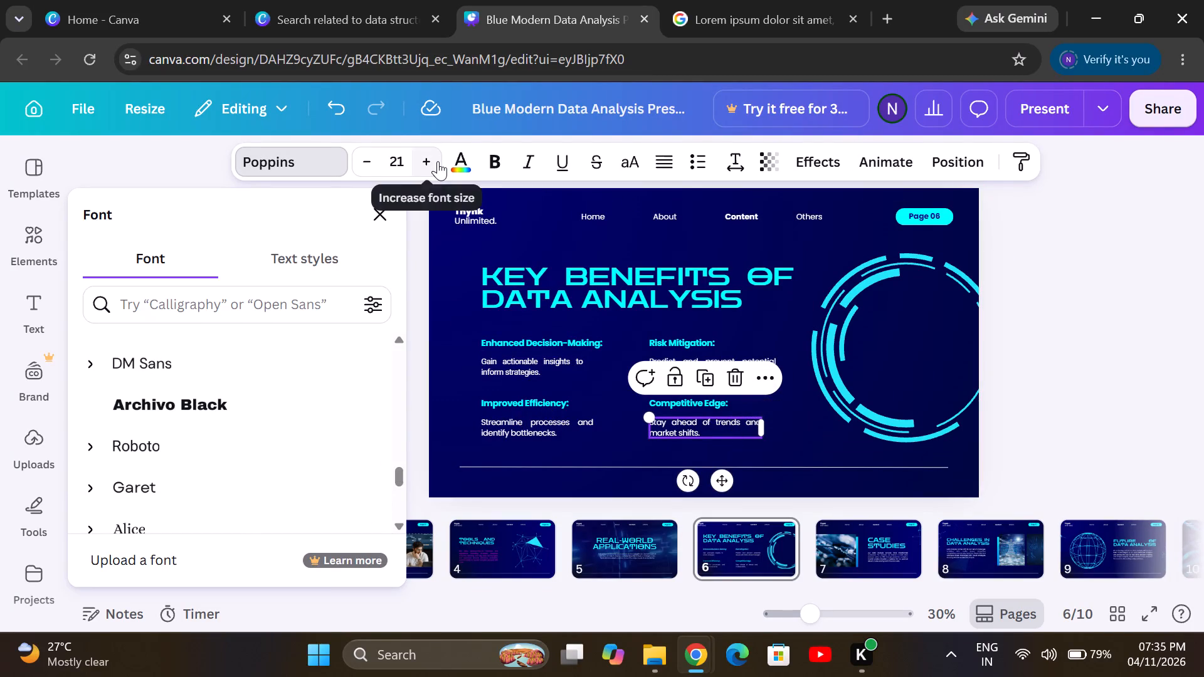
left_click(438, 161)
left_click(438, 161)
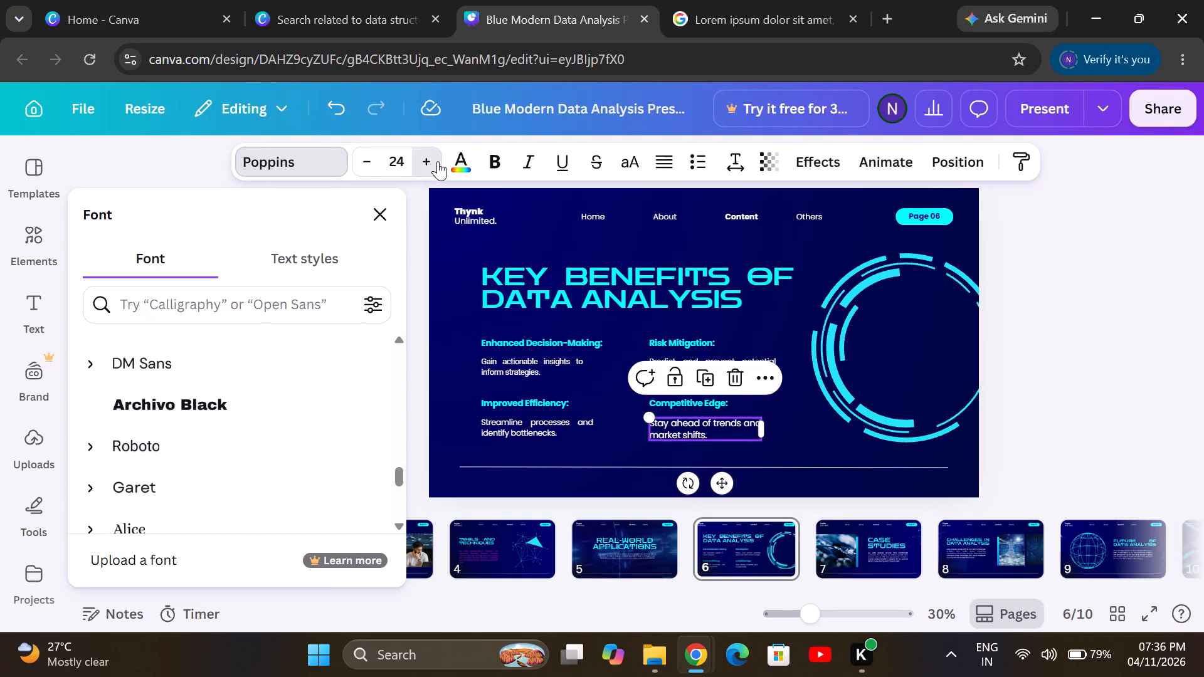
Increase the font size of the text under Improved Efficiency on slide 6 to 25 and widen its text box to about 418.
left_click(561, 434)
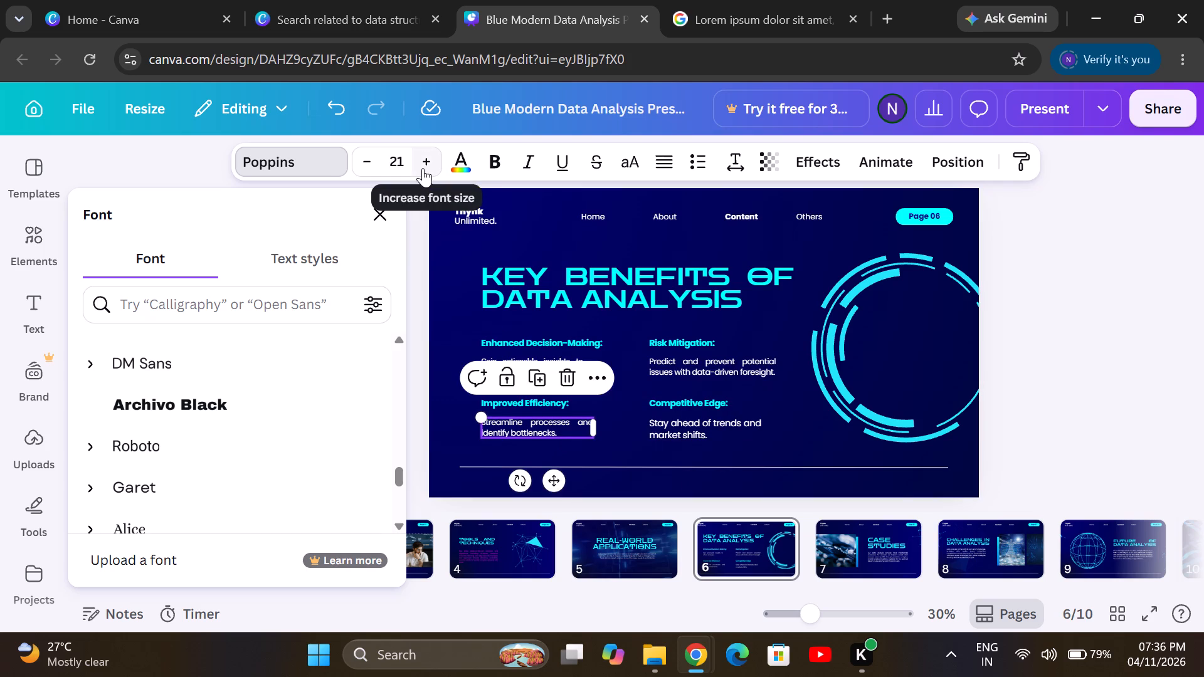
triple_click(423, 168)
left_click(423, 168)
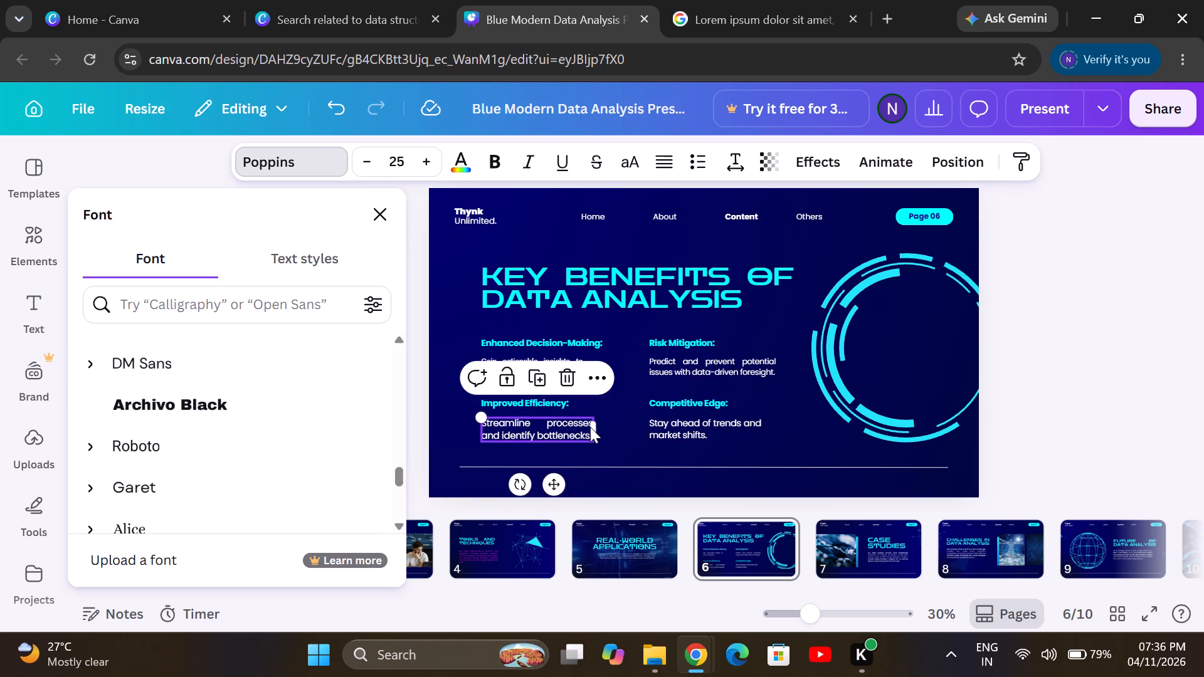
left_click_drag(599, 434, 610, 433)
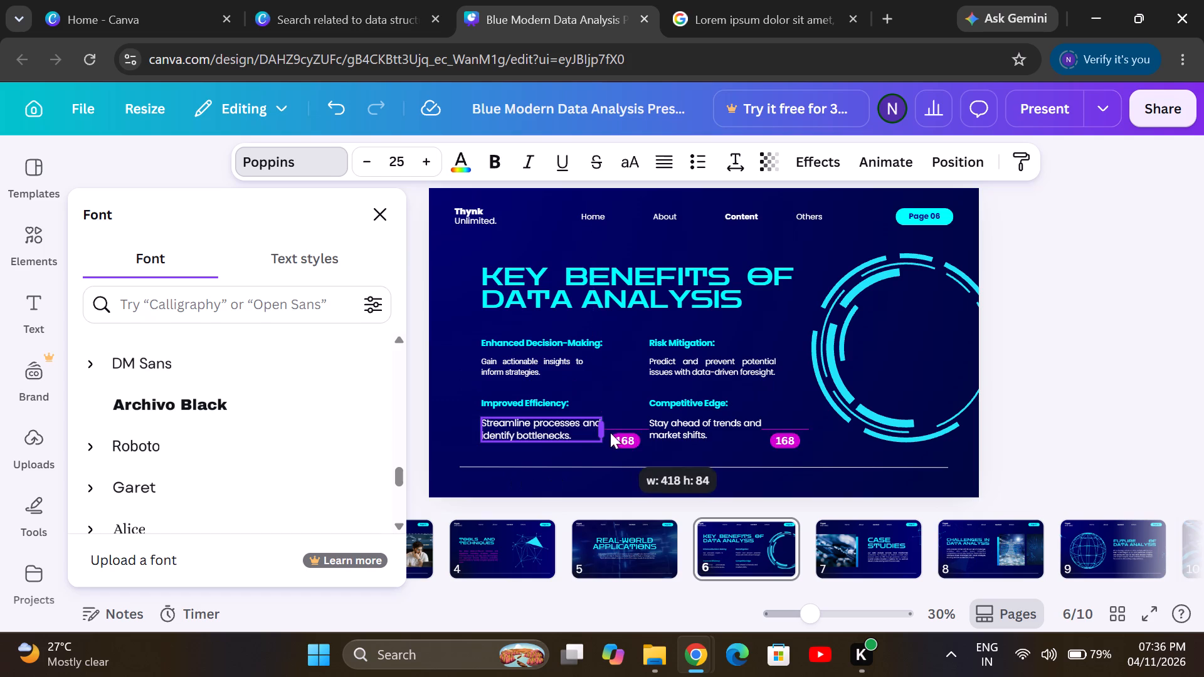
left_click_drag(610, 433, 611, 433)
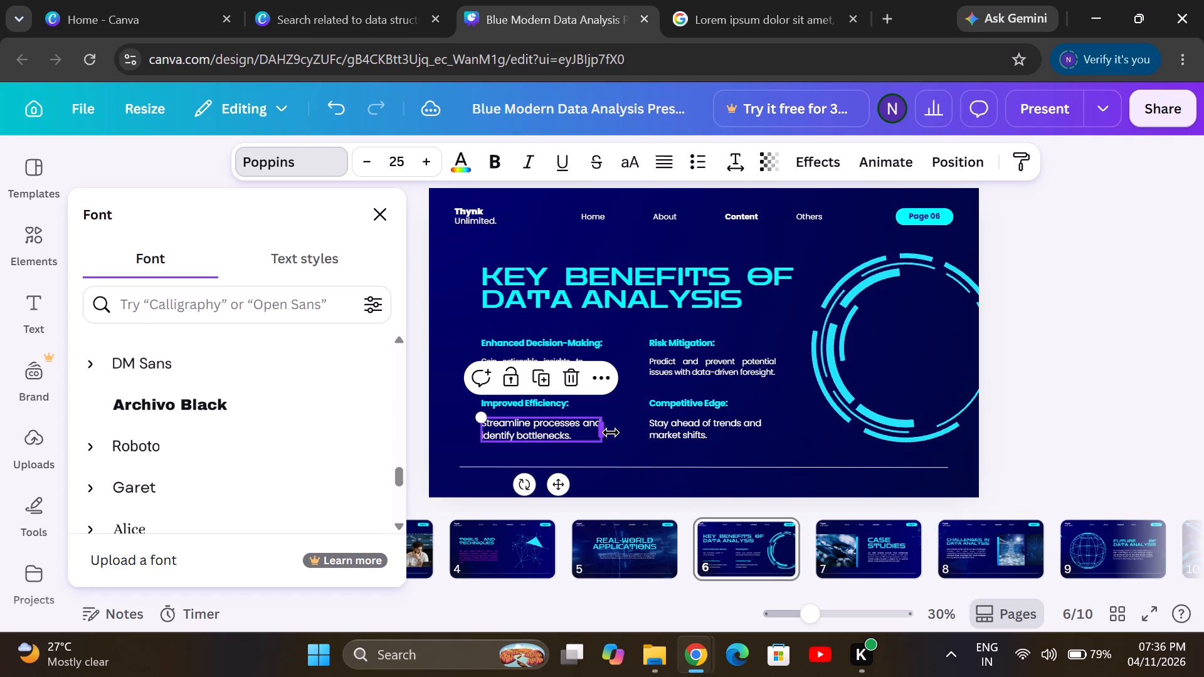
Increase the font size of the text under Risk Mitigation on slide 6 to 25.
left_click(659, 356)
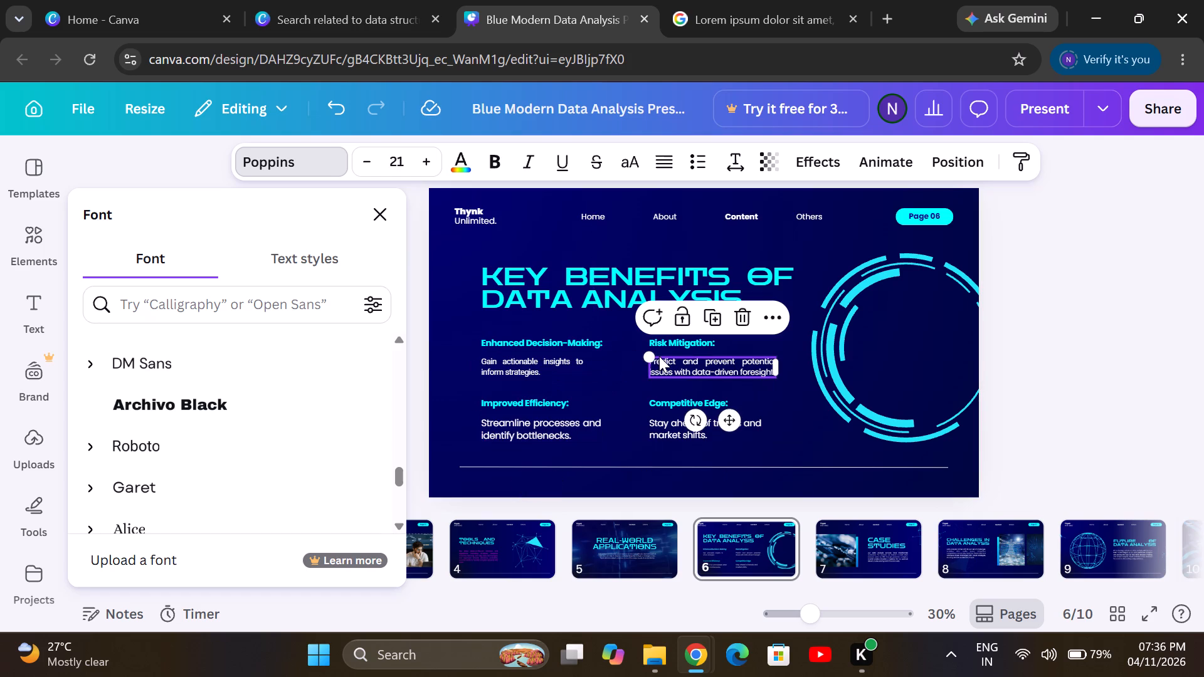
left_click(425, 155)
left_click(425, 155)
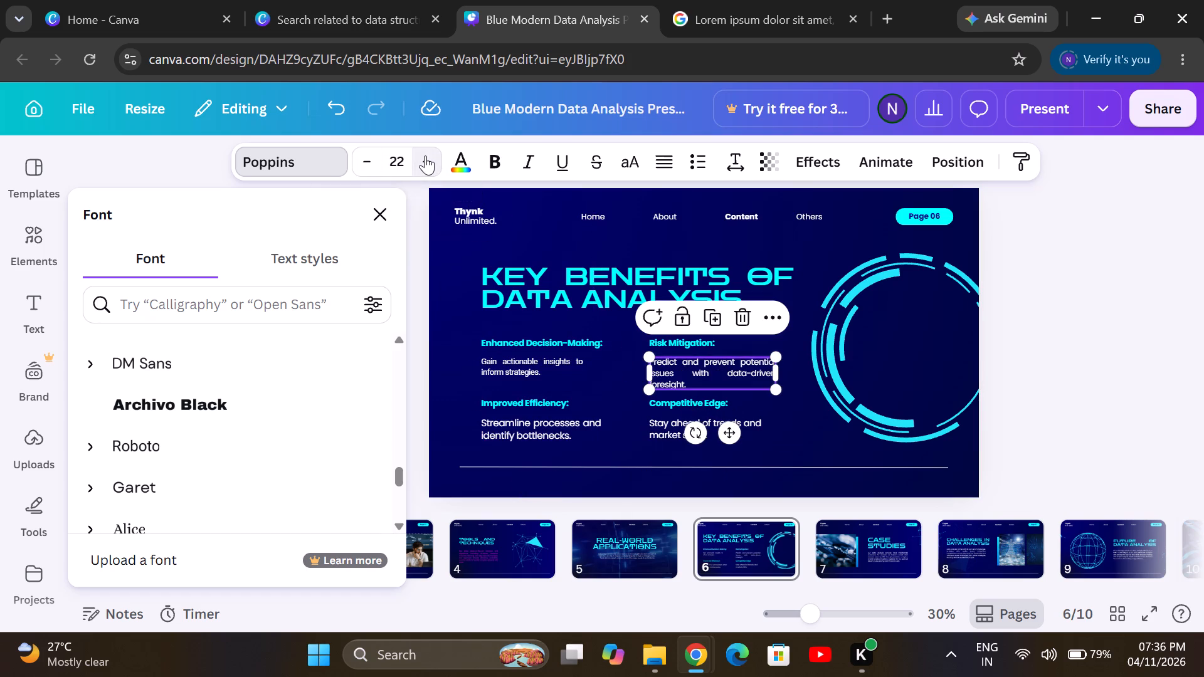
left_click(425, 155)
left_click(425, 155)
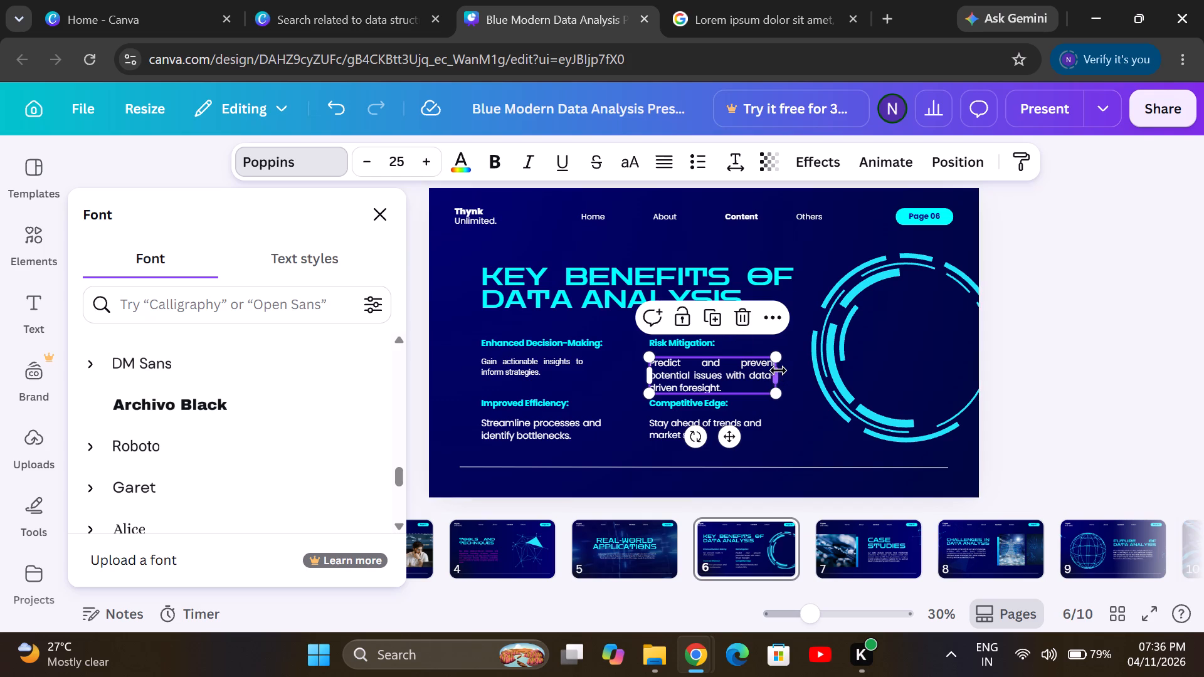
Widen the text box under Risk Mitigation on slide 6 to about 478, after trying several narrower and wider widths.
left_click_drag(778, 370, 794, 368)
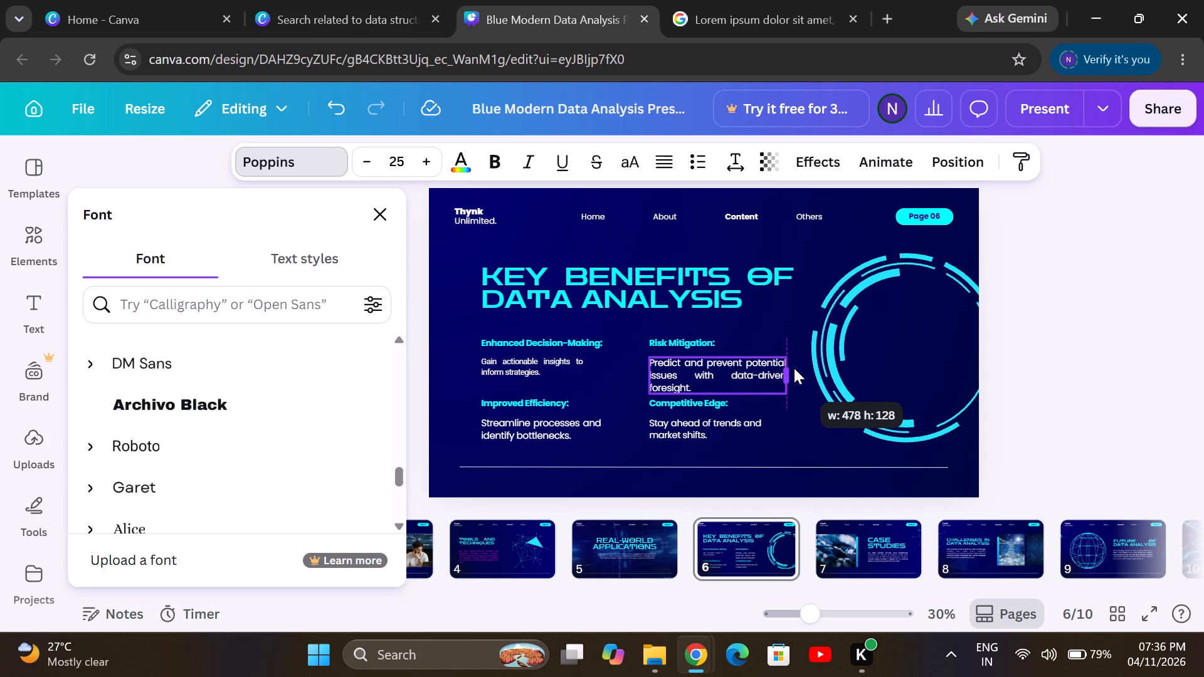
left_click_drag(794, 368, 776, 372)
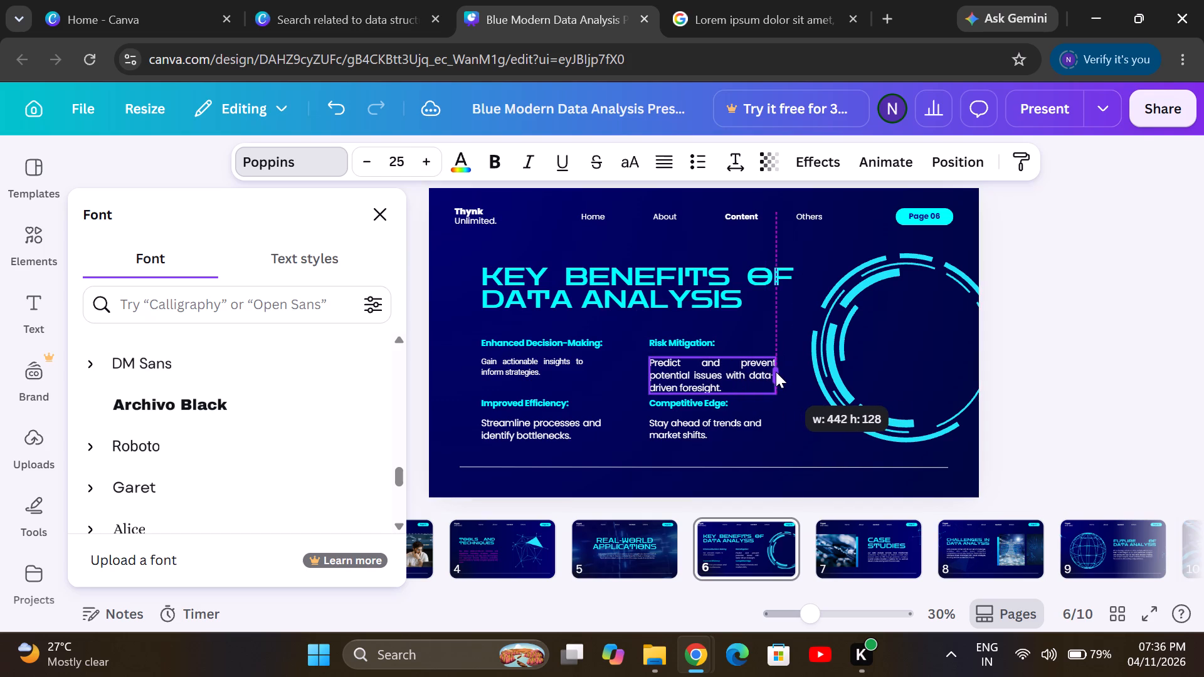
left_click_drag(776, 372, 769, 372)
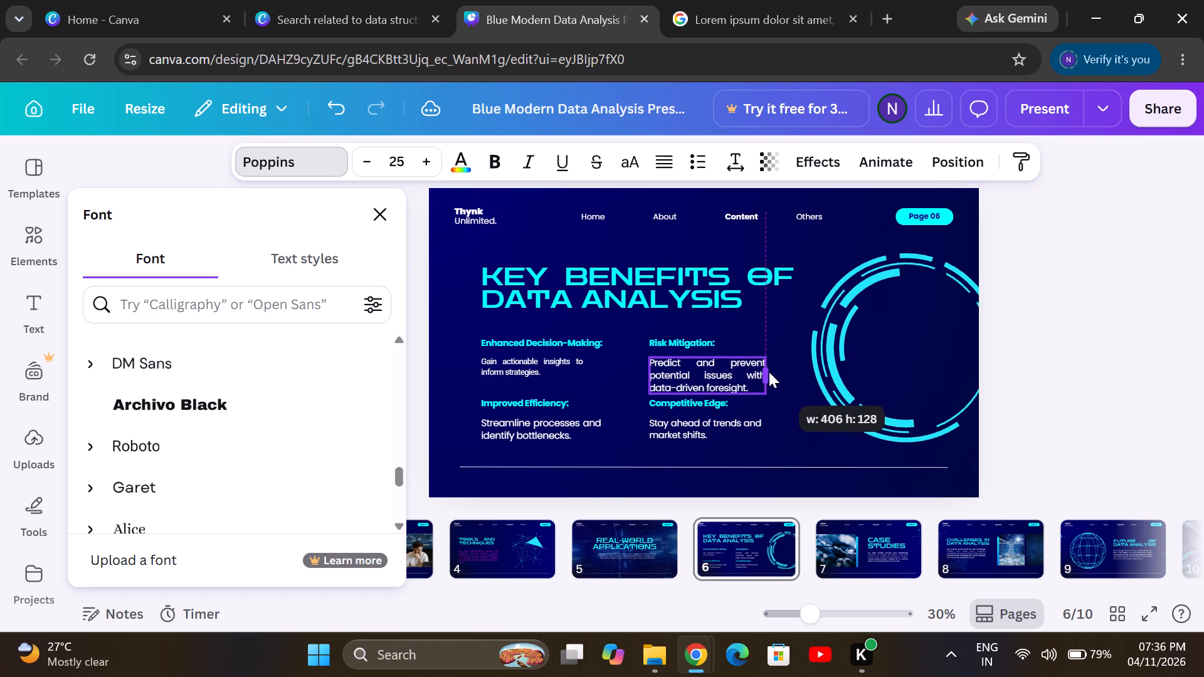
left_click_drag(769, 372, 746, 380)
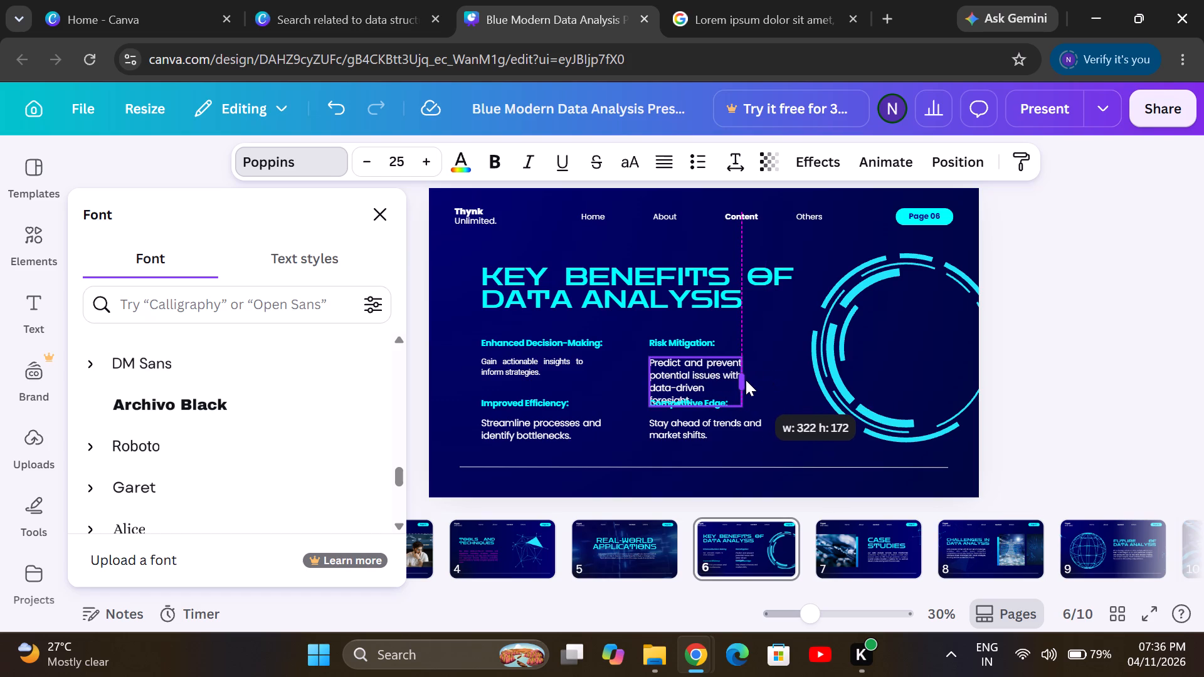
left_click_drag(746, 380, 773, 375)
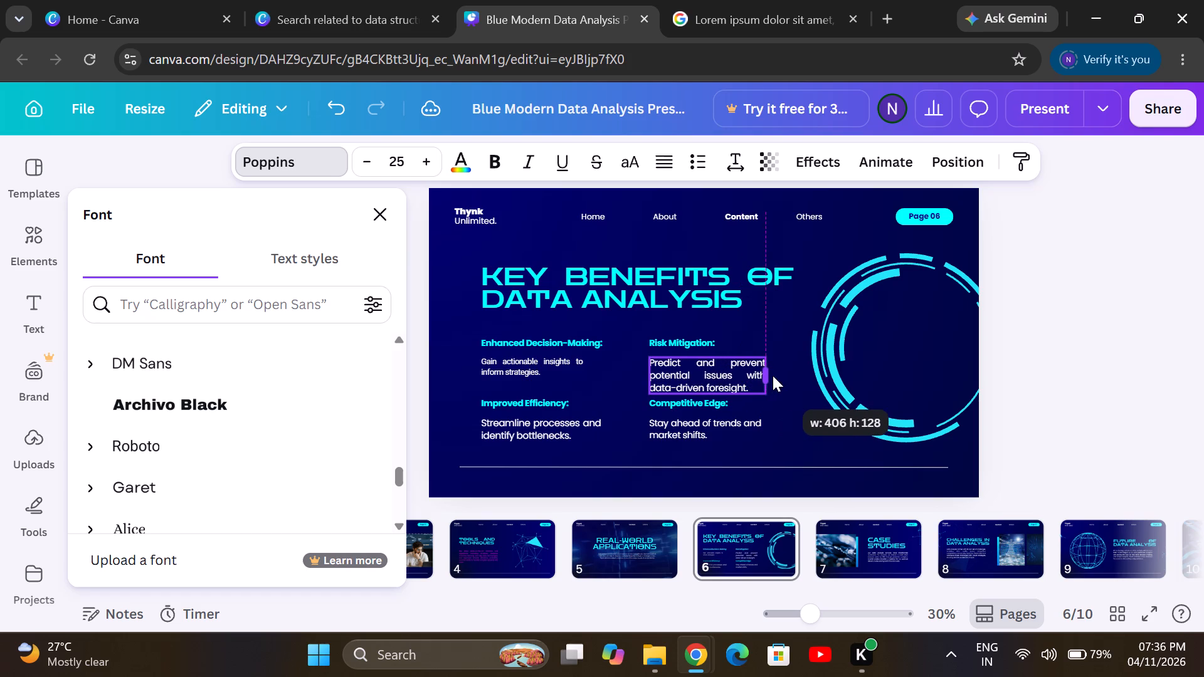
left_click_drag(773, 375, 766, 375)
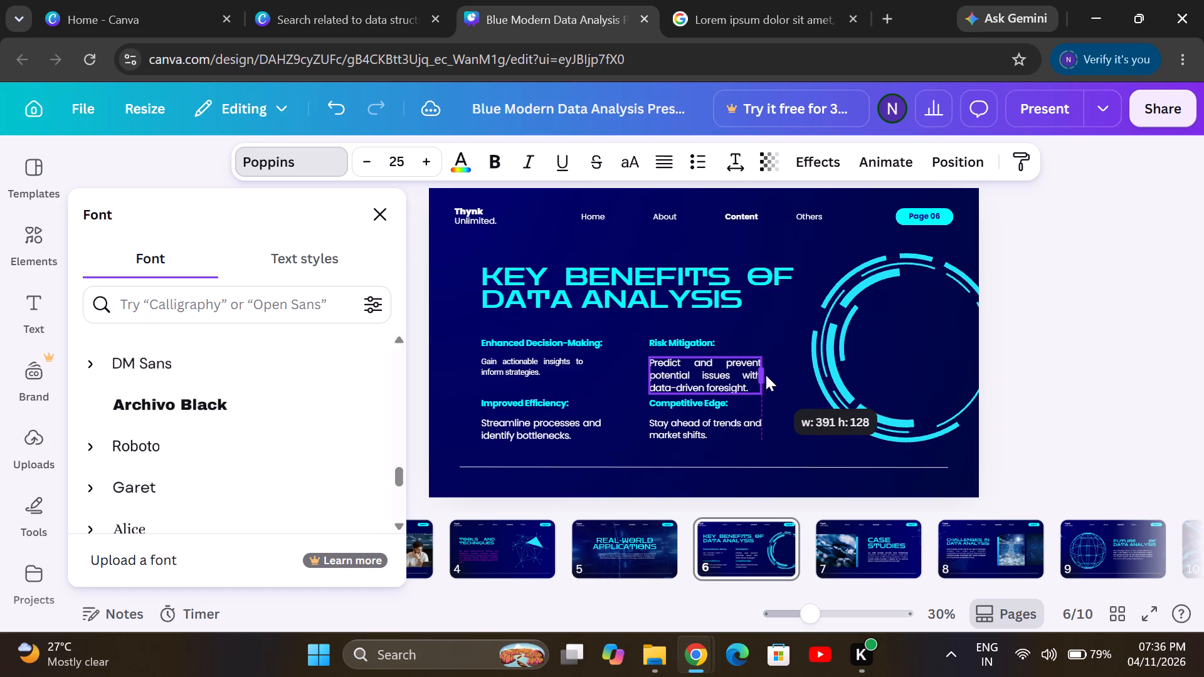
left_click_drag(766, 375, 776, 376)
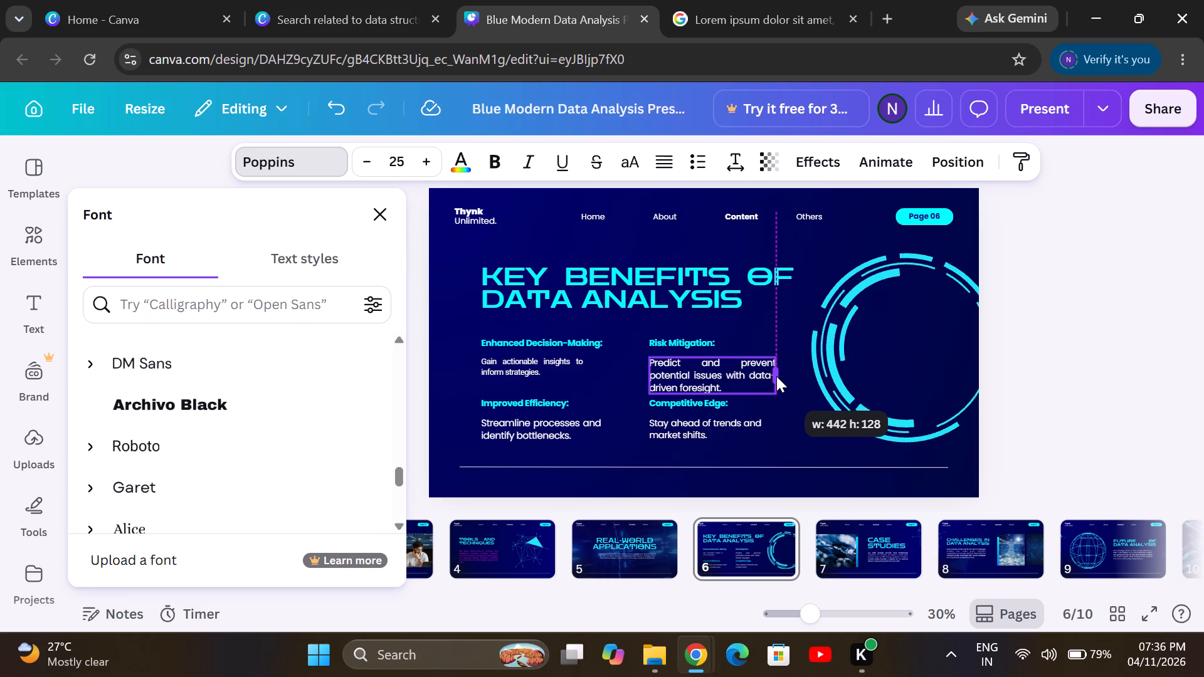
left_click_drag(776, 376, 798, 375)
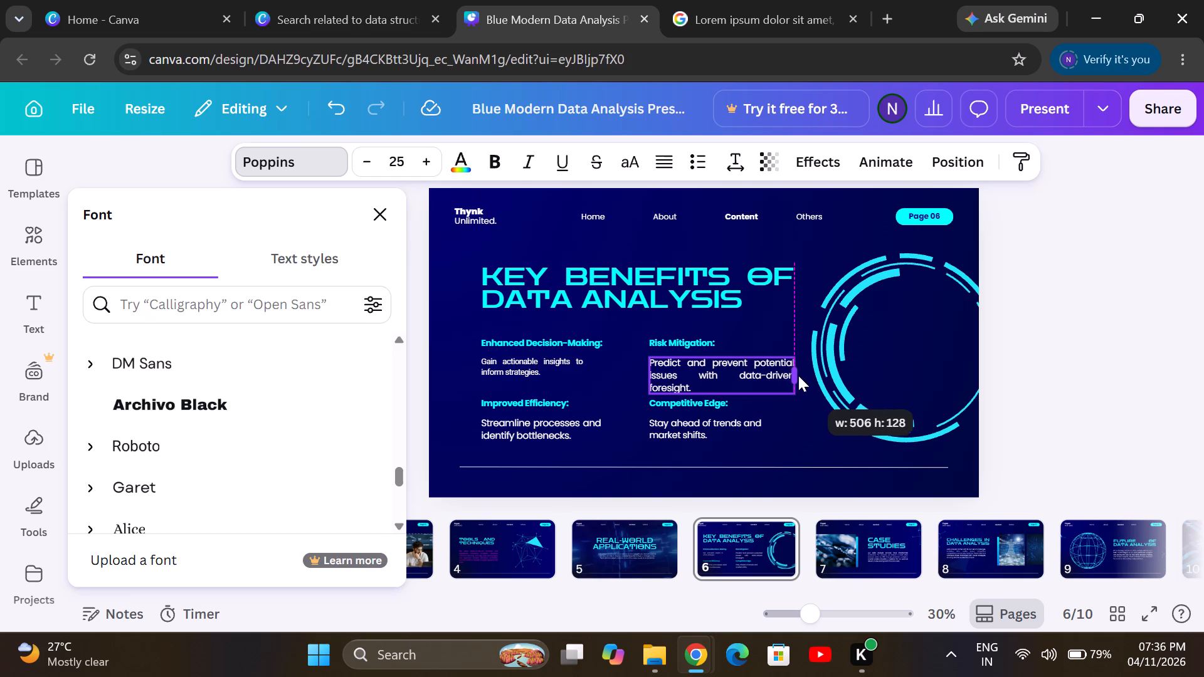
left_click_drag(798, 375, 810, 375)
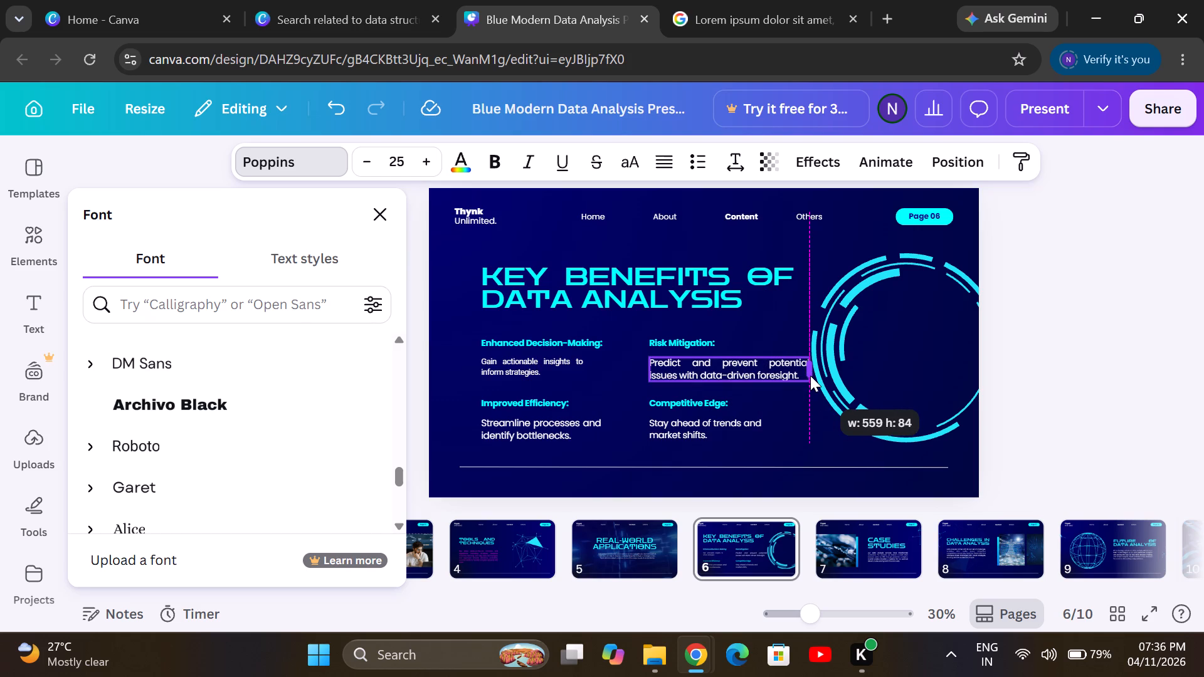
left_click_drag(810, 375, 801, 375)
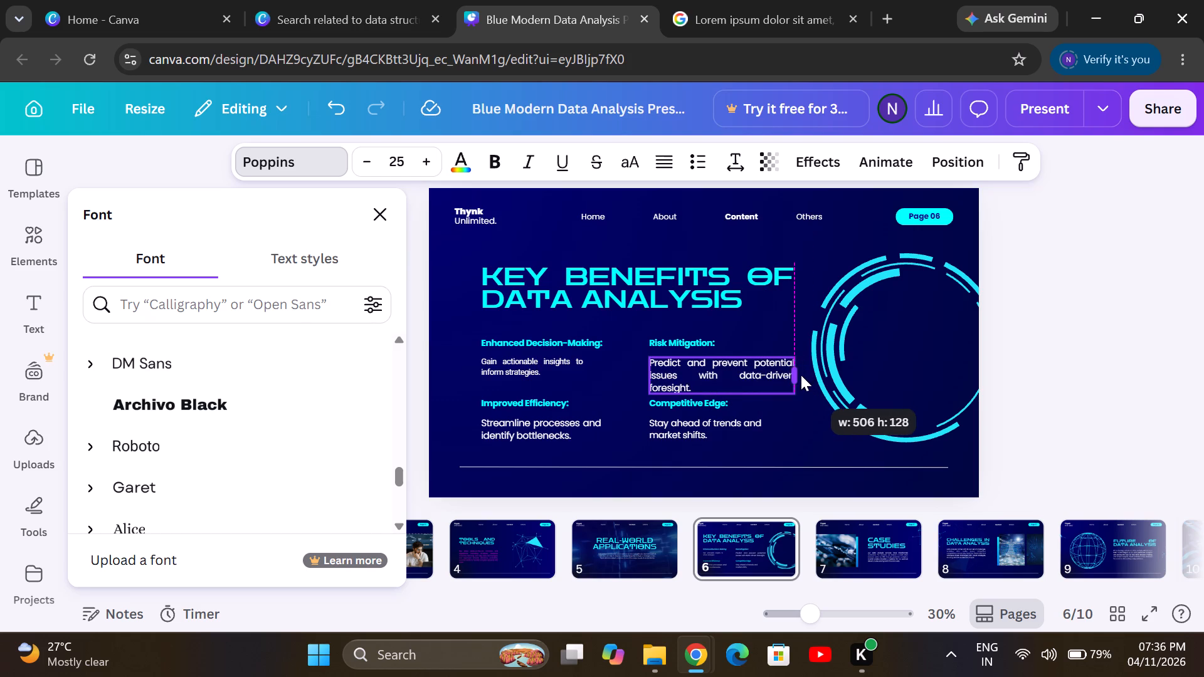
left_click_drag(801, 375, 803, 375)
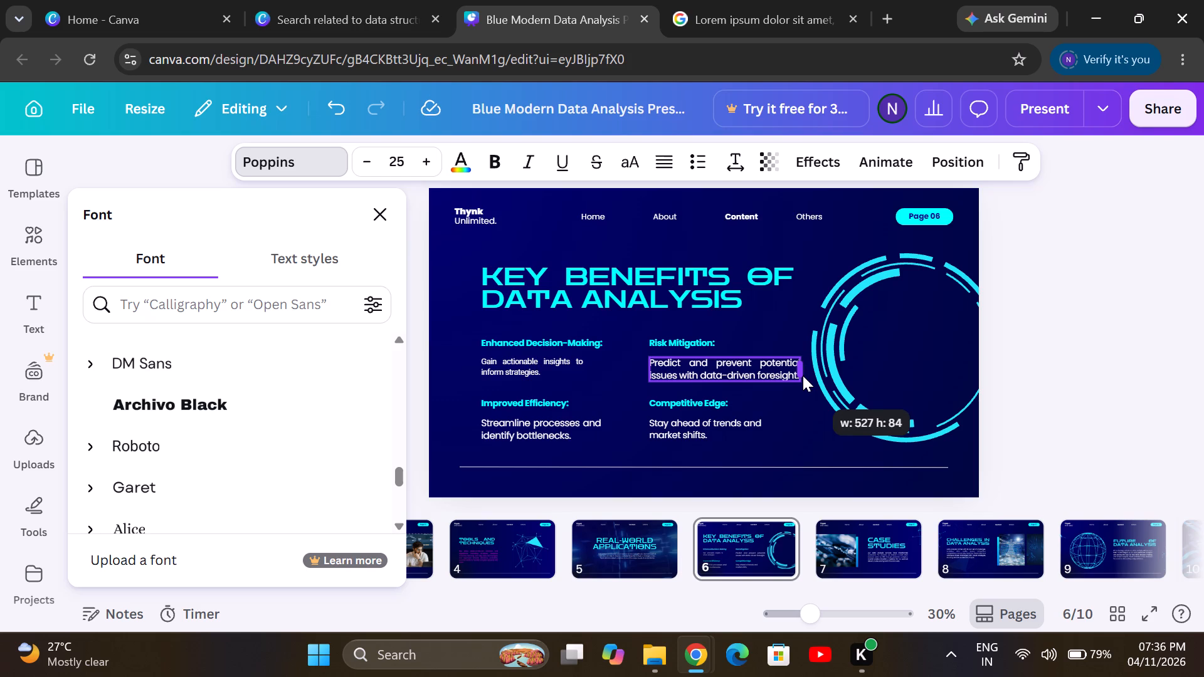
left_click_drag(803, 375, 801, 375)
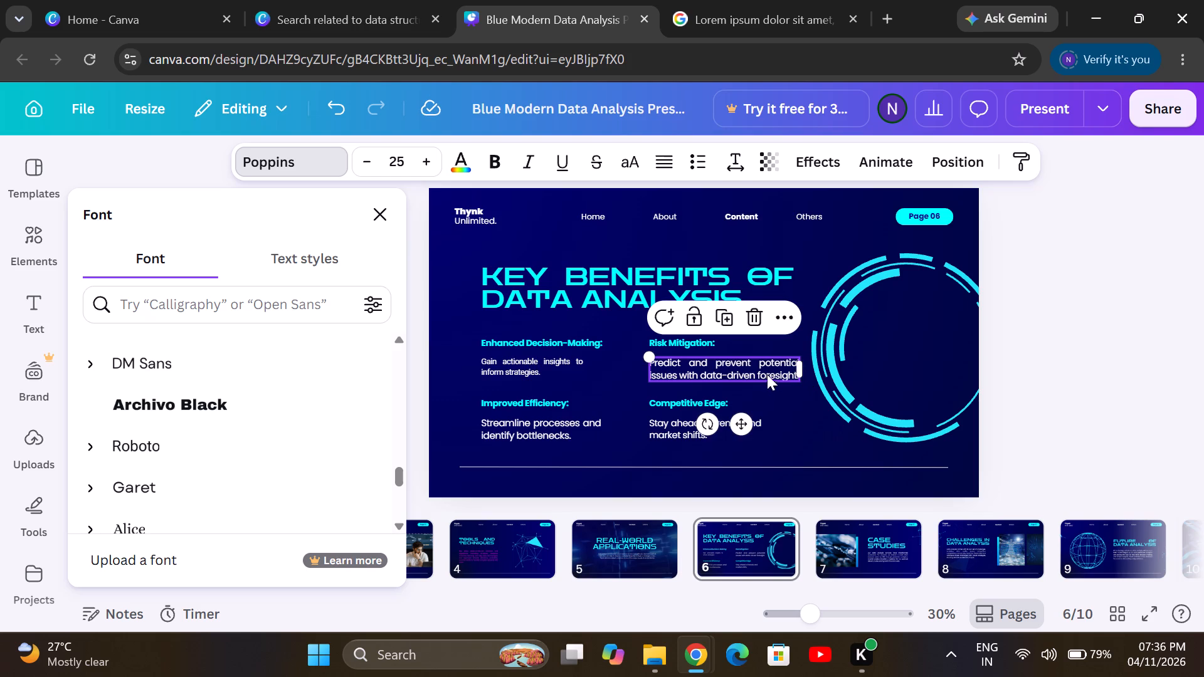
left_click_drag(803, 368, 835, 360)
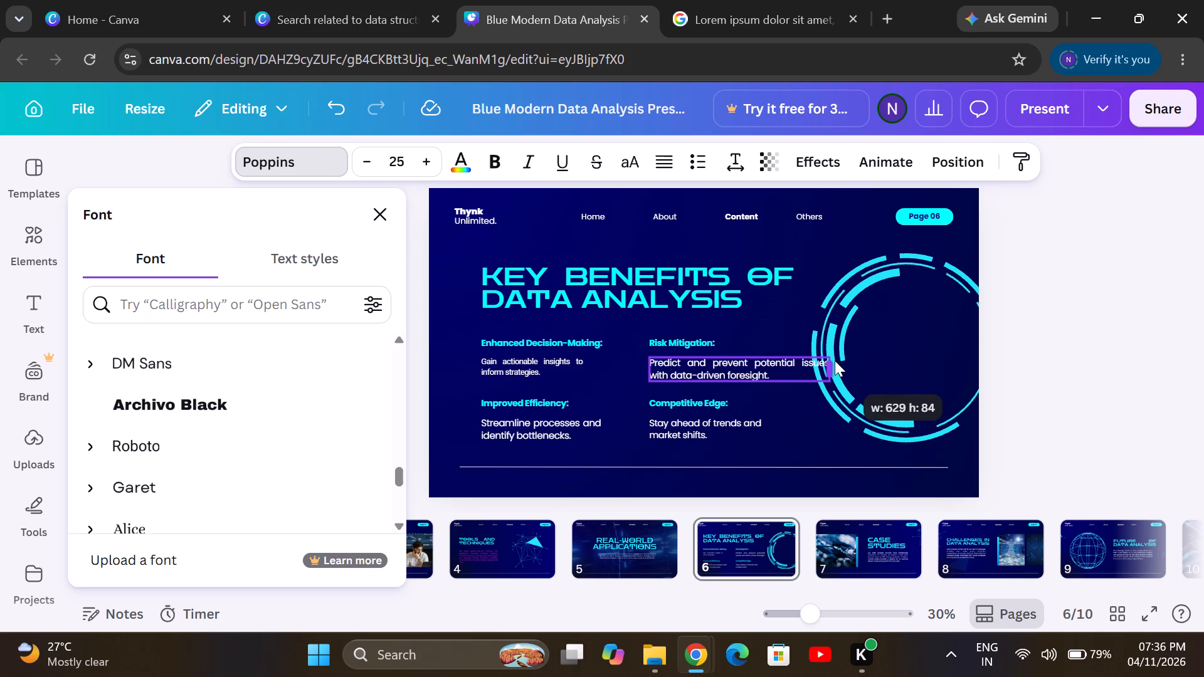
left_click_drag(835, 360, 808, 369)
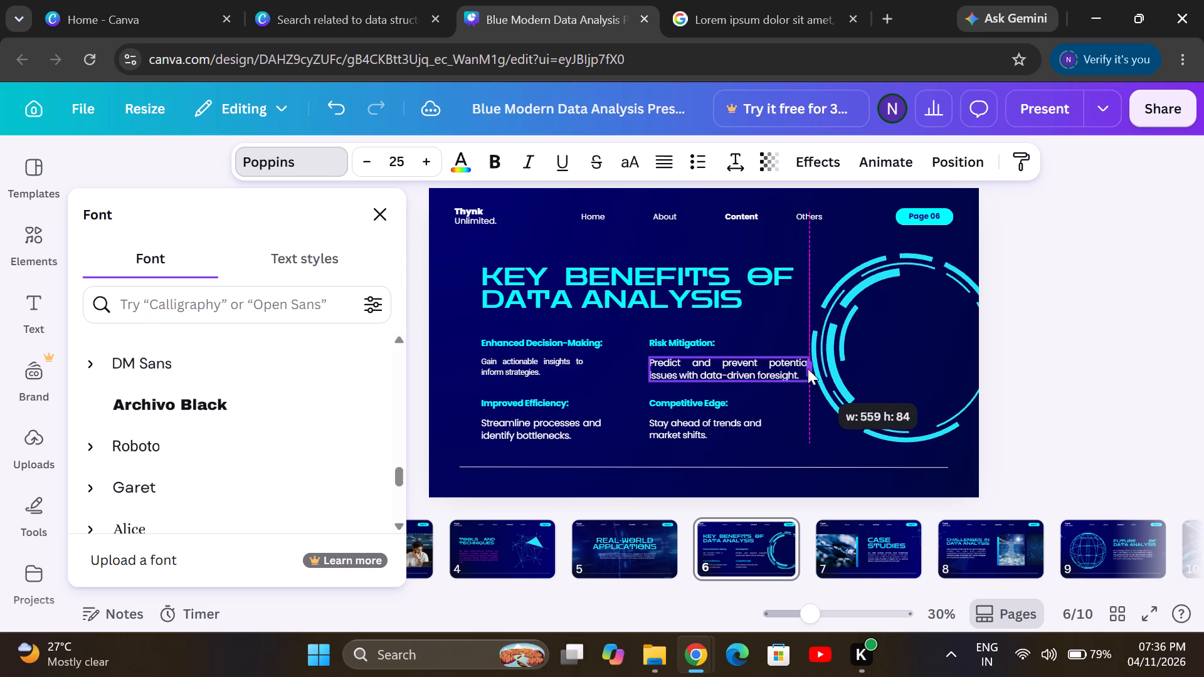
left_click_drag(808, 369, 788, 371)
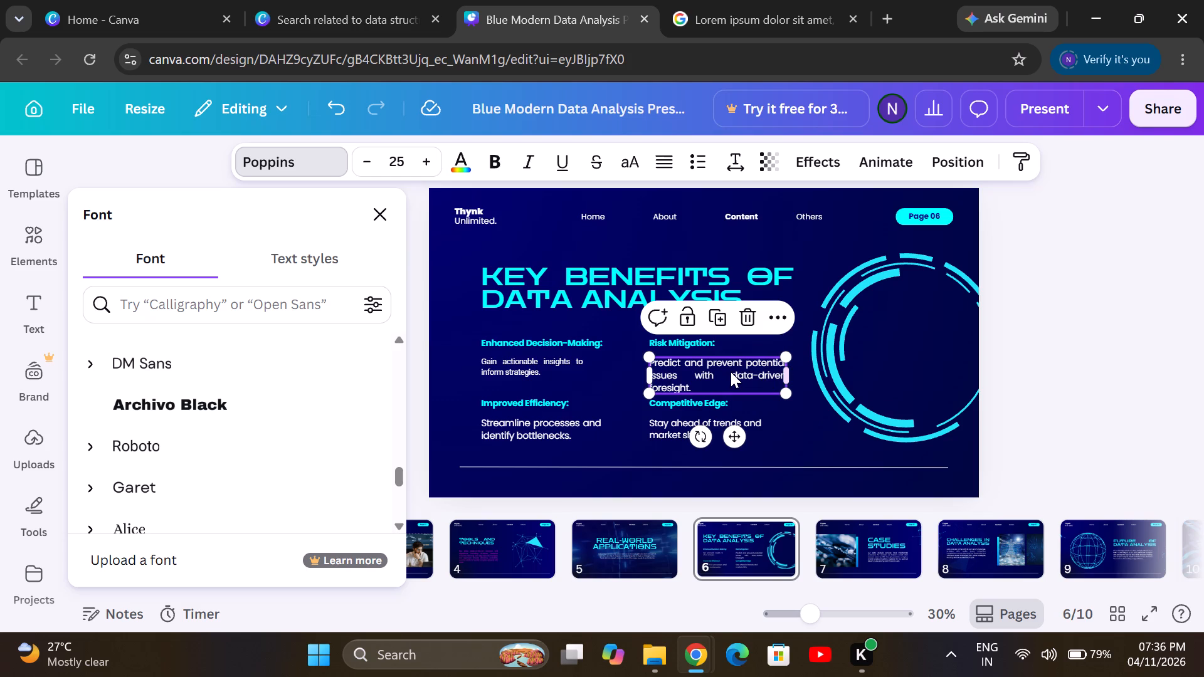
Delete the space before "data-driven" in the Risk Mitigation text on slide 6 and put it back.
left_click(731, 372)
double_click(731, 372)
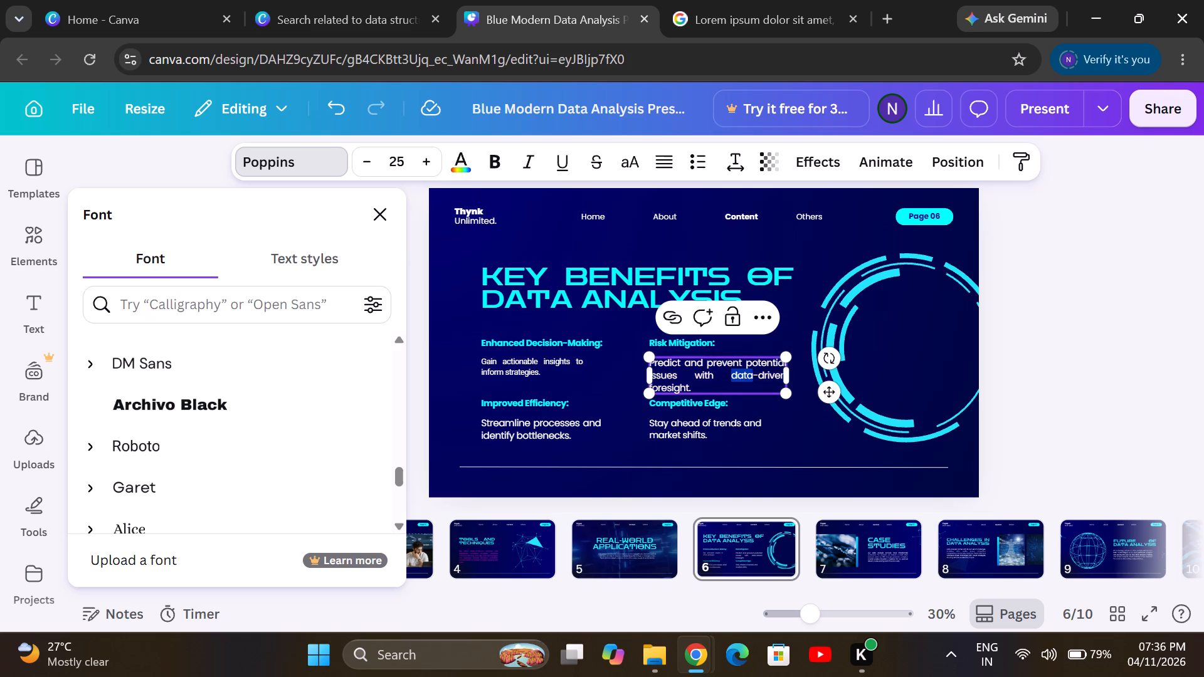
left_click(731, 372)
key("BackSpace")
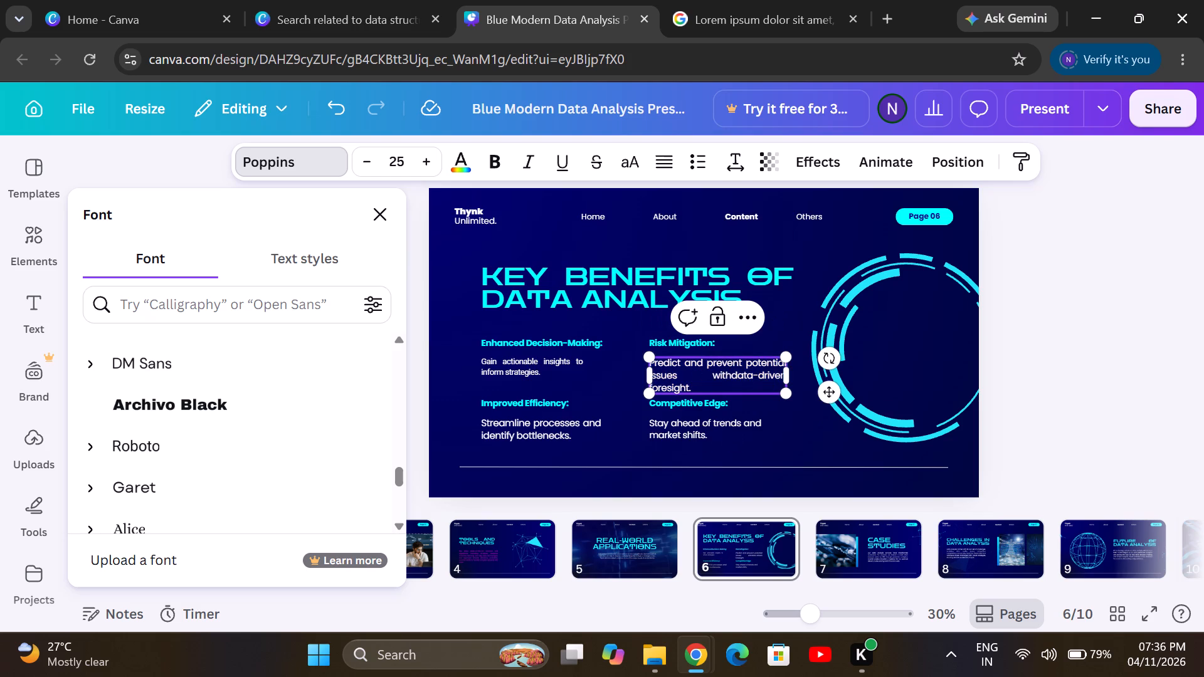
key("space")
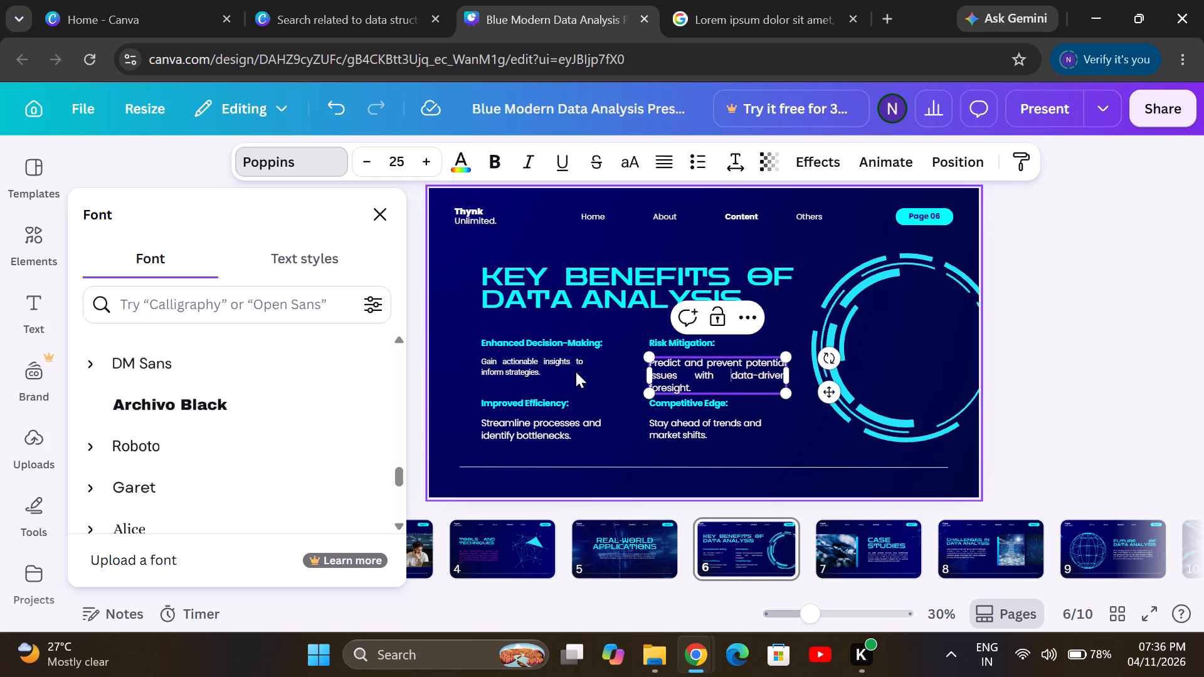
Increase the font size of the text under Enhanced Decision-Making on slide 6 to 24.
left_click(554, 365)
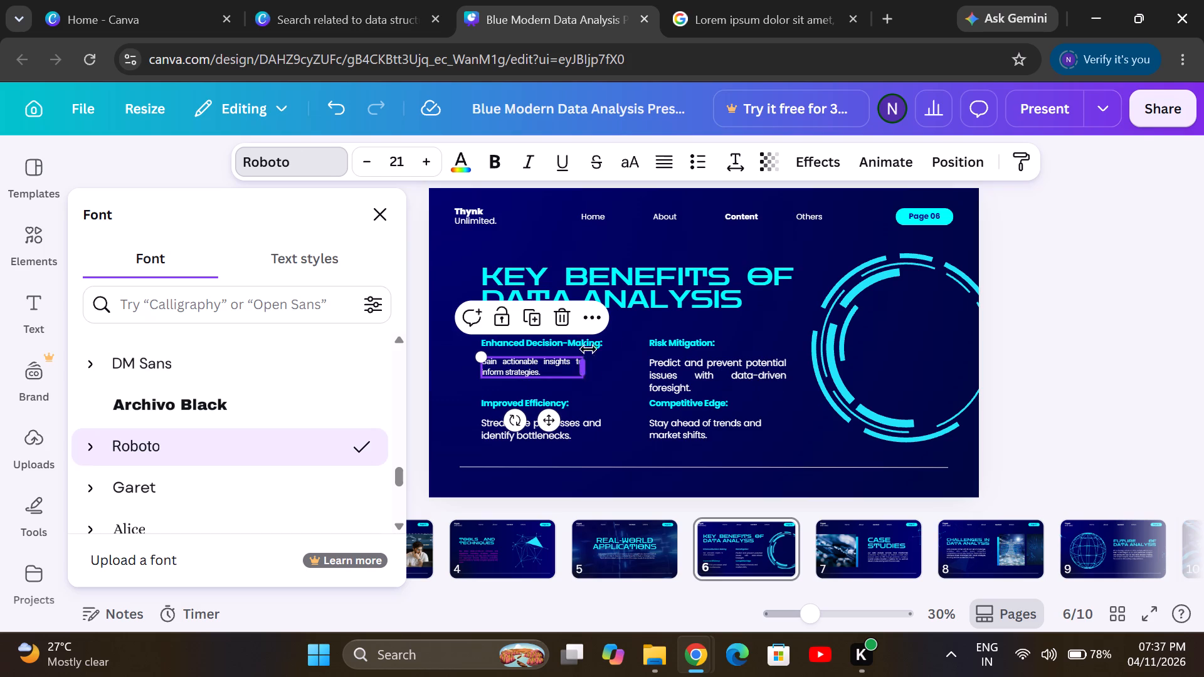
double_click(435, 164)
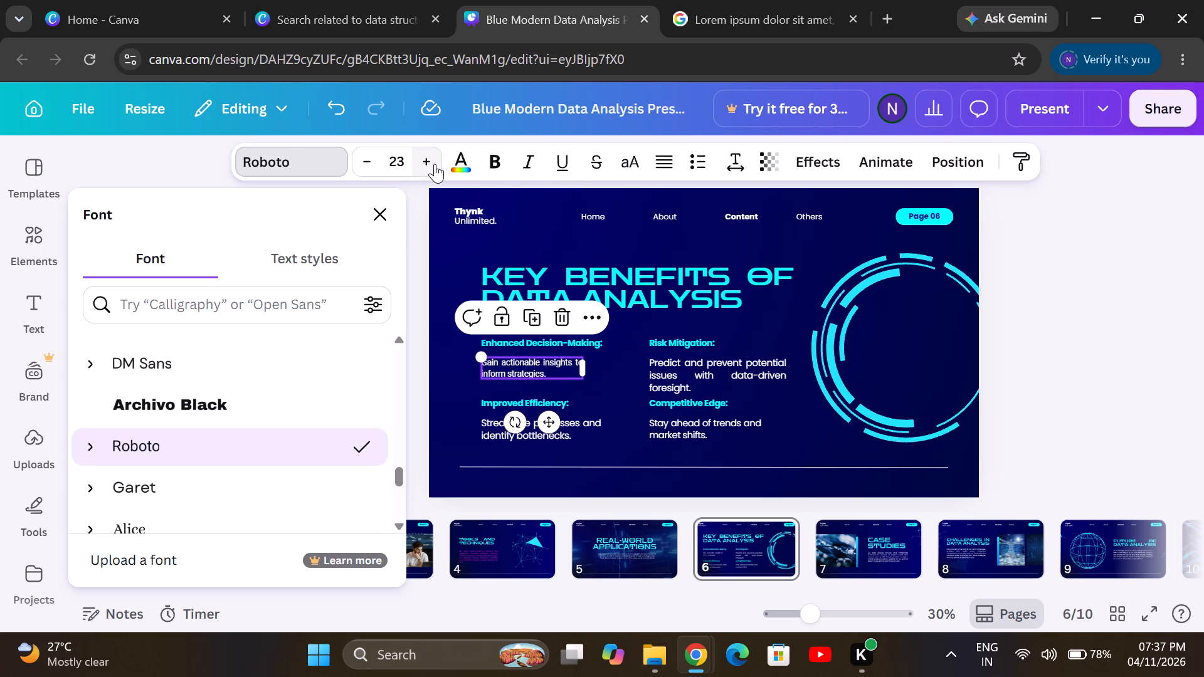
left_click(435, 164)
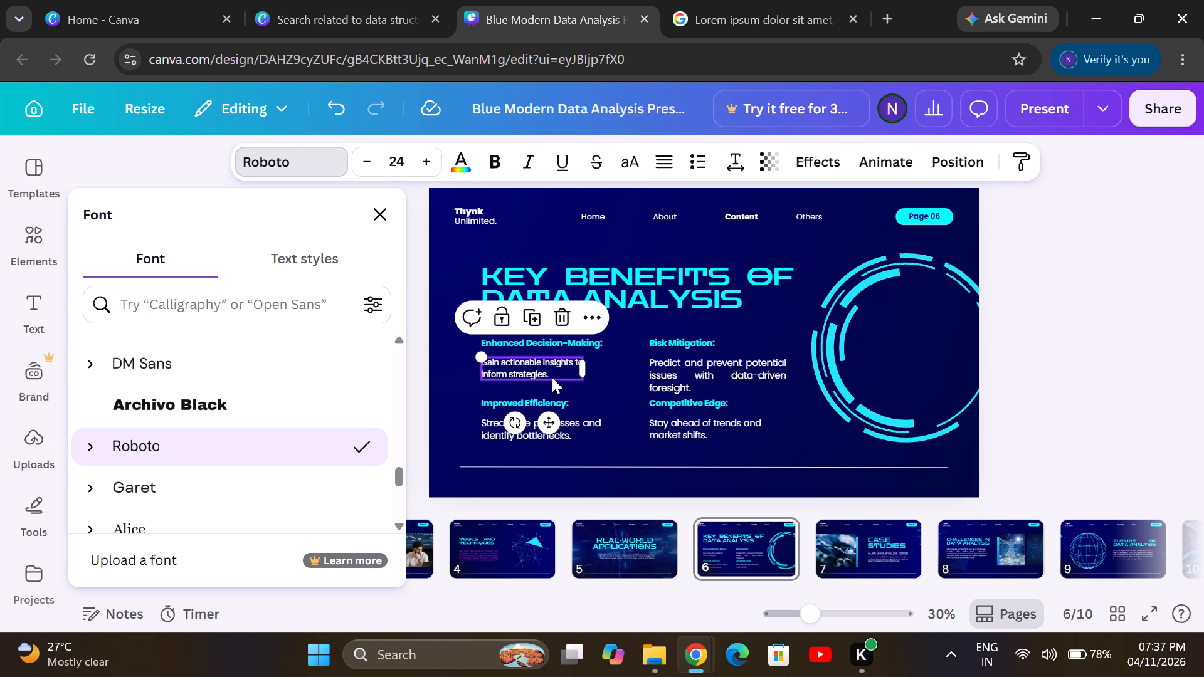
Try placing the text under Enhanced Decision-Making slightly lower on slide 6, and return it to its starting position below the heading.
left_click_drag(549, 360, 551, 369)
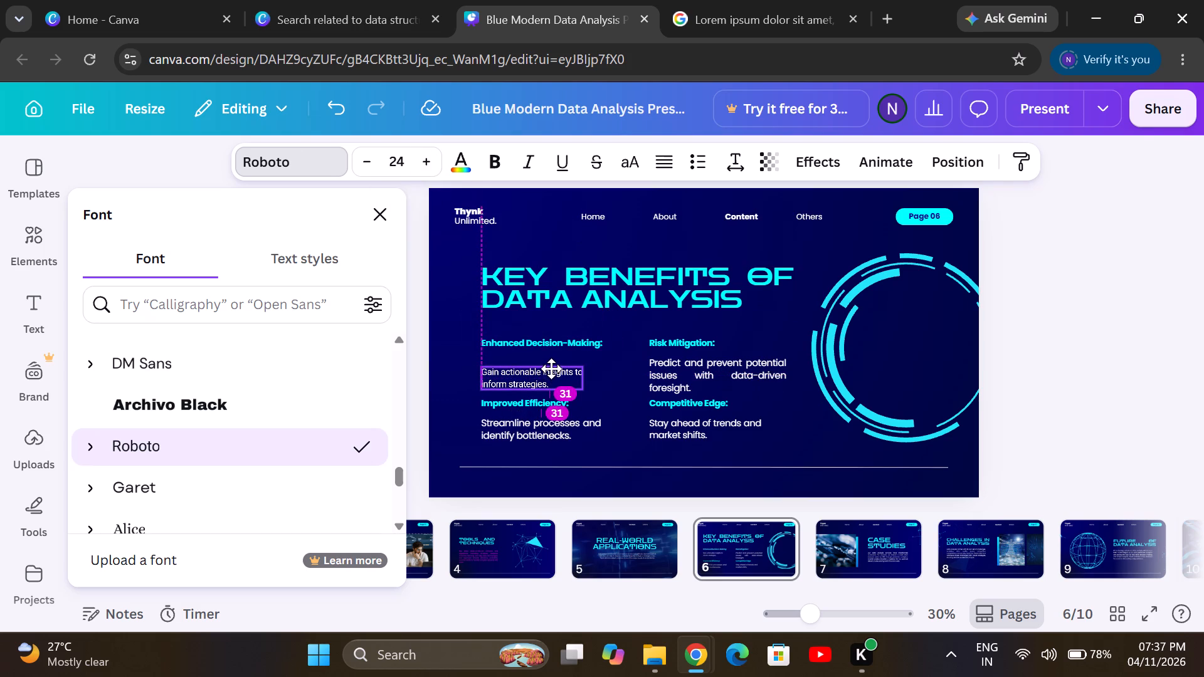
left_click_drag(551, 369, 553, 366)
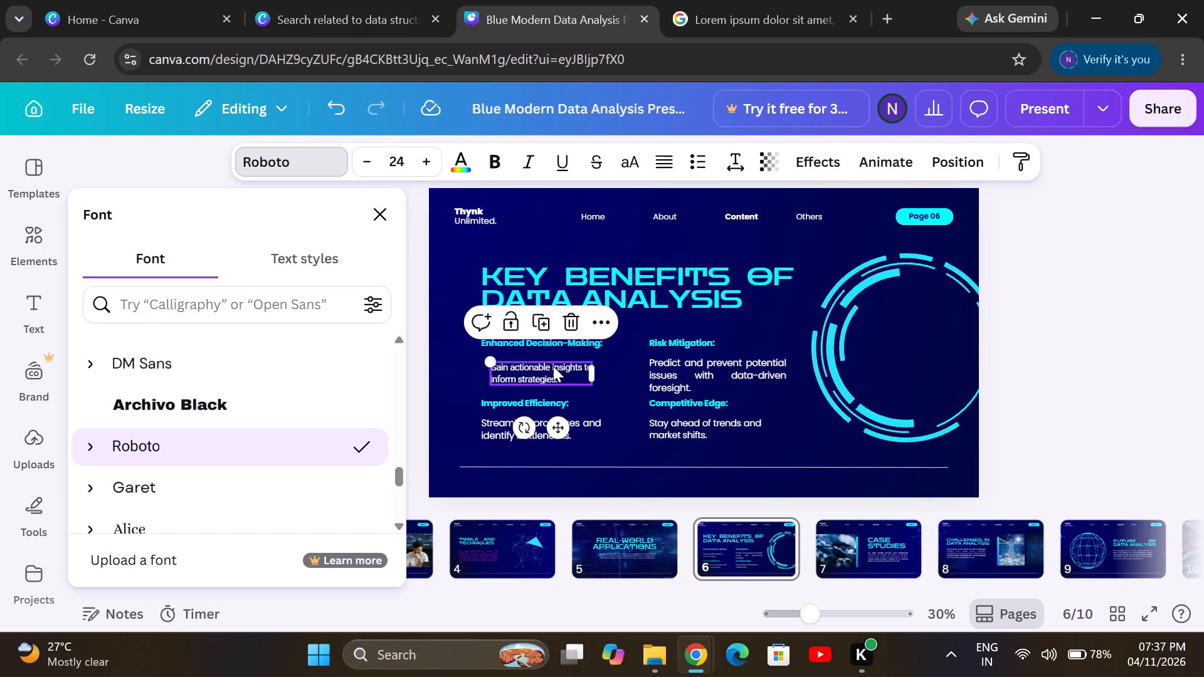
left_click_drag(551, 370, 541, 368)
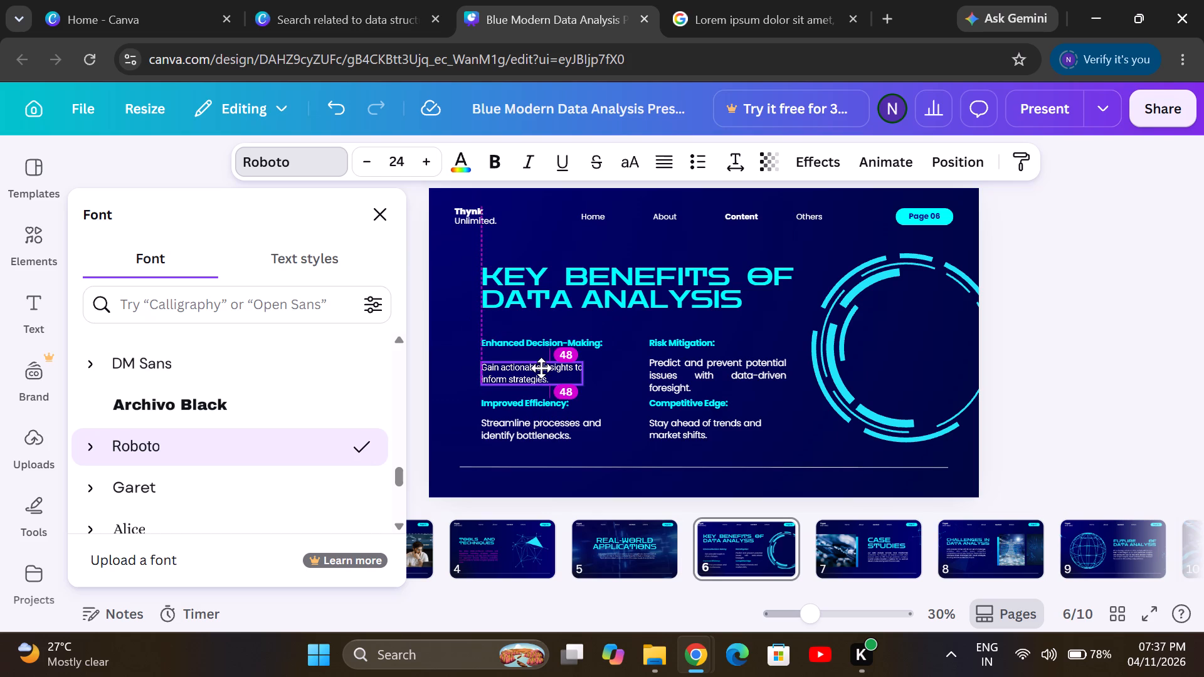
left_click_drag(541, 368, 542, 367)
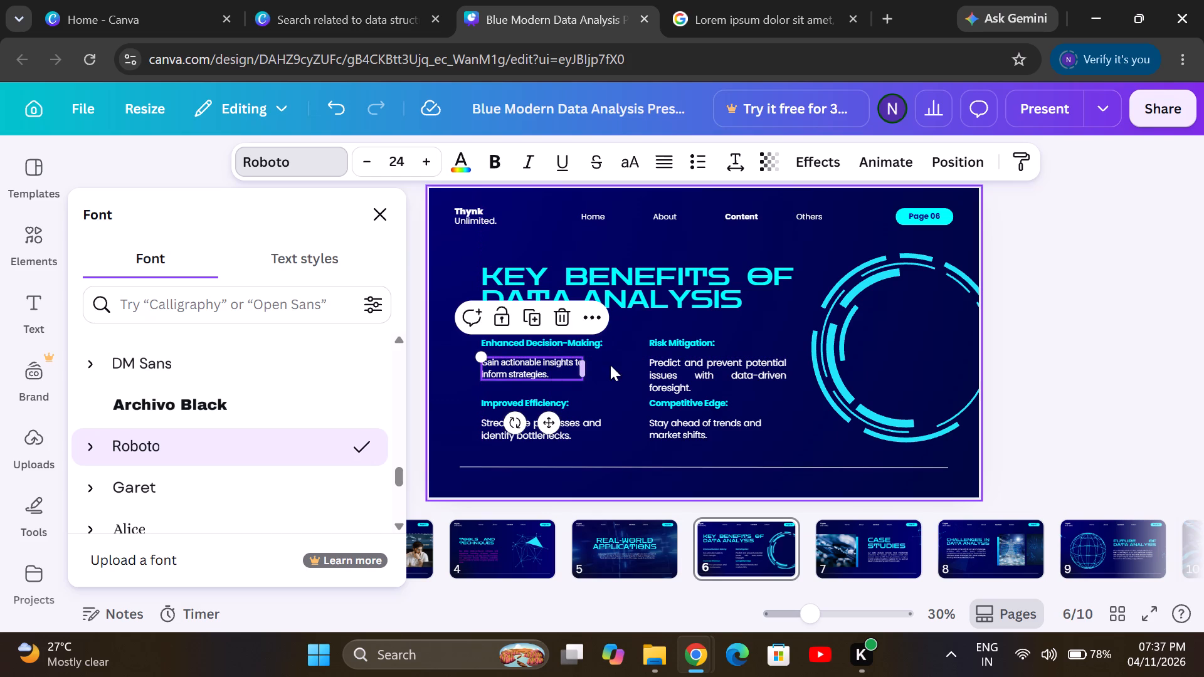
Widen the text box under Risk Mitigation on slide 6 until its text fits two lines, and shift it slightly left of the heading.
left_click(663, 373)
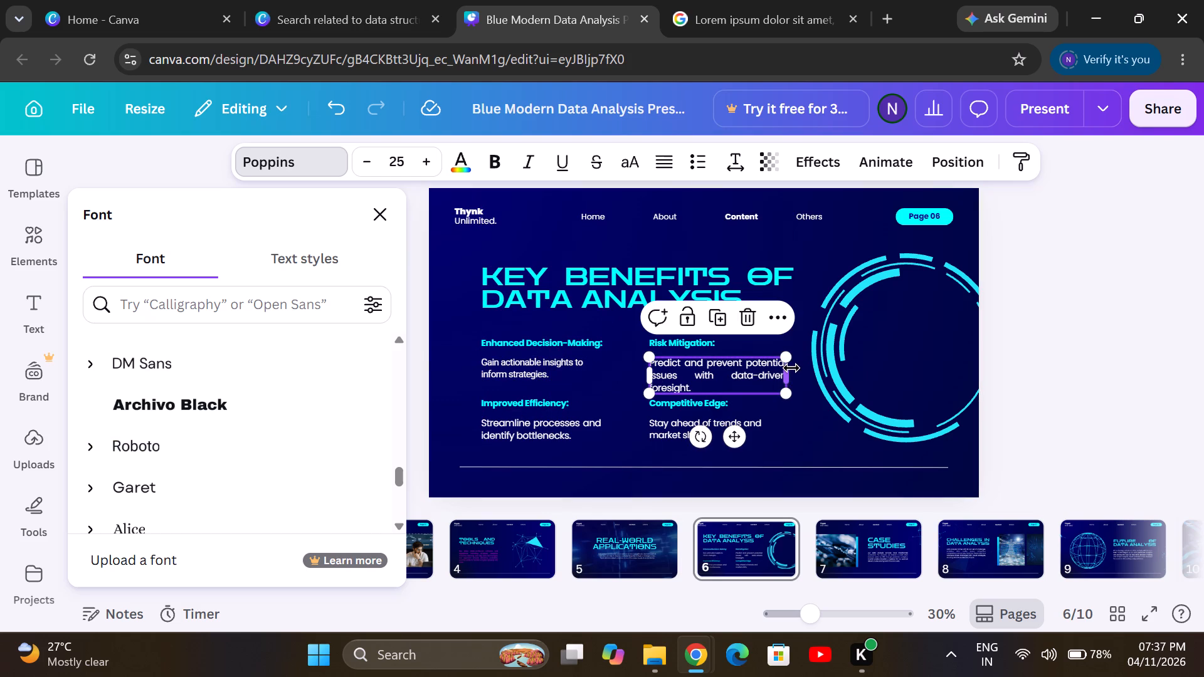
left_click_drag(791, 368, 821, 362)
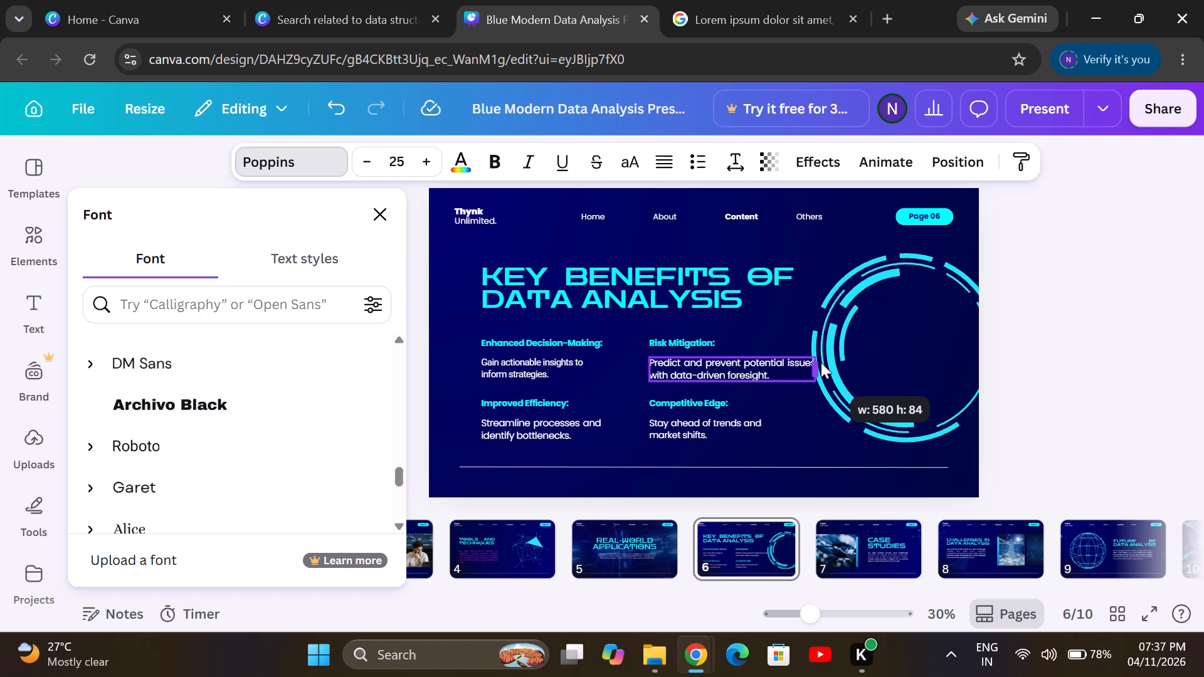
left_click_drag(821, 362, 814, 364)
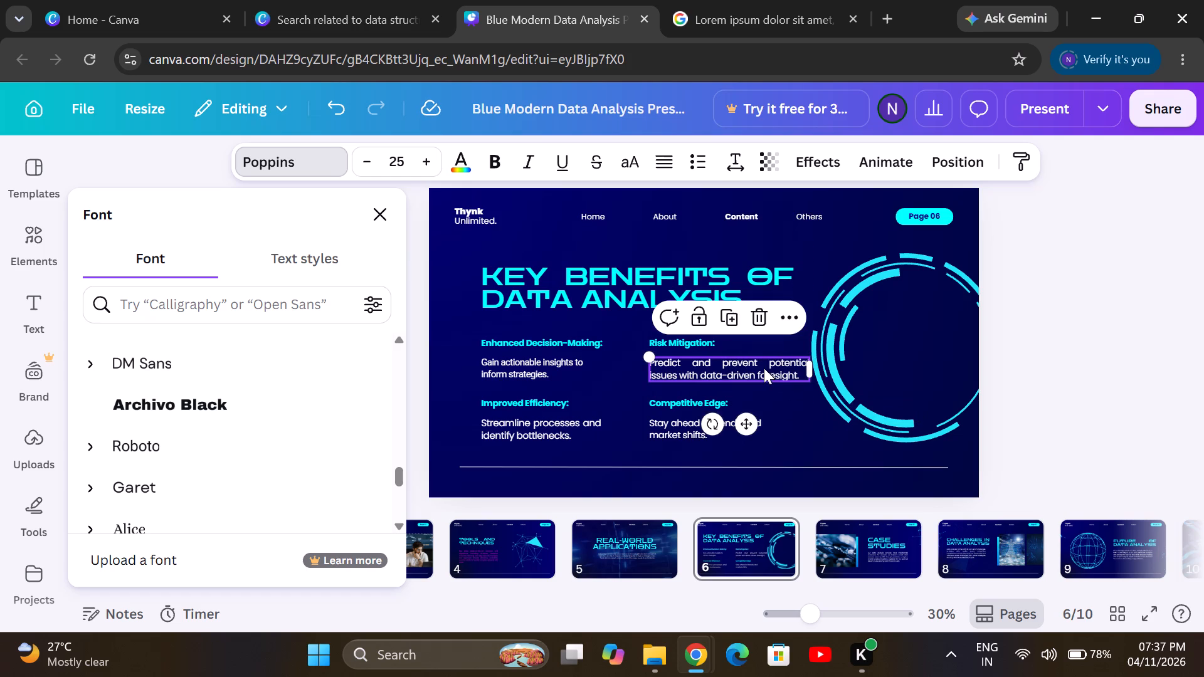
left_click_drag(764, 368, 751, 370)
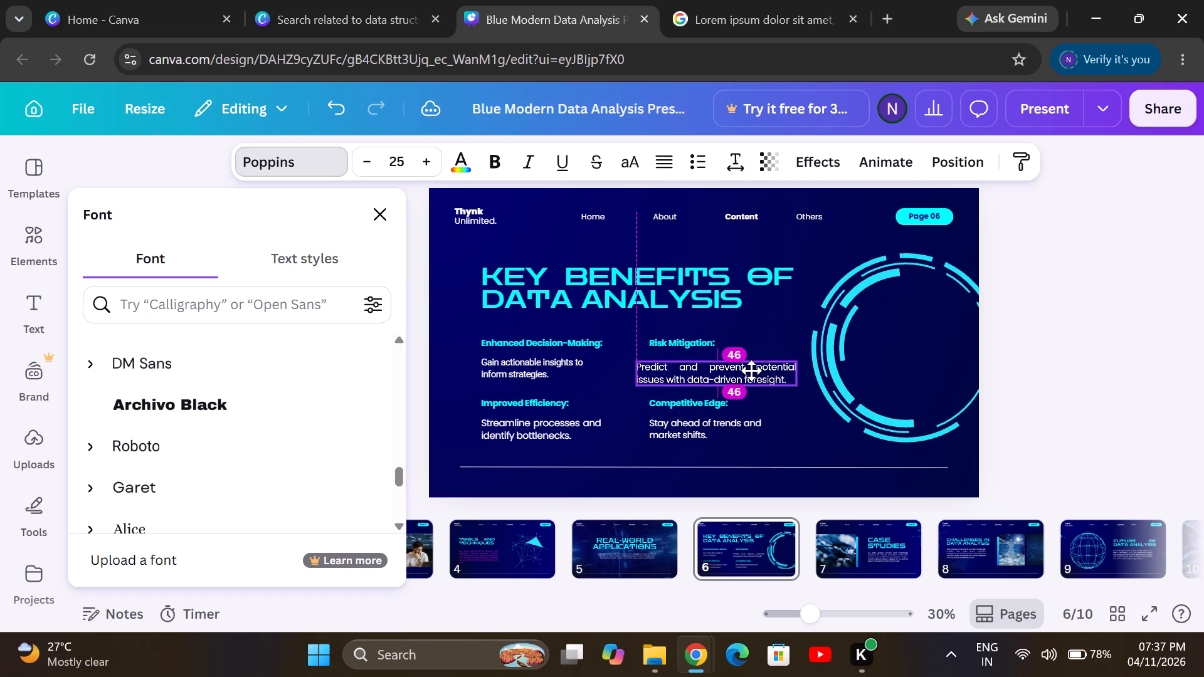
left_click_drag(751, 370, 751, 370)
left_click(765, 419)
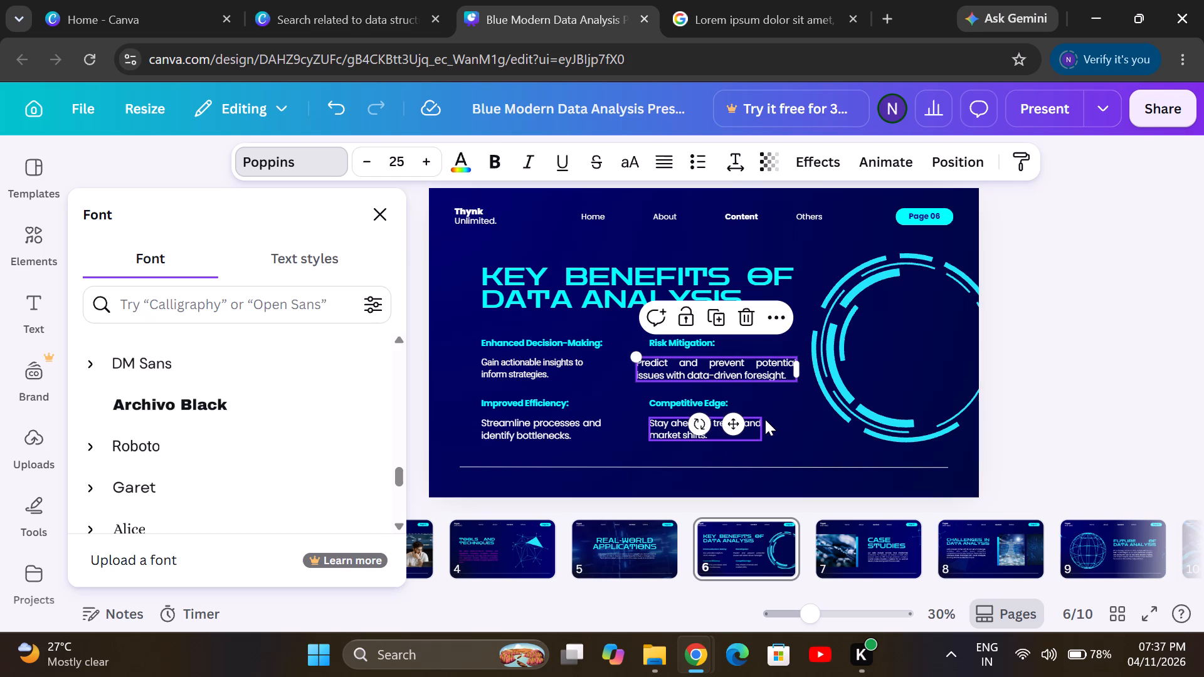
Apply the Shift text animation to the paragraph under Risk Mitigation on slide 6.
left_click(660, 366)
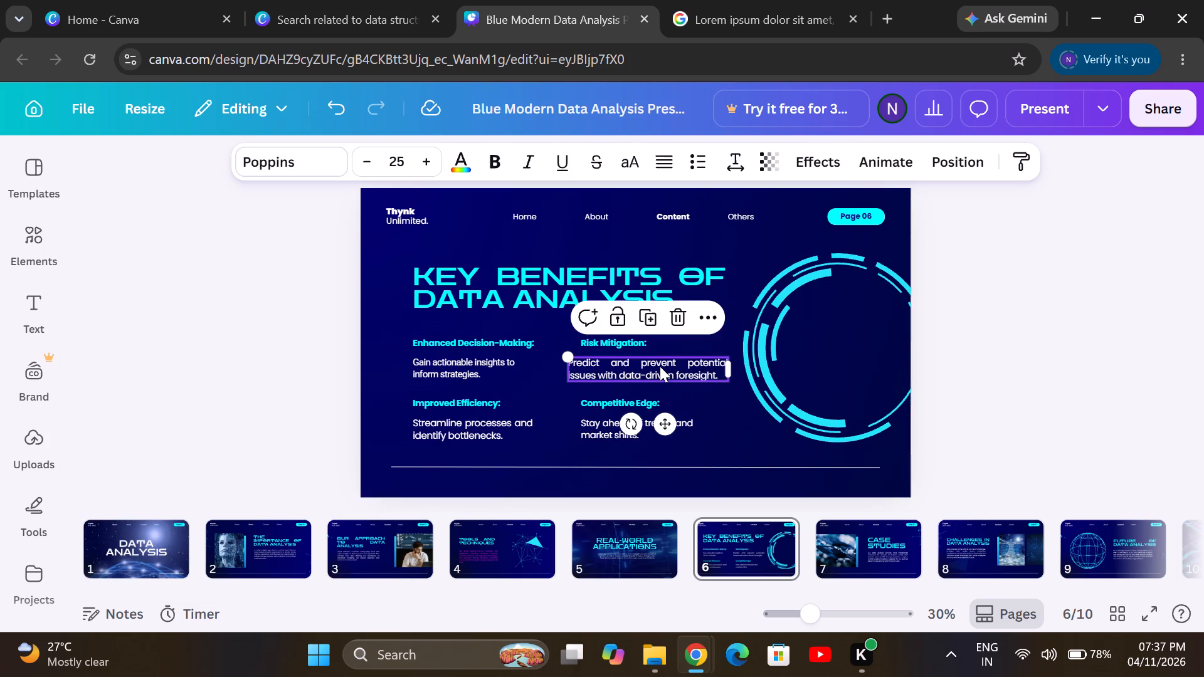
left_click(861, 152)
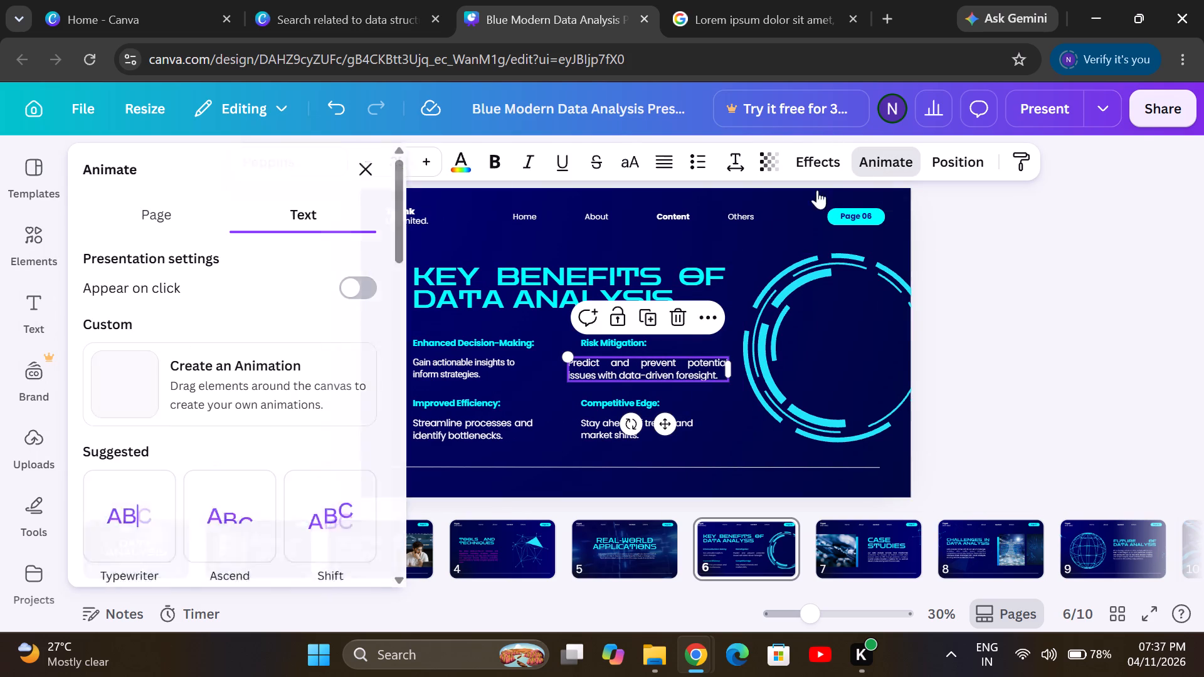
left_click(305, 540)
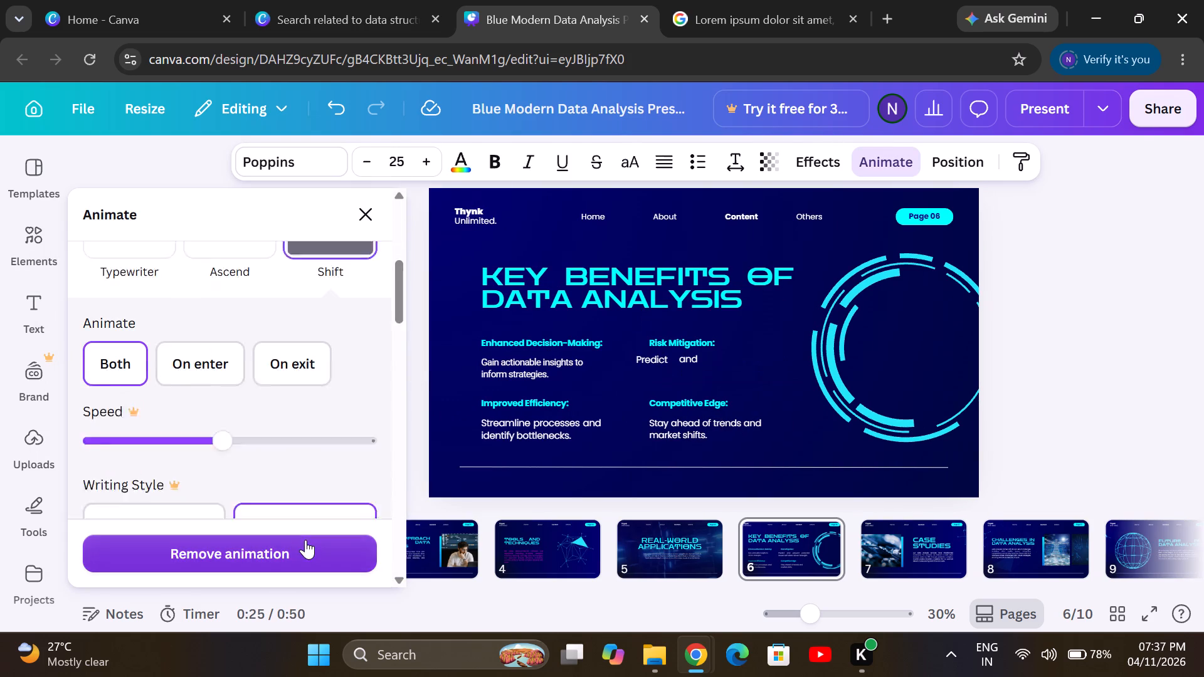
left_click(722, 446)
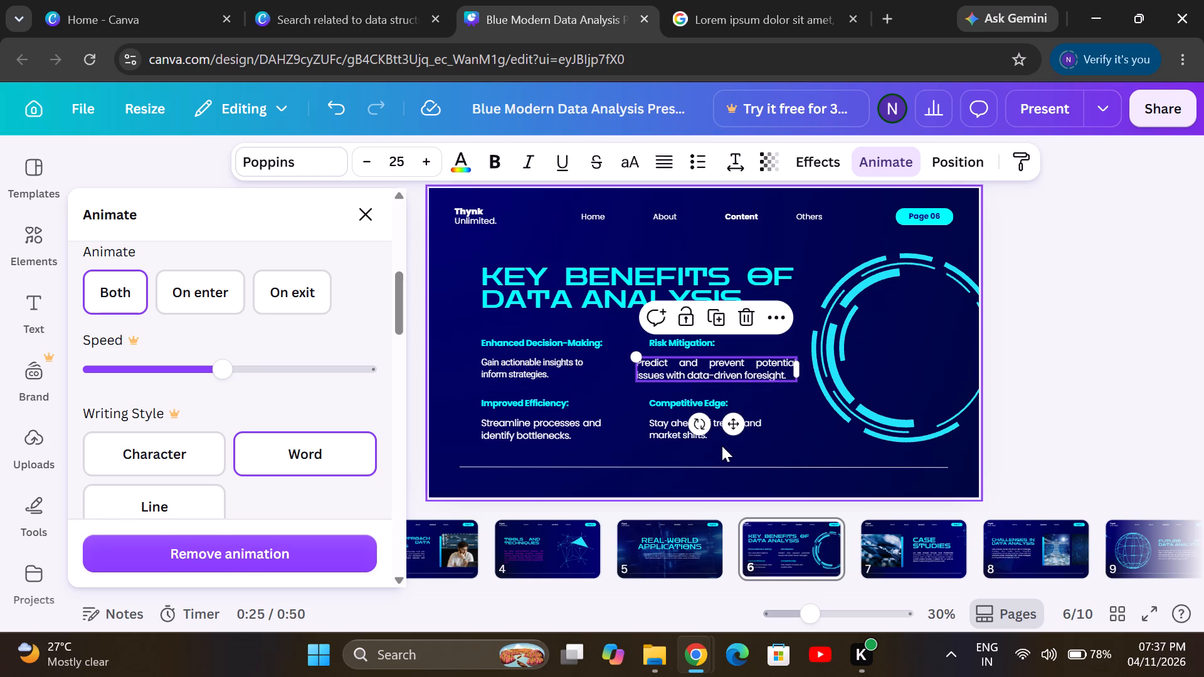
Apply the Burst animation to the text under Competitive Edge on slide 6, after trying Block.
left_click(707, 419)
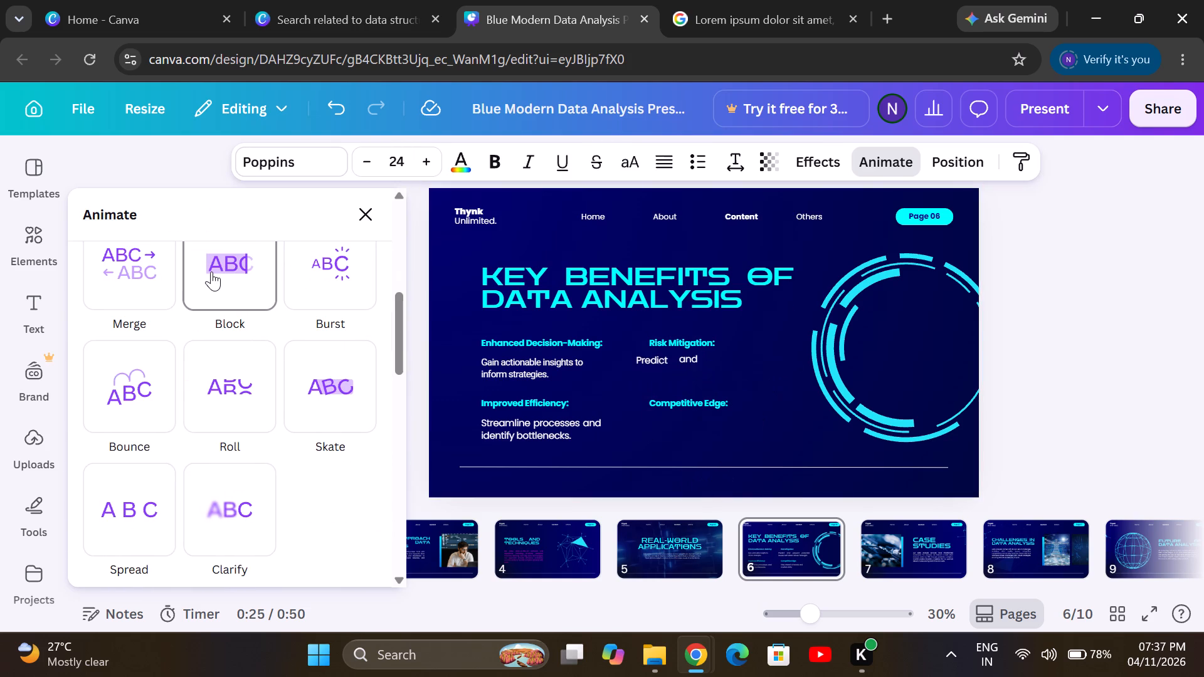
left_click(211, 271)
left_click(315, 274)
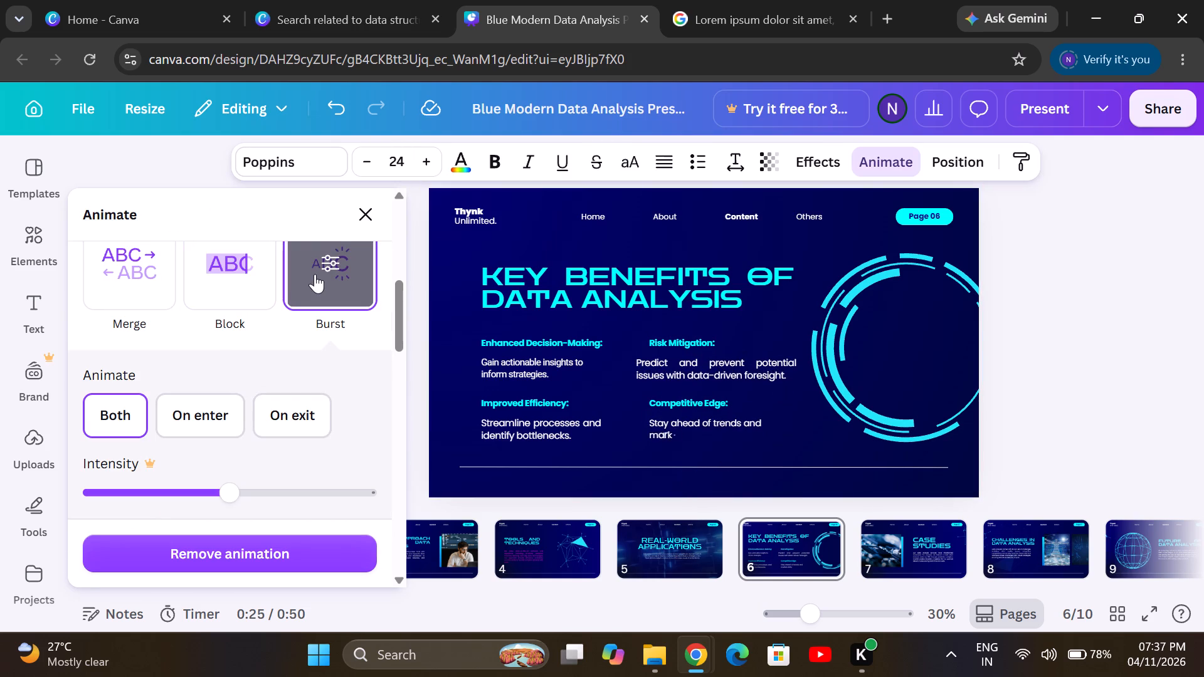
left_click(756, 540)
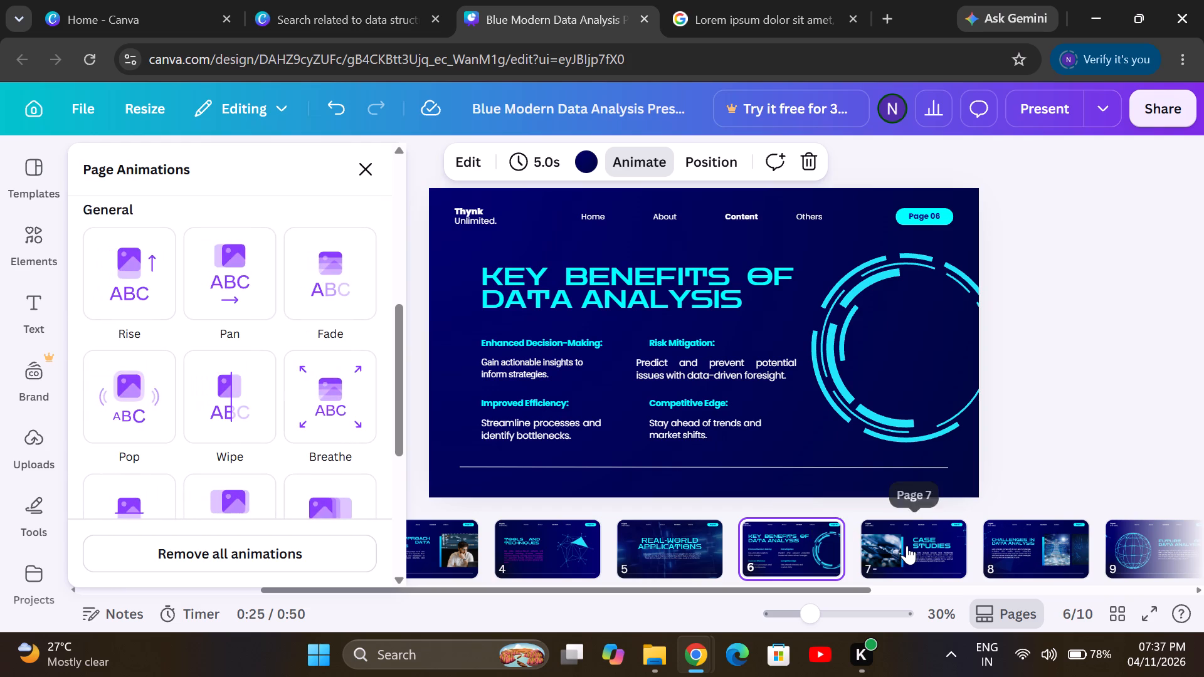
Examine the animation options for the image, the Case Studies heading and the body text on slide 7.
left_click(907, 545)
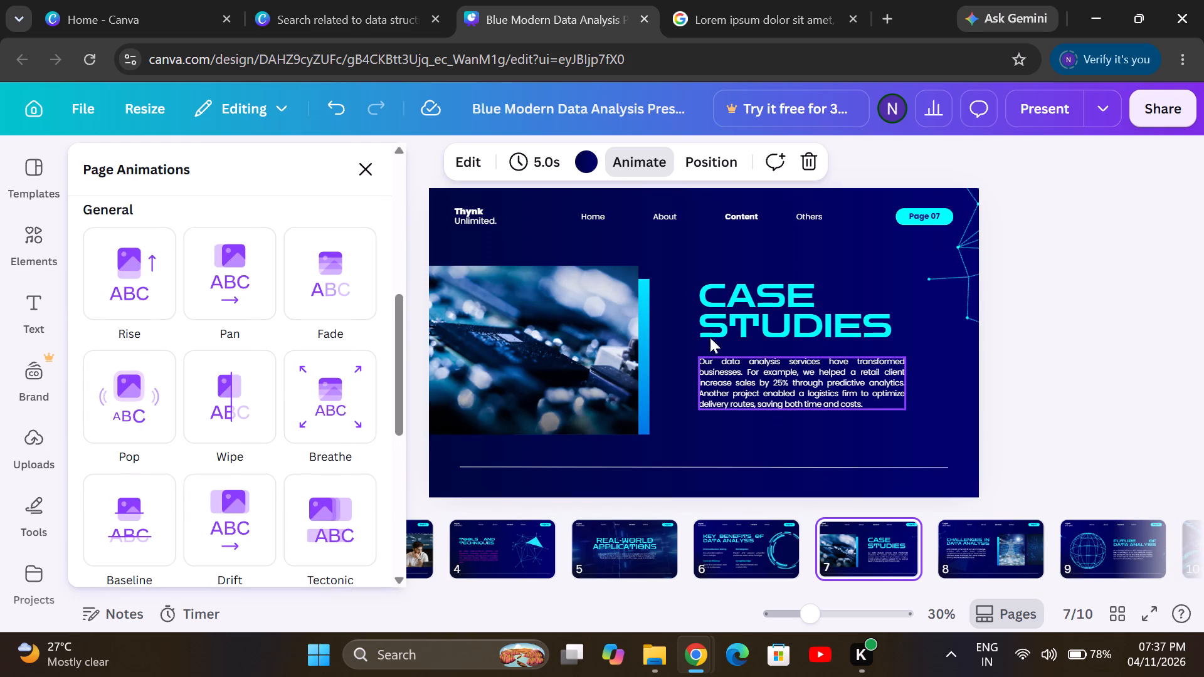
left_click(588, 299)
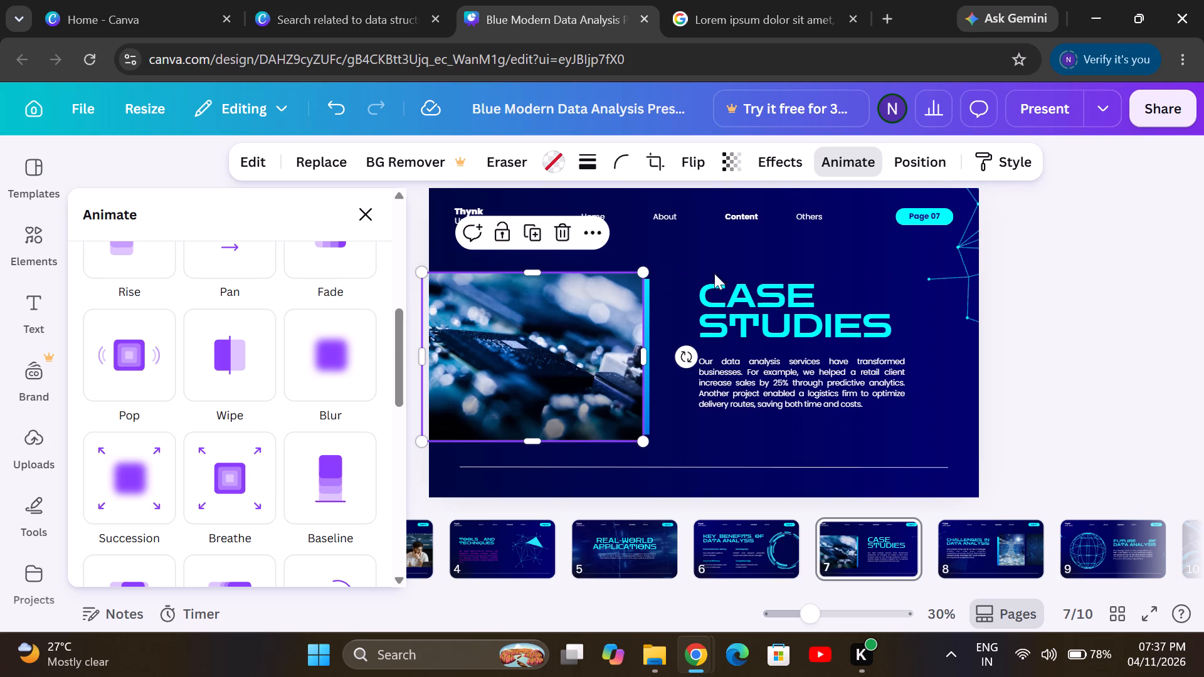
left_click(750, 281)
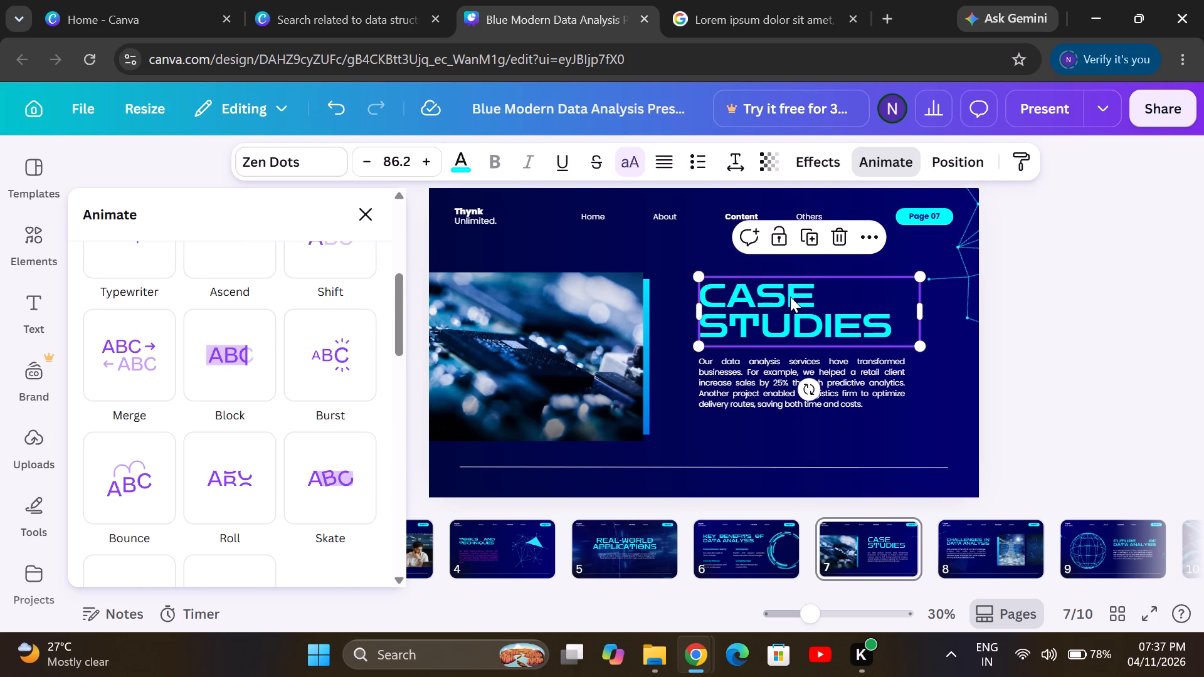
left_click(790, 297)
left_click(836, 283)
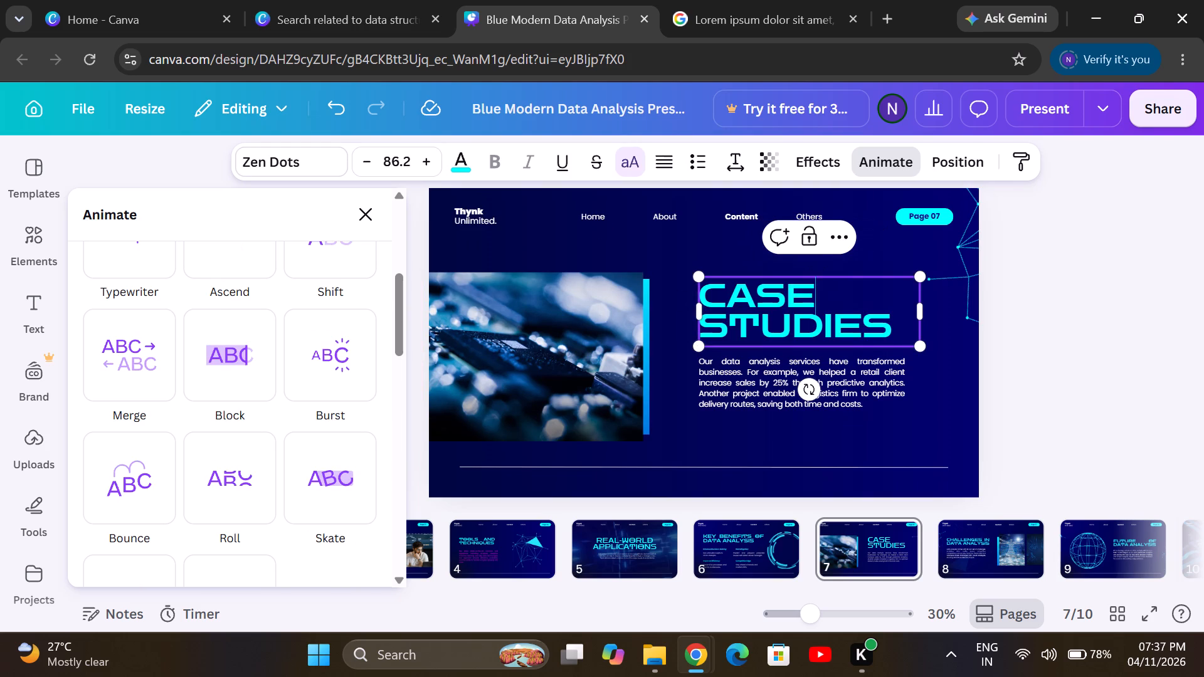
left_click(897, 172)
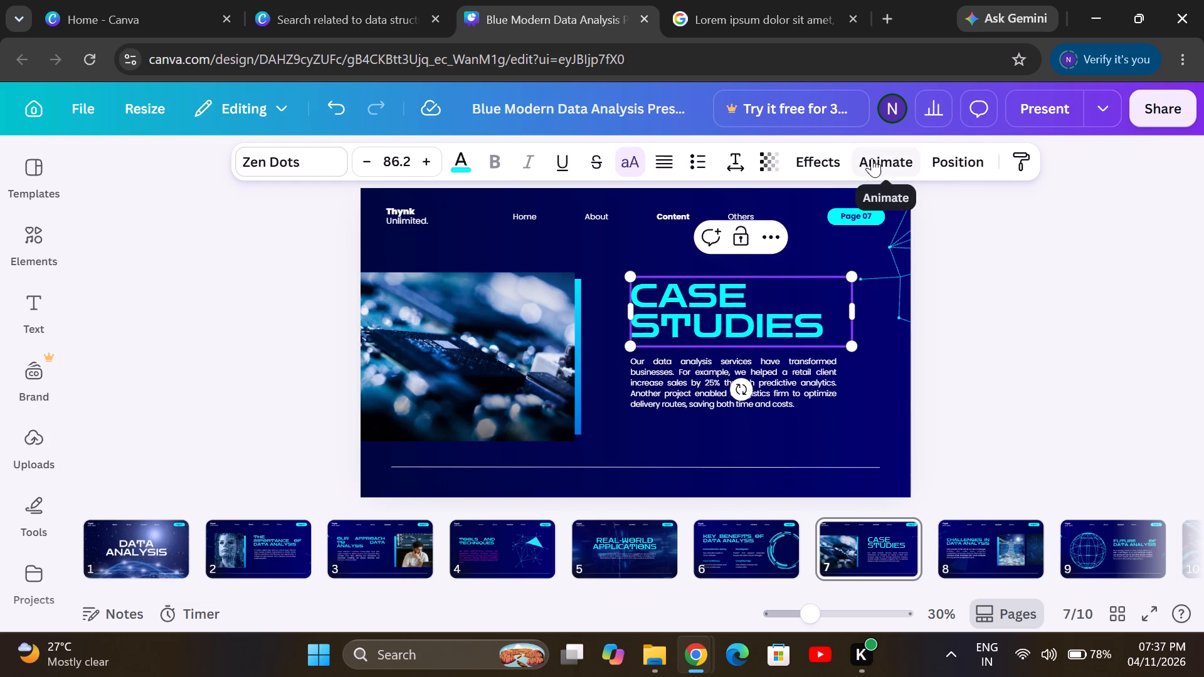
left_click(874, 157)
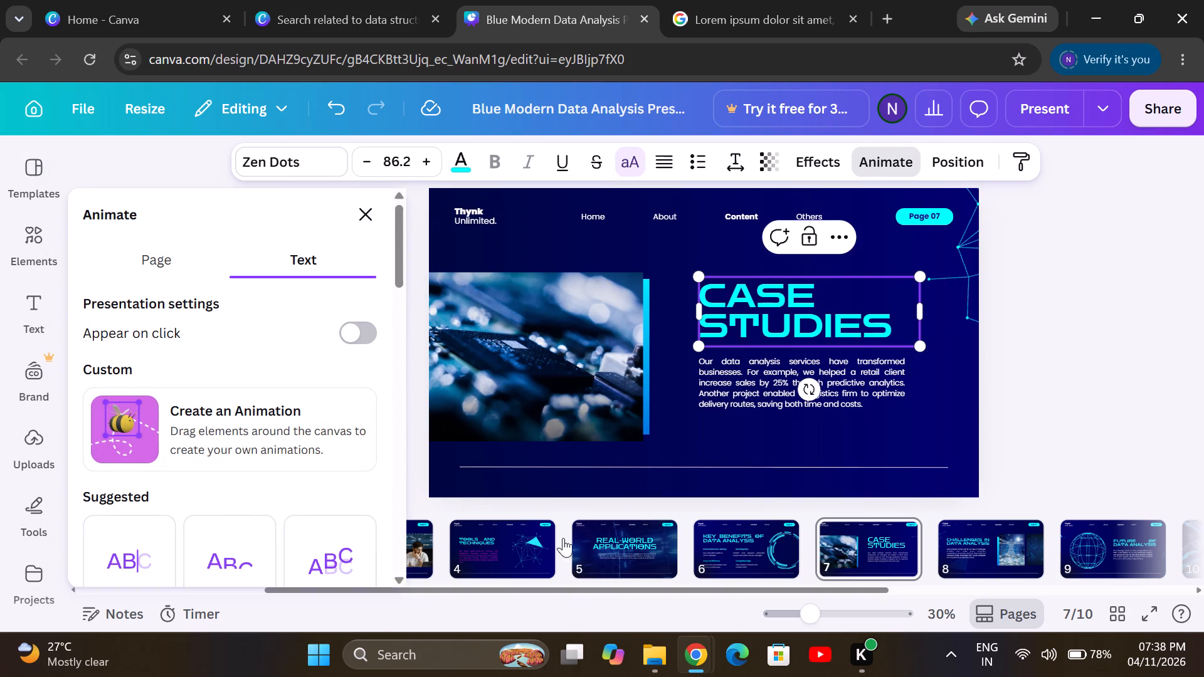
left_click(764, 404)
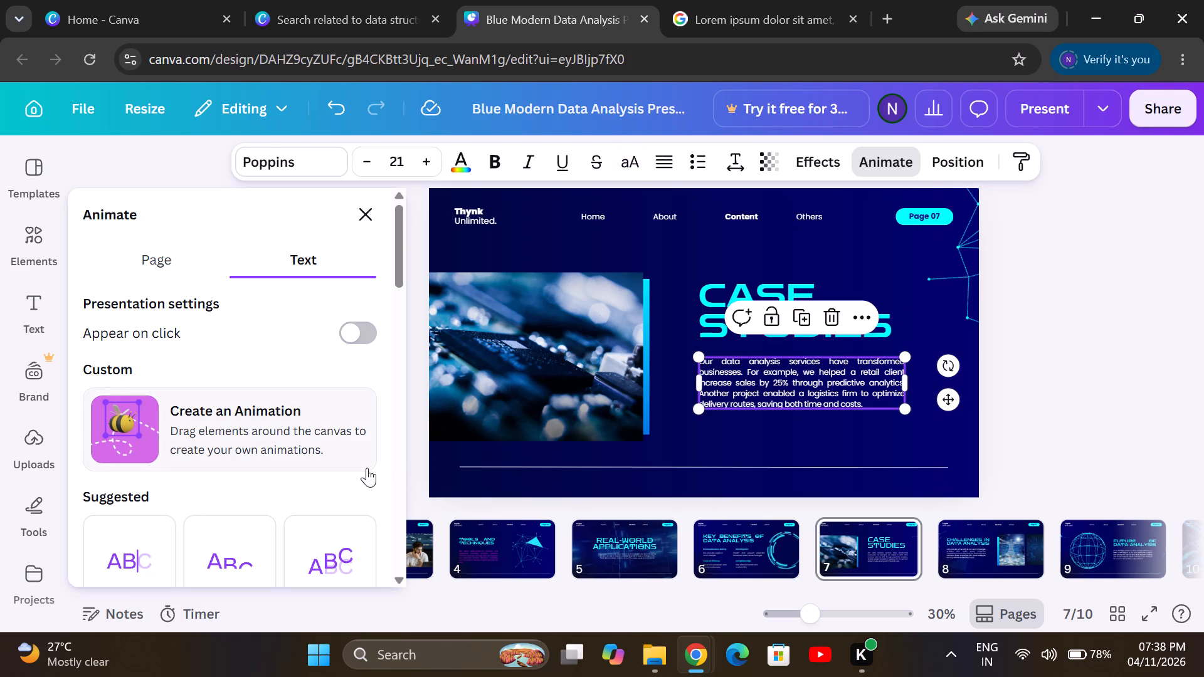
scroll(367, 468, "down", 2)
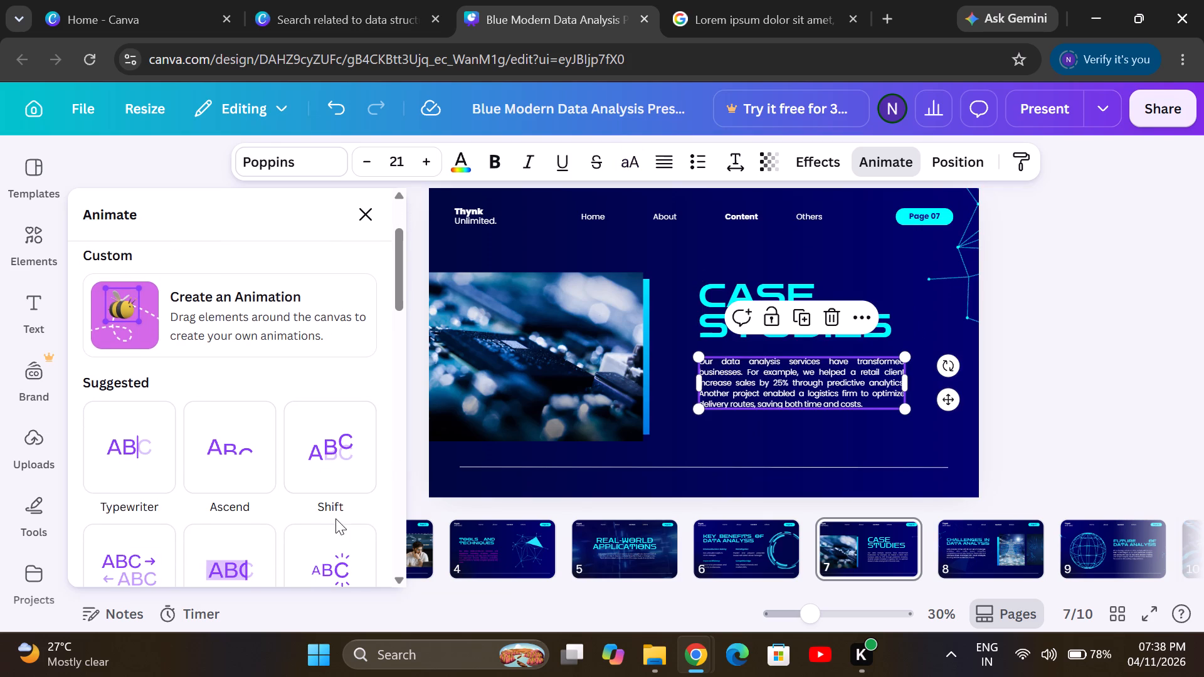
left_click(335, 518)
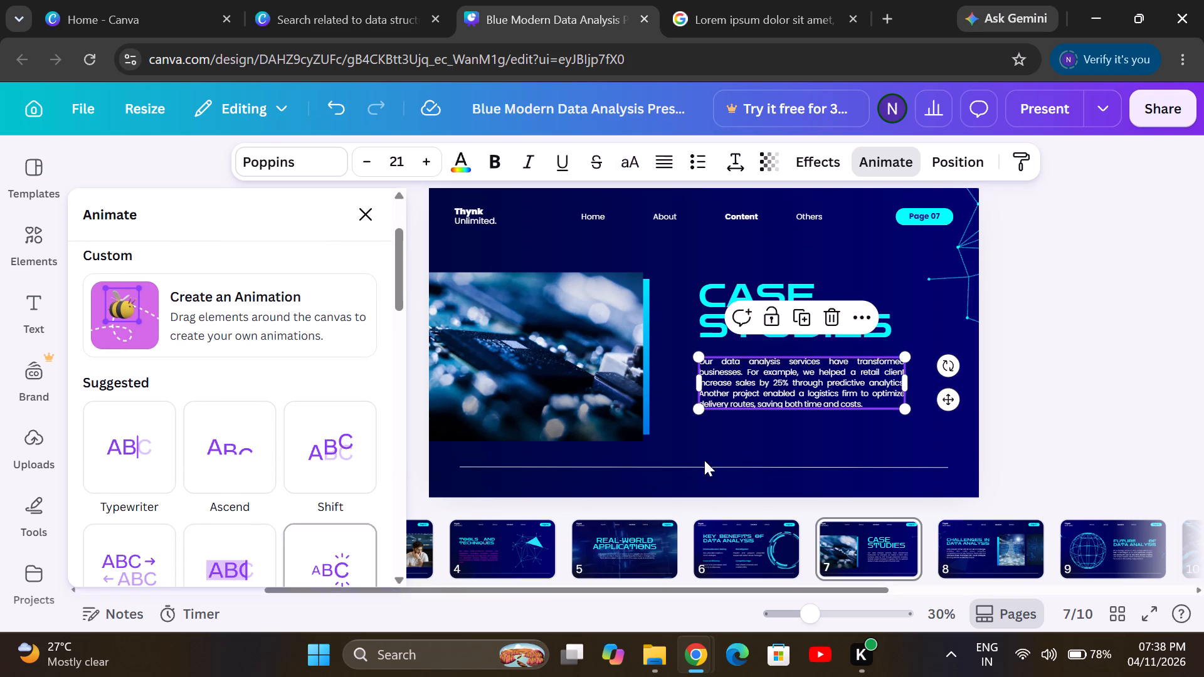
left_click(689, 442)
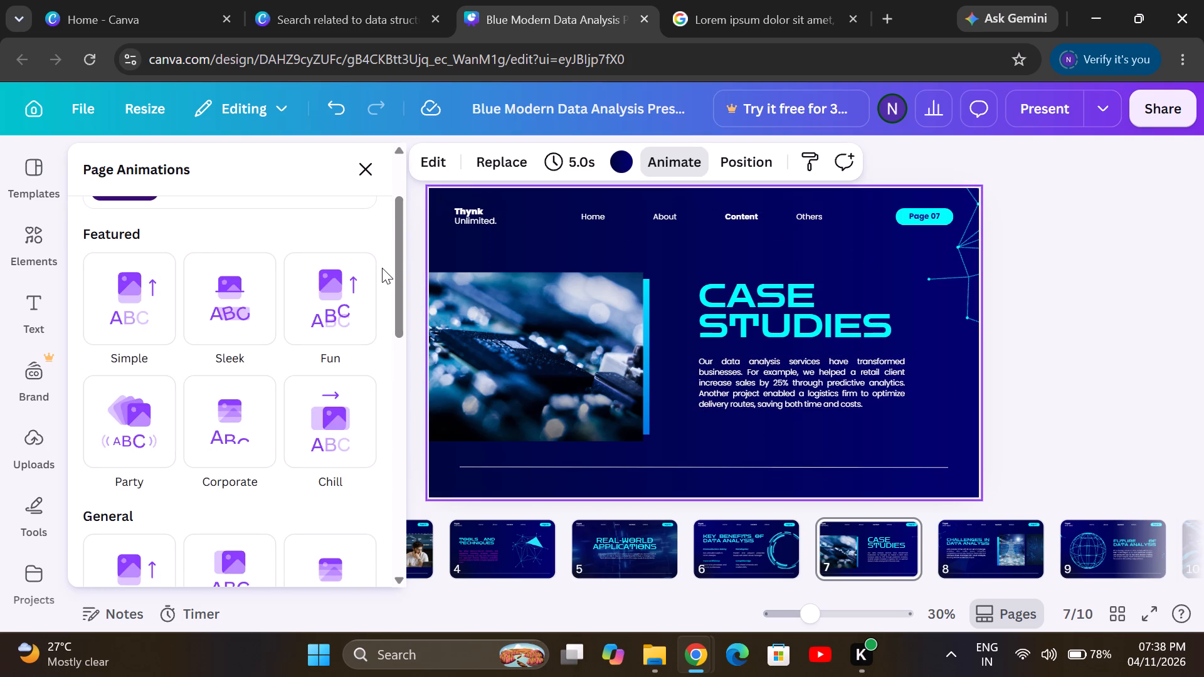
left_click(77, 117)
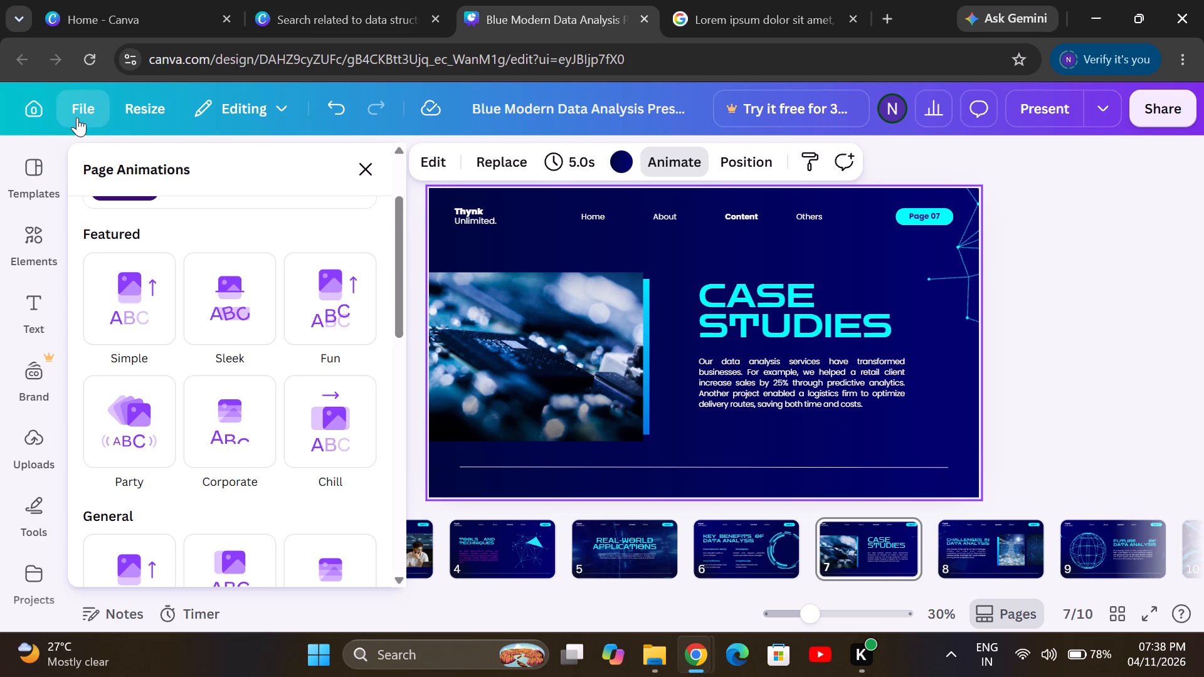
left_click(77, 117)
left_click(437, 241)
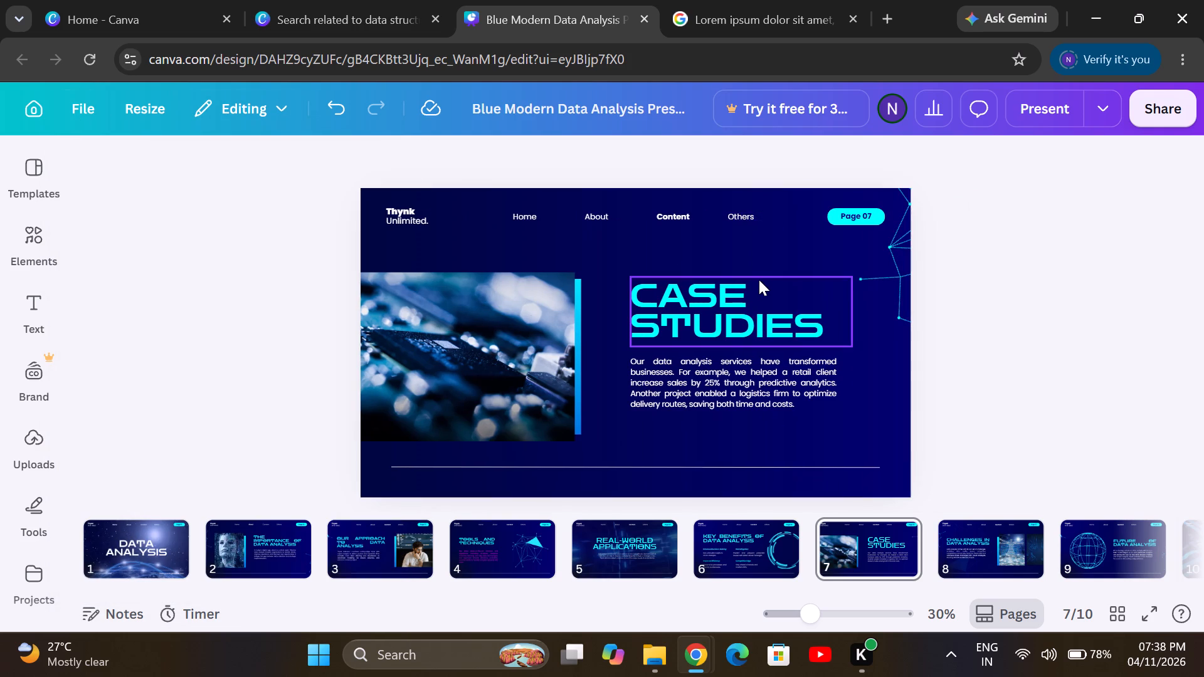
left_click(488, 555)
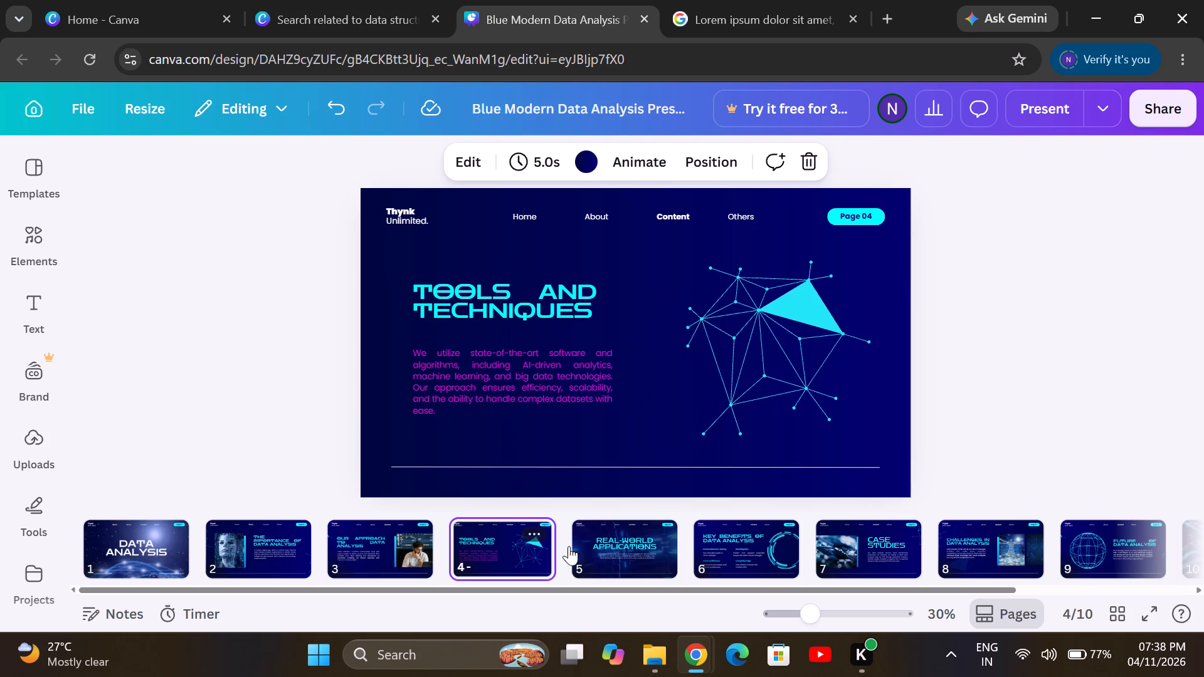
Add a new text box to the Case Studies slide, slide 7.
left_click(861, 537)
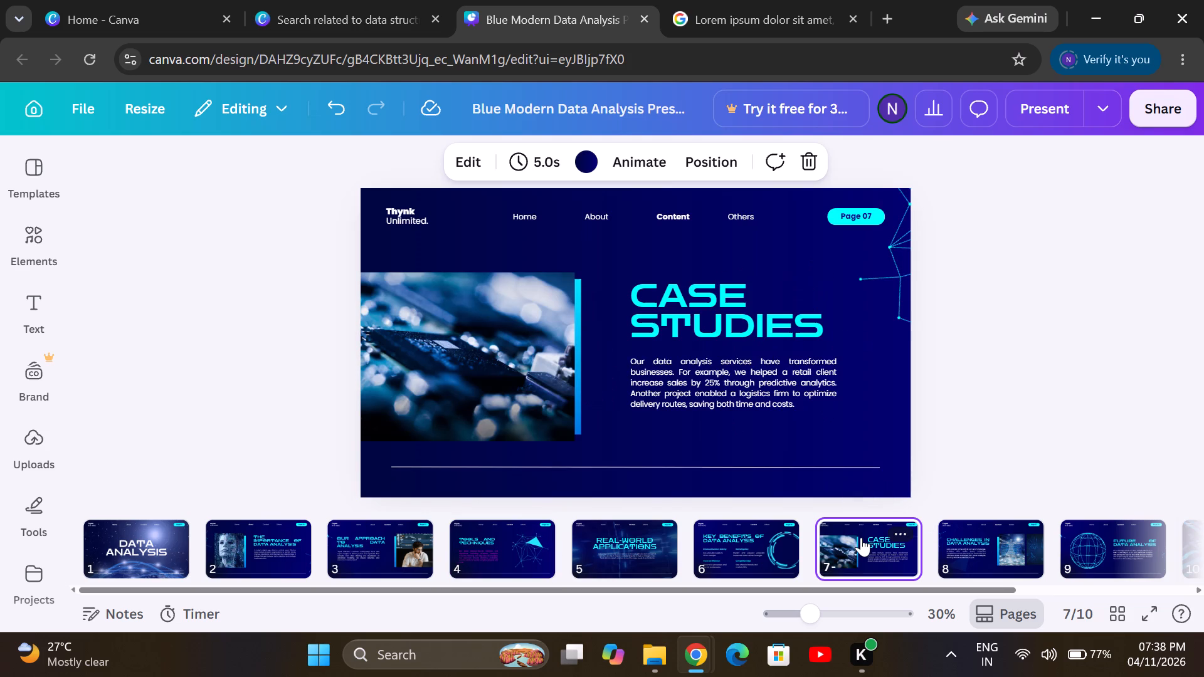
left_click(35, 307)
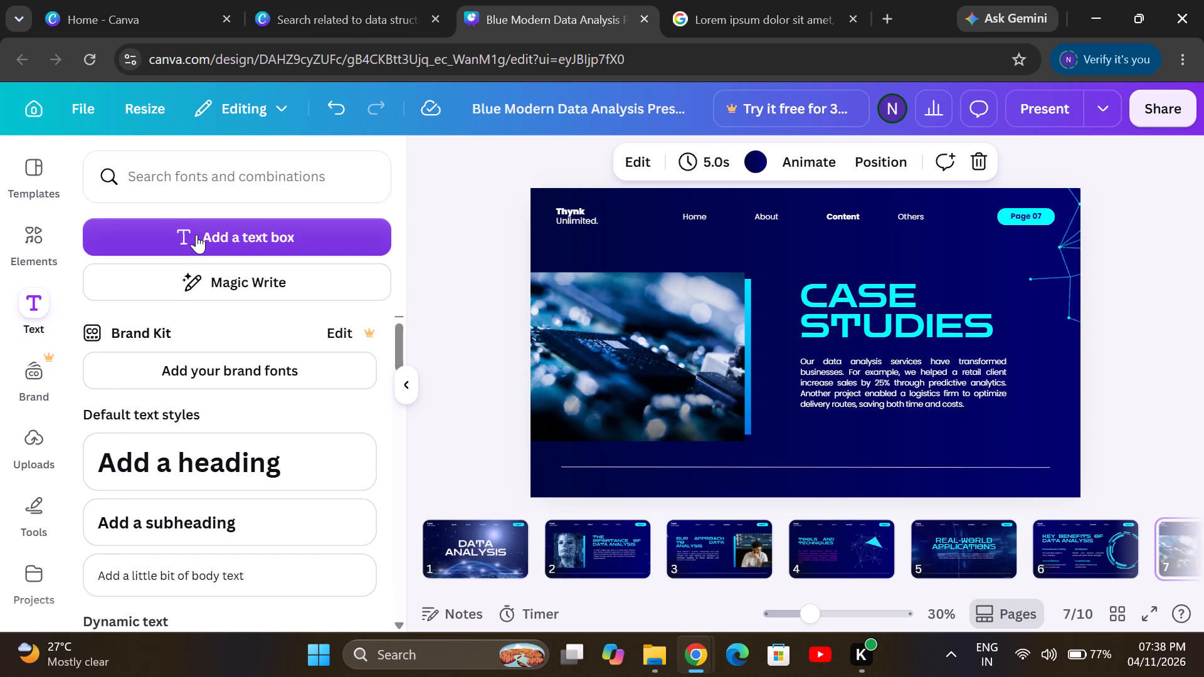
left_click(196, 234)
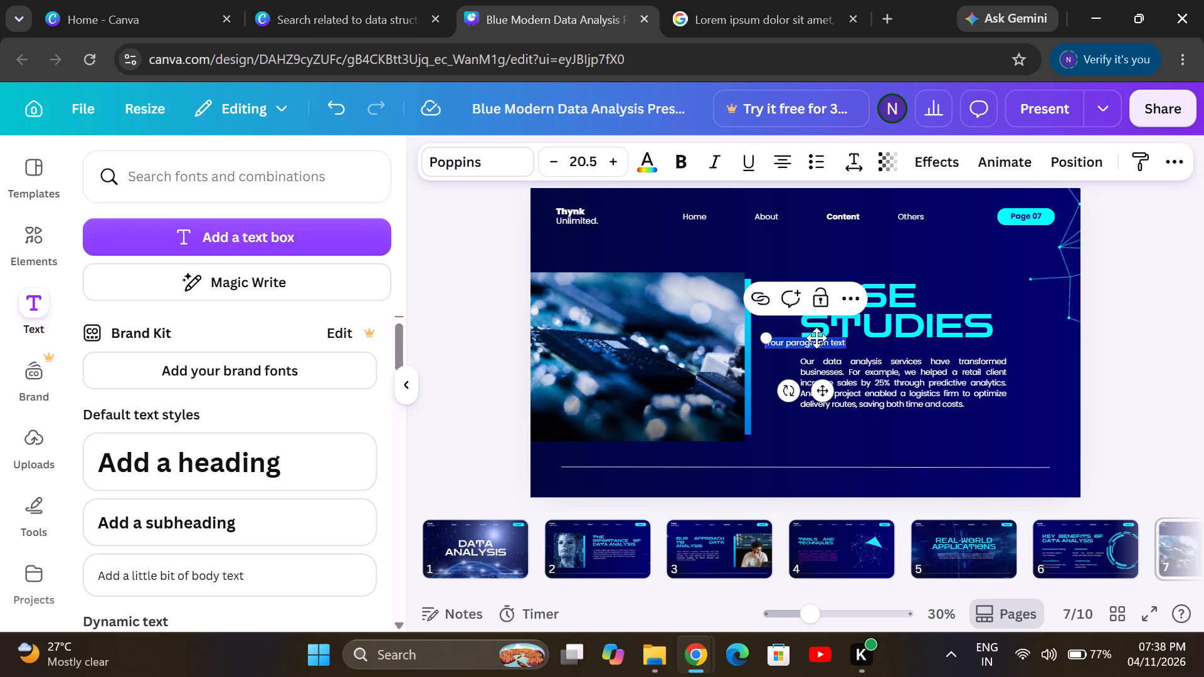
Replace the placeholder text in the new text box on slide 7 with the presenter's name.
left_click(802, 345)
left_click(802, 345)
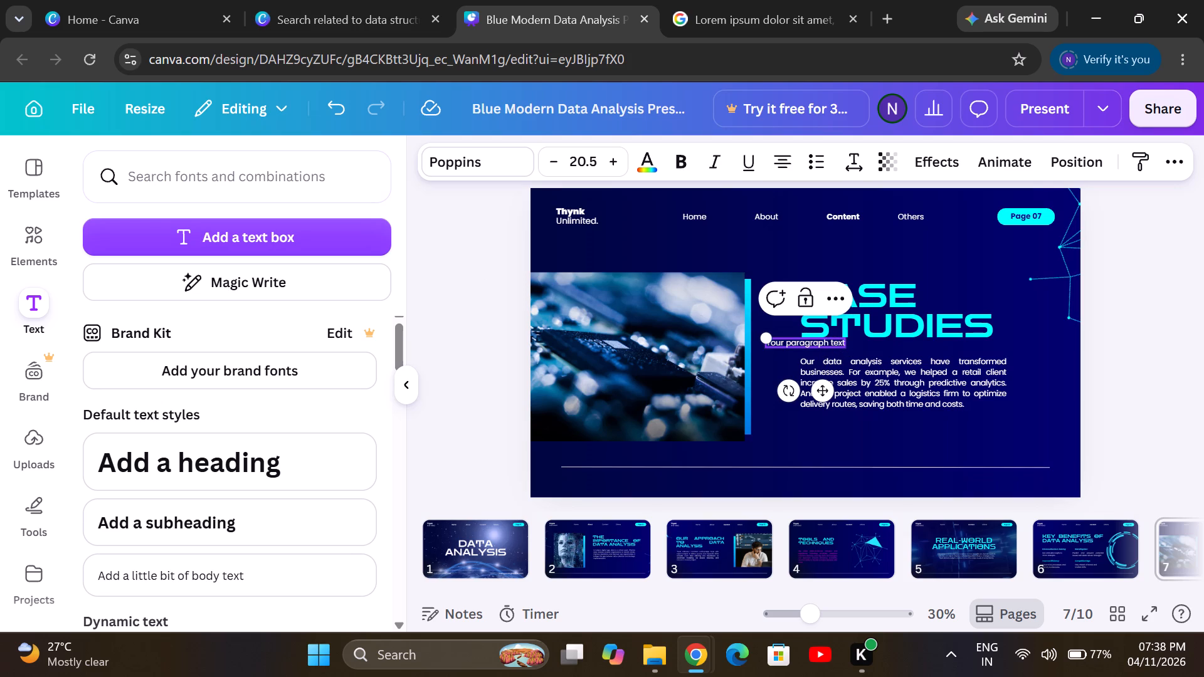
left_click(835, 344)
key("Right")
key("Right")
key("Right")
key("BackSpace")
key("BackSpace")
key("BackSpace")
key("BackSpace")
key("BackSpace")
key("BackSpace")
key("BackSpace")
key("BackSpace")
key("BackSpace")
key("BackSpace")
key("BackSpace")
key("BackSpace")
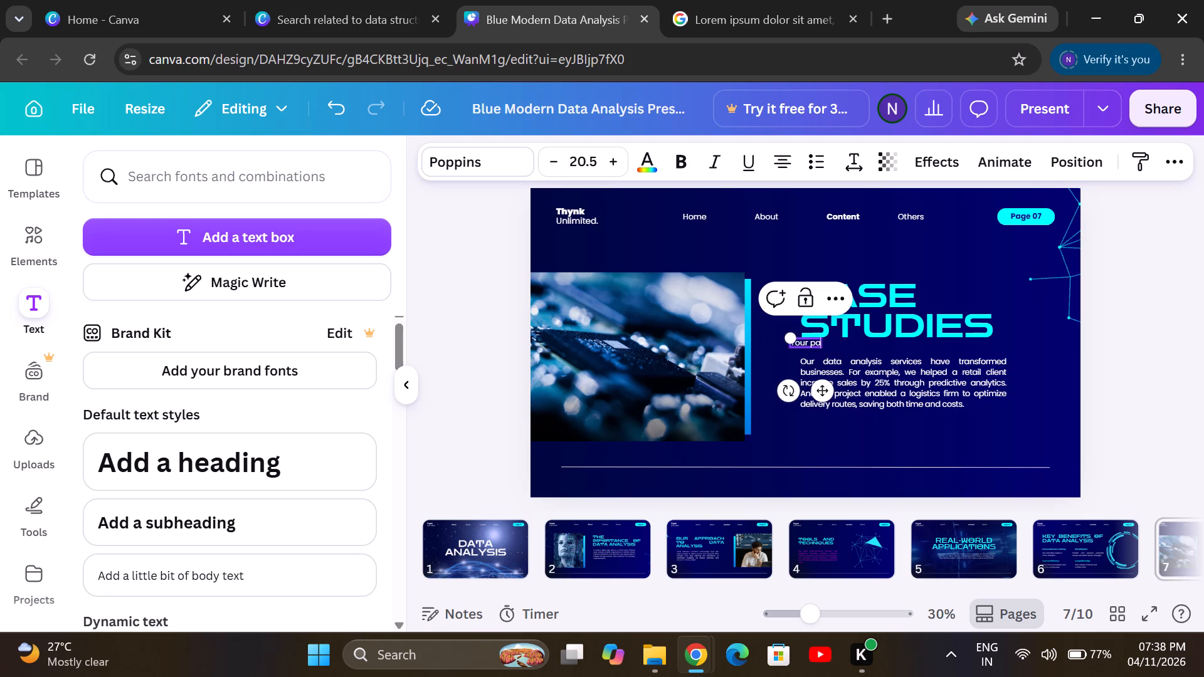
key("BackSpace")
key("BackSpace")
key("BackSpace")
key("BackSpace")
key("BackSpace")
key("BackSpace")
key("BackSpace")
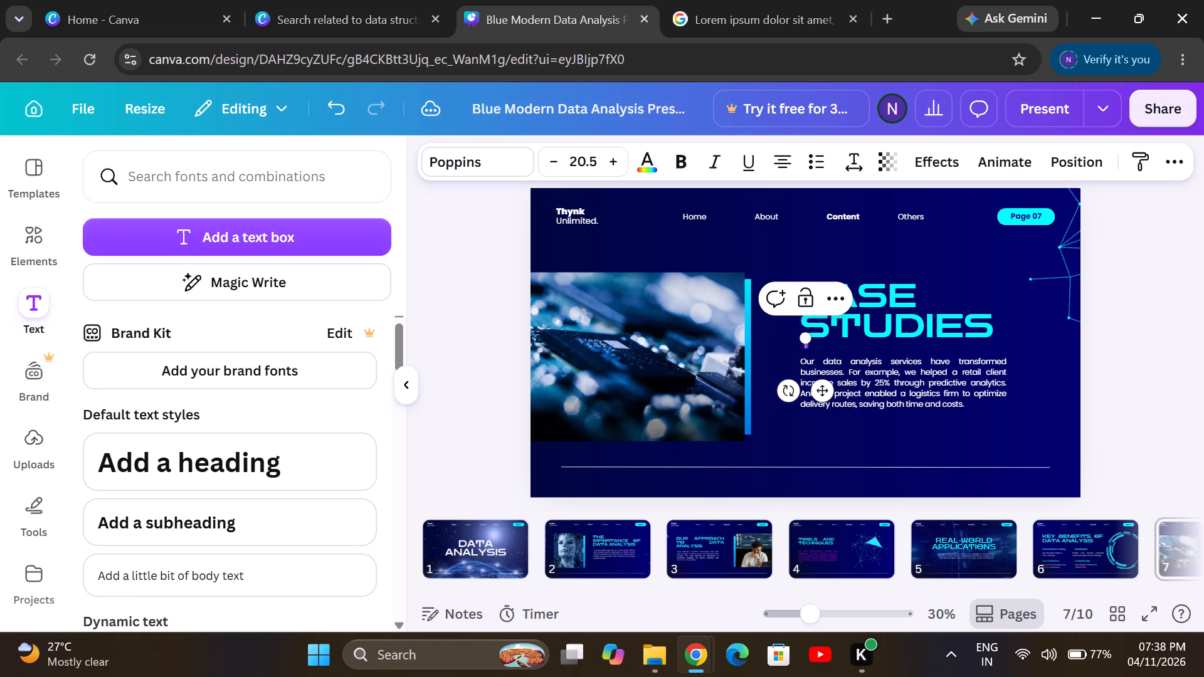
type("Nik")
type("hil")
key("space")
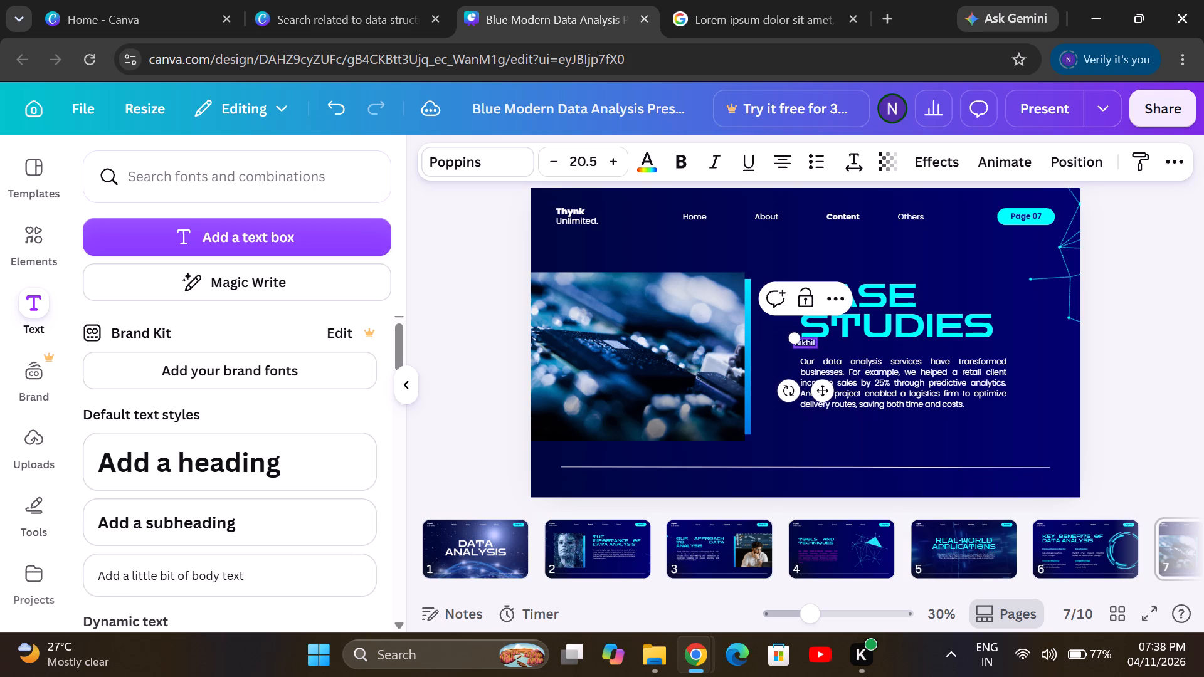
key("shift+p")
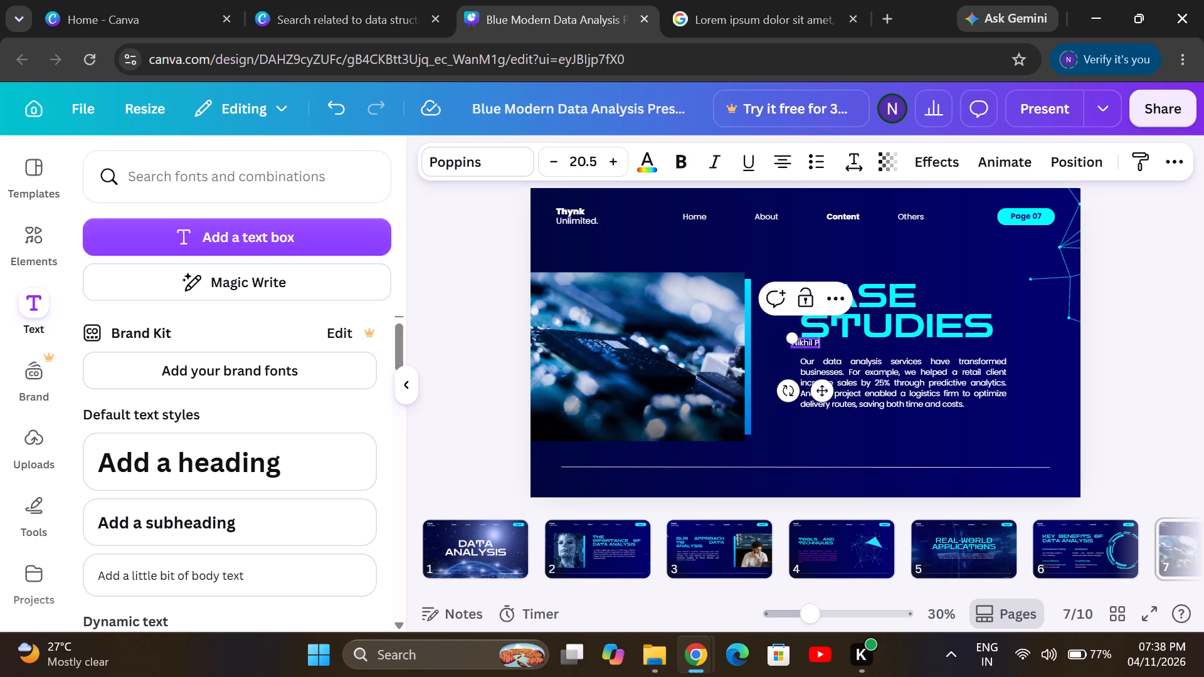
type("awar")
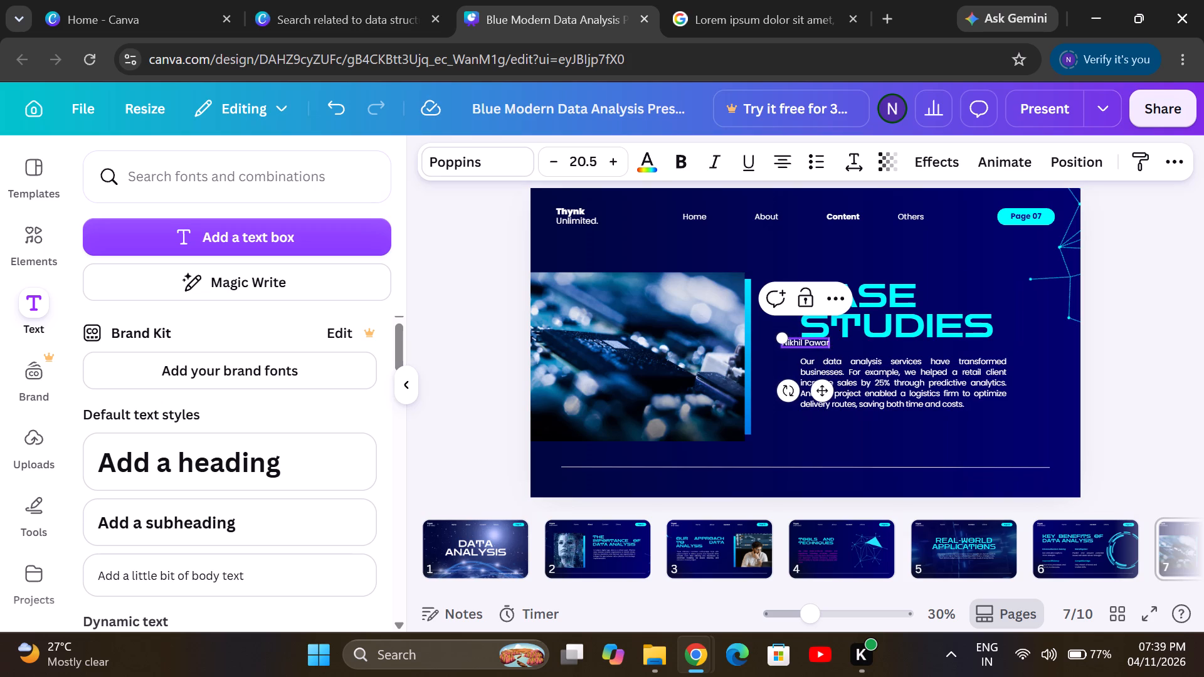
Scale the presenter's name text box on slide 7 to a font size of about 23.9, with extra box width around the name.
left_click_drag(830, 348, 877, 368)
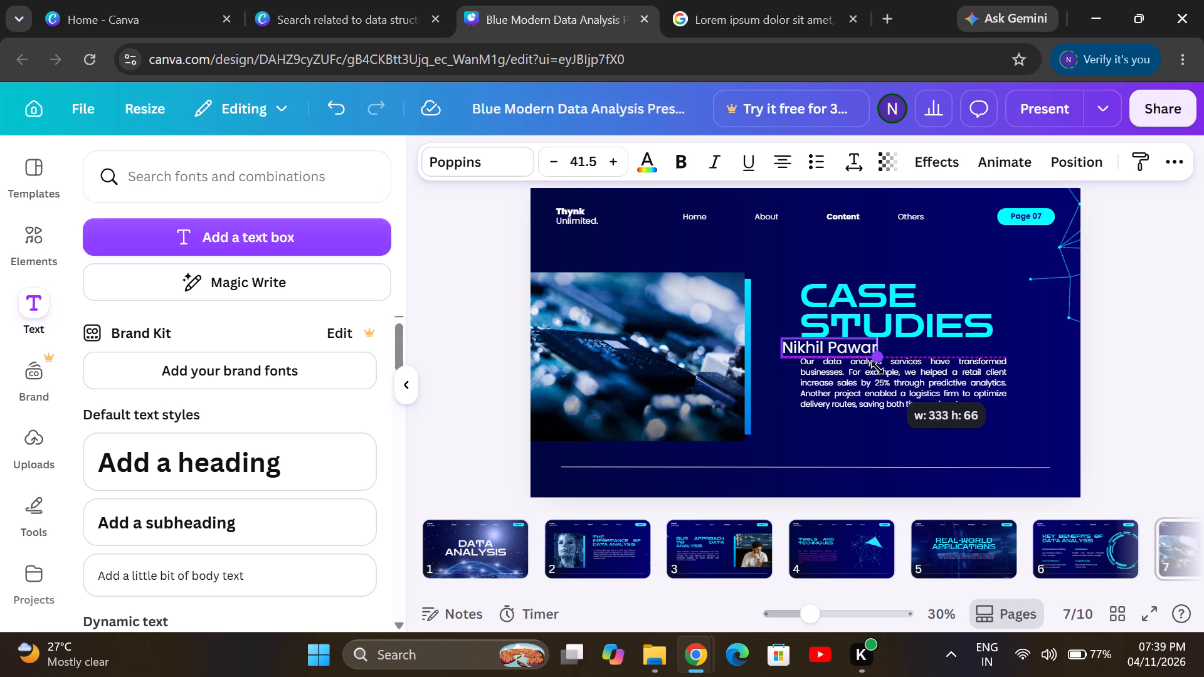
left_click_drag(877, 368, 853, 362)
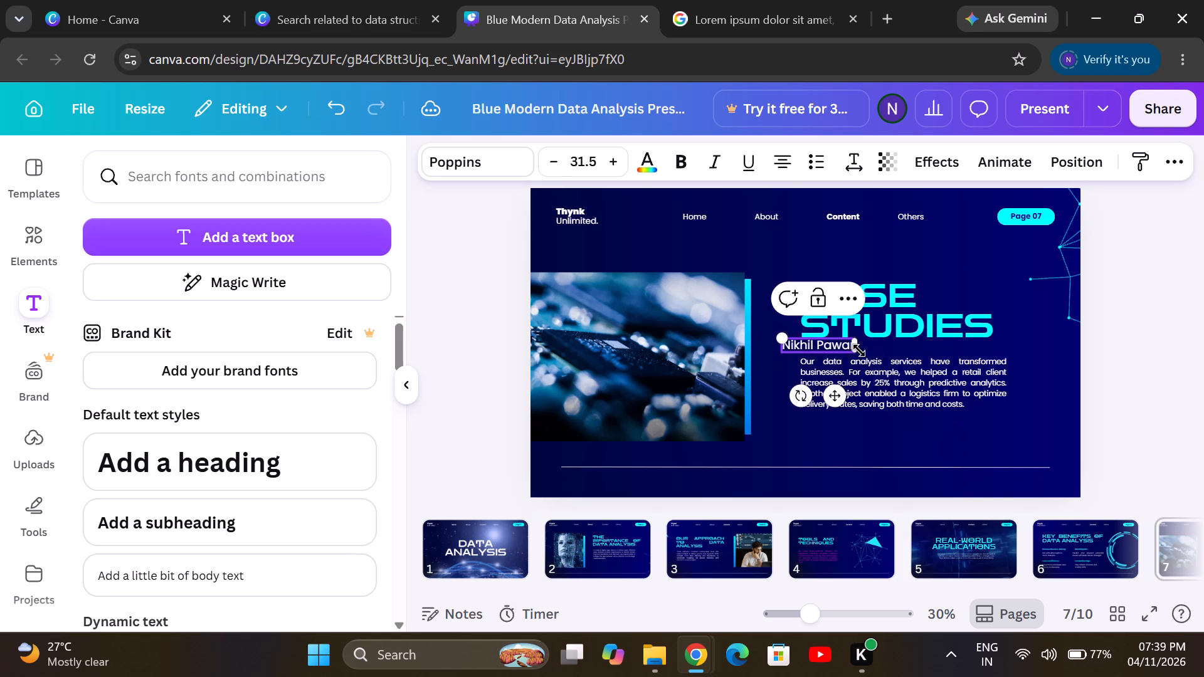
left_click_drag(857, 346, 896, 349)
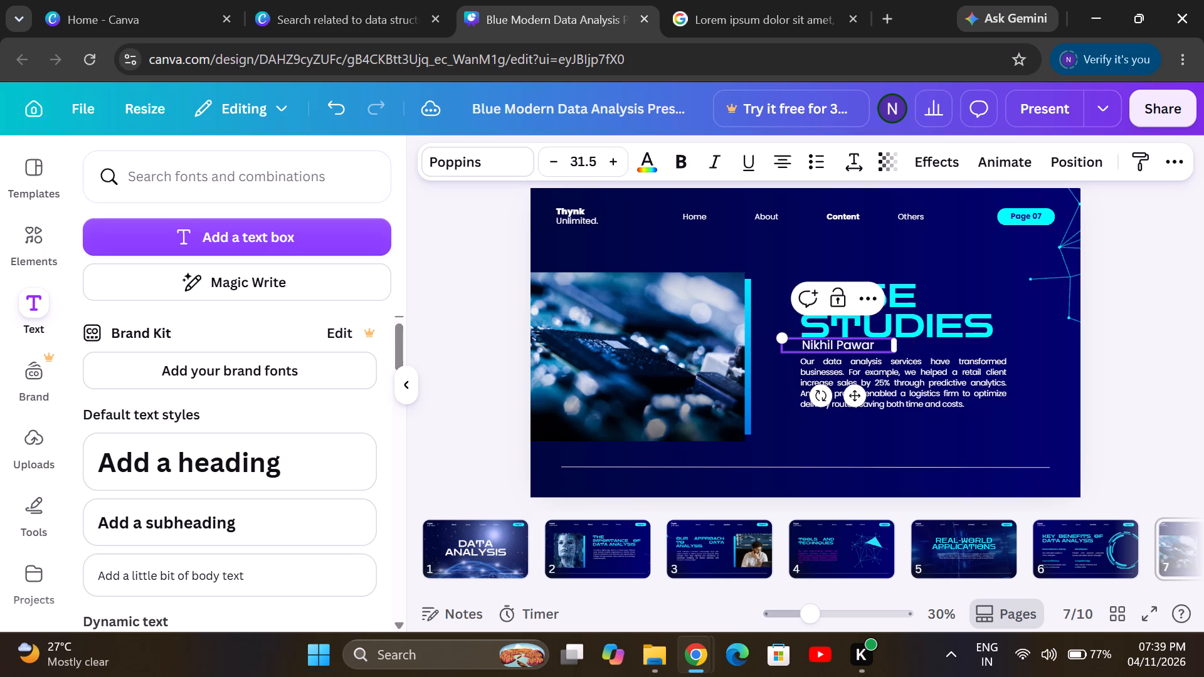
left_click(895, 352)
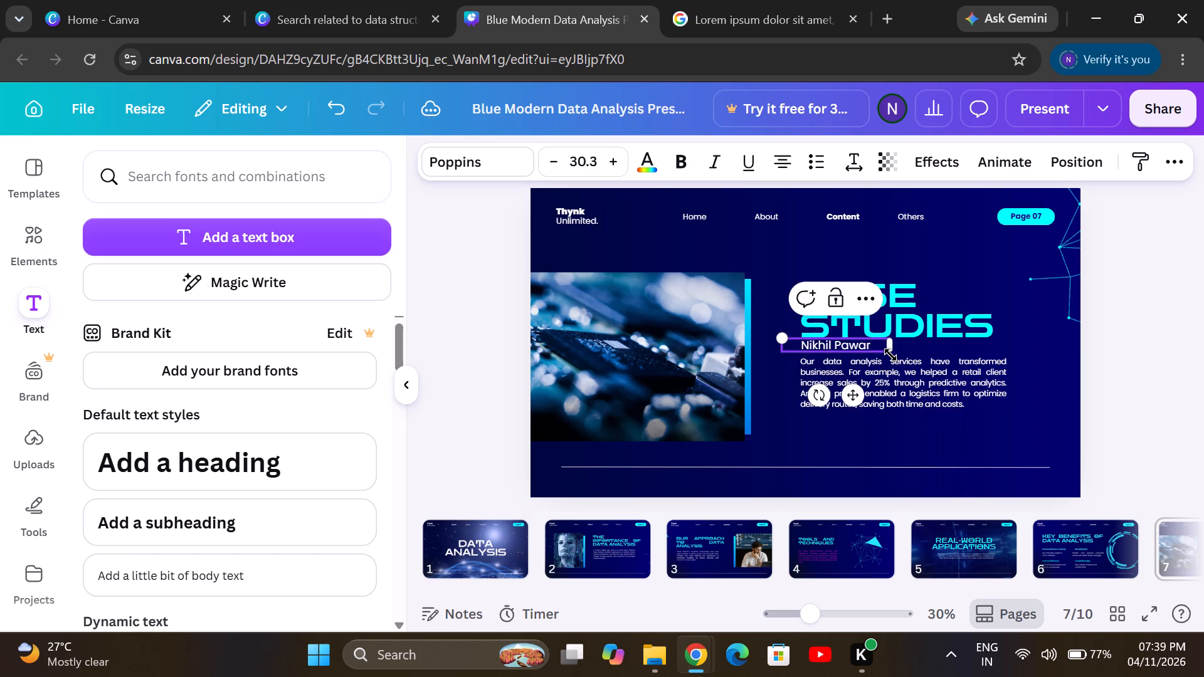
left_click_drag(890, 355, 895, 364)
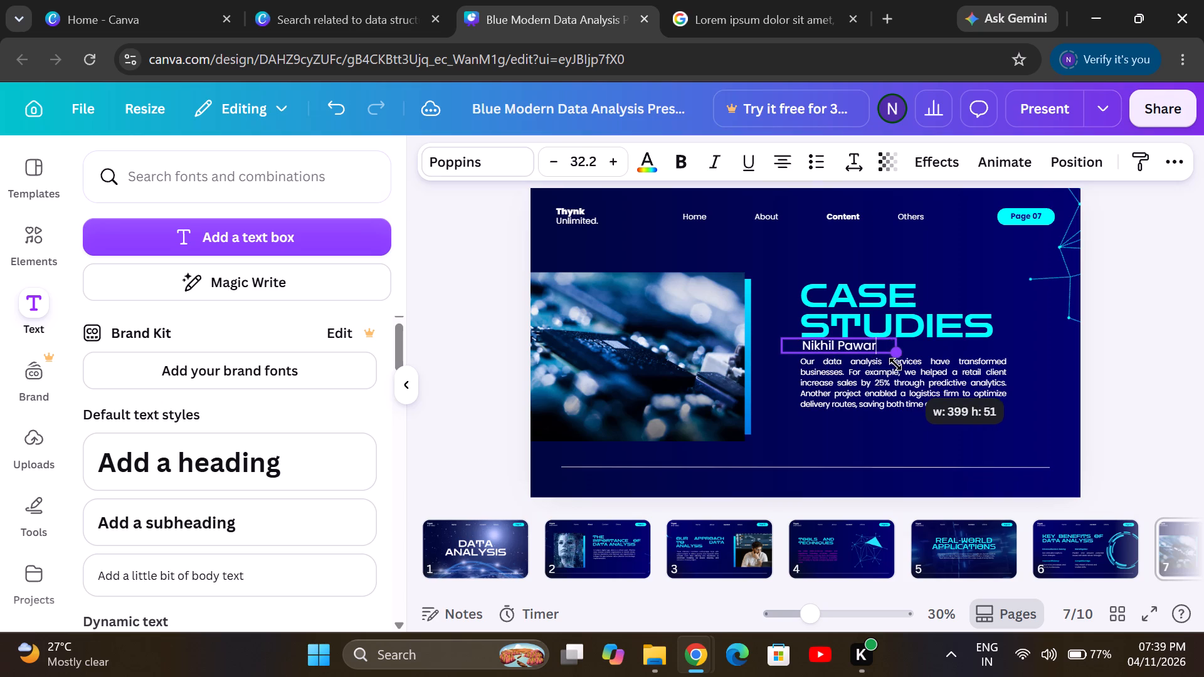
left_click_drag(895, 364, 872, 362)
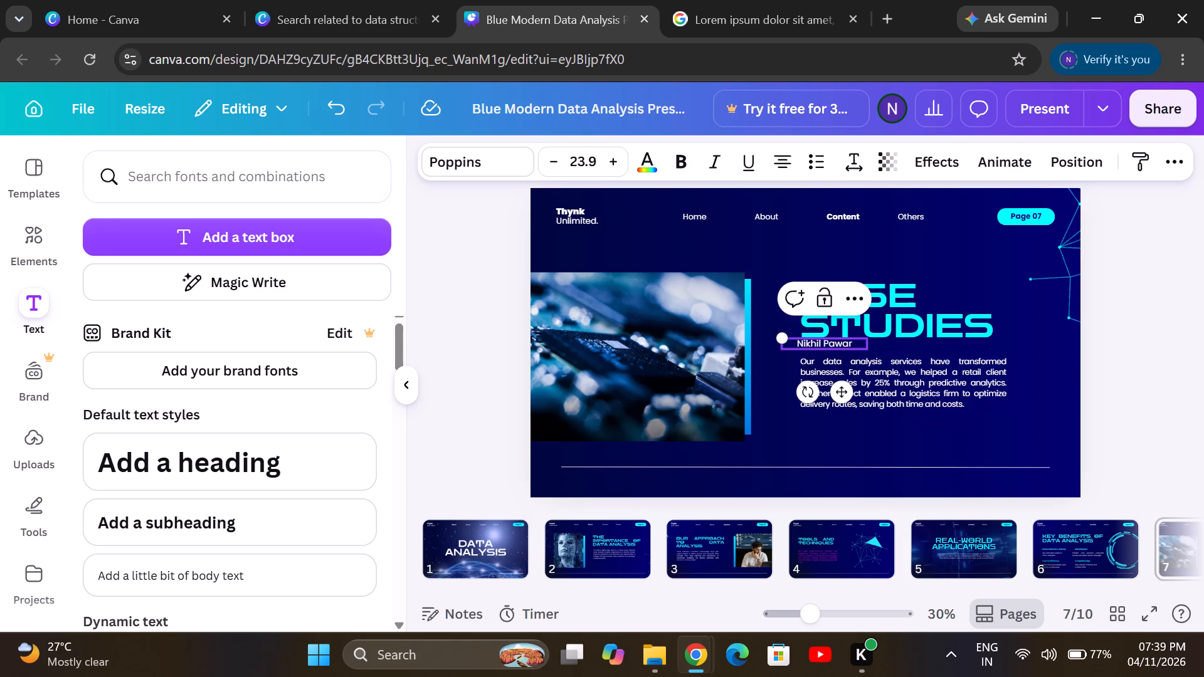
Move the presenter's name to the slide's lower-right corner, just above the right end of the horizontal line.
left_click_drag(840, 389, 1001, 530)
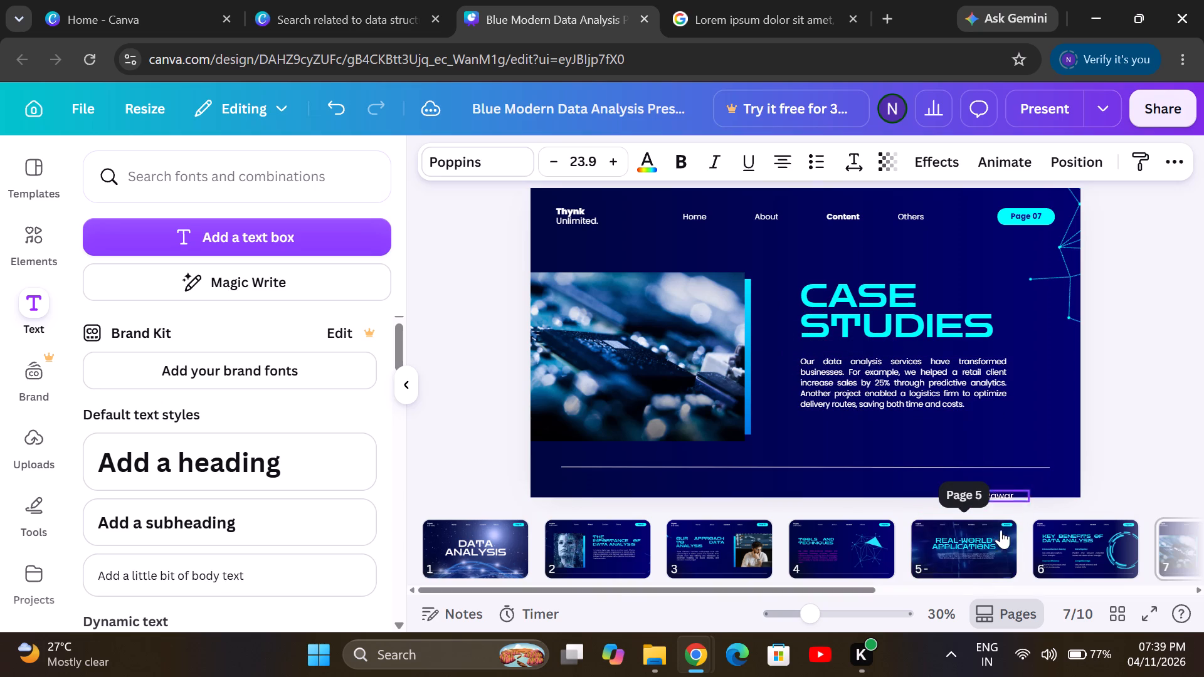
left_click_drag(1001, 530, 1027, 515)
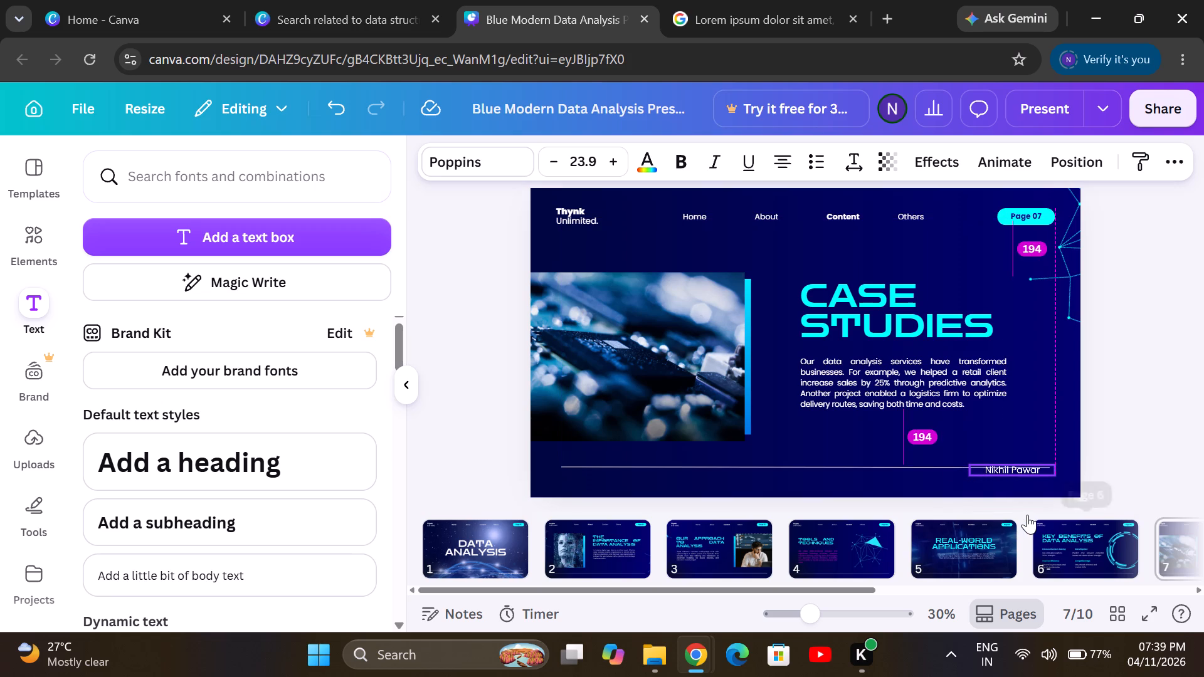
left_click_drag(1027, 515, 1029, 517)
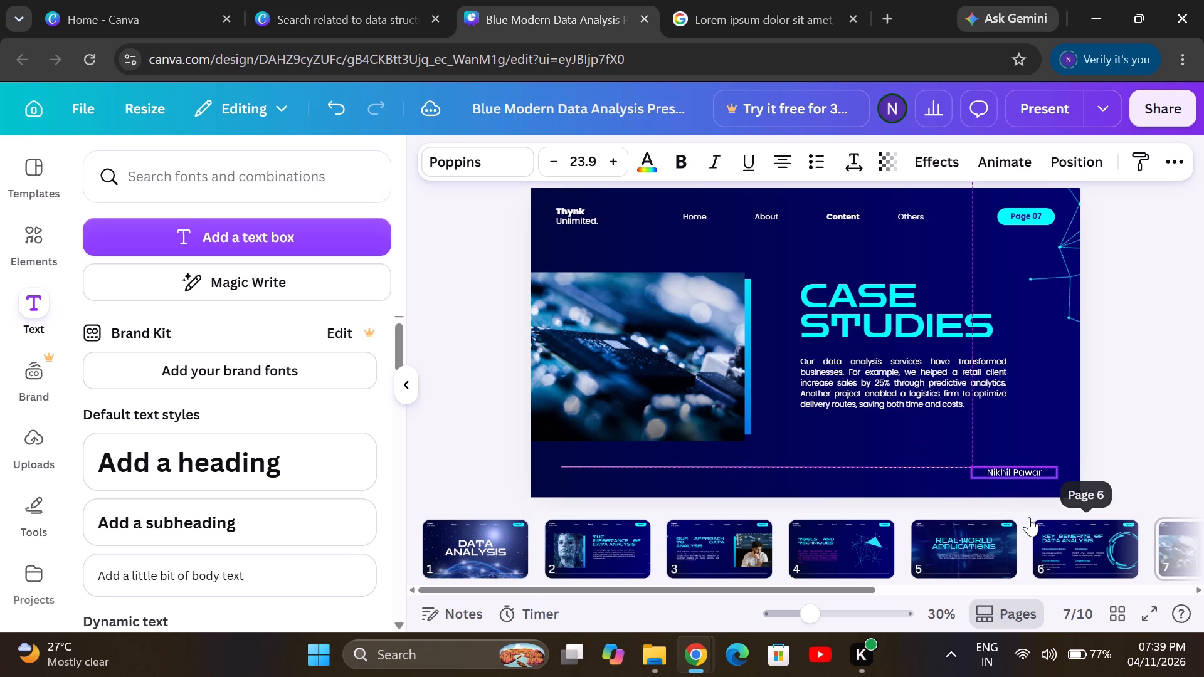
left_click_drag(1029, 517, 1028, 516)
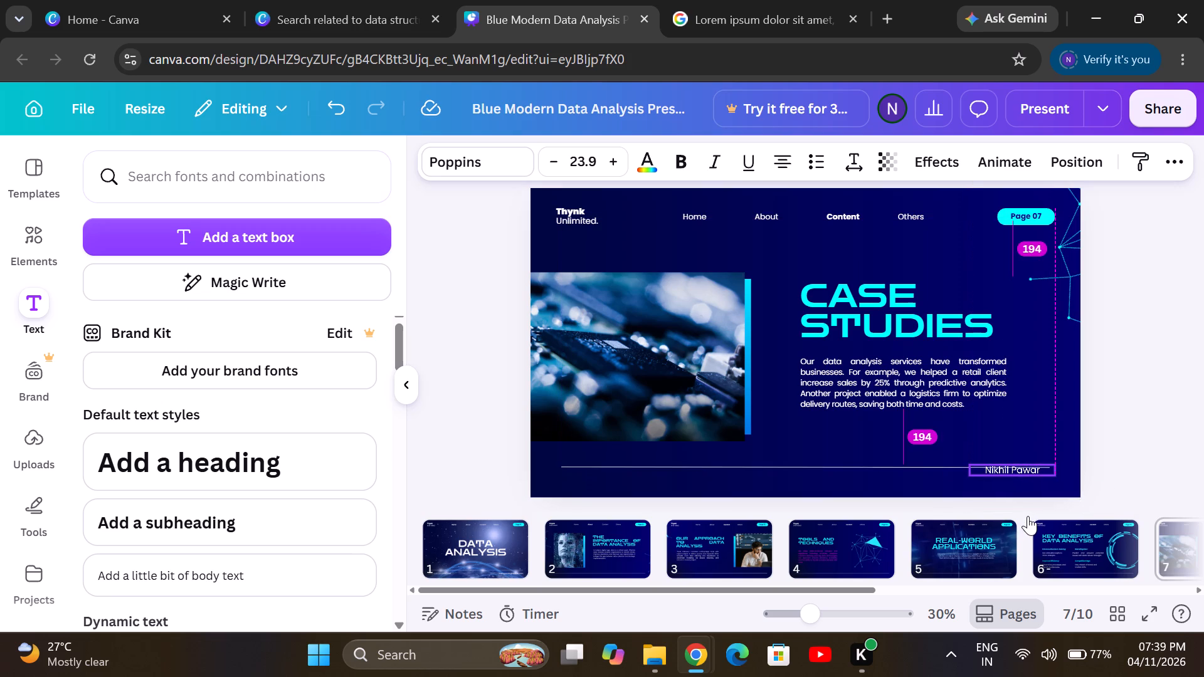
left_click_drag(1028, 516, 1028, 517)
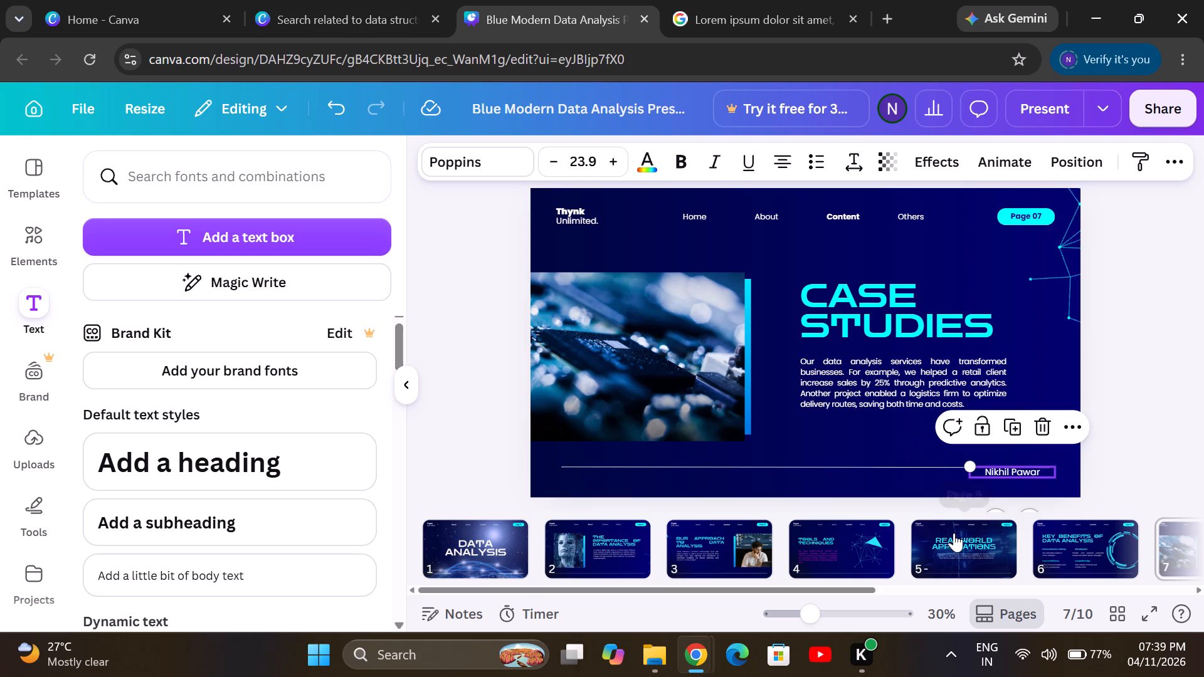
left_click_drag(1030, 471, 1035, 465)
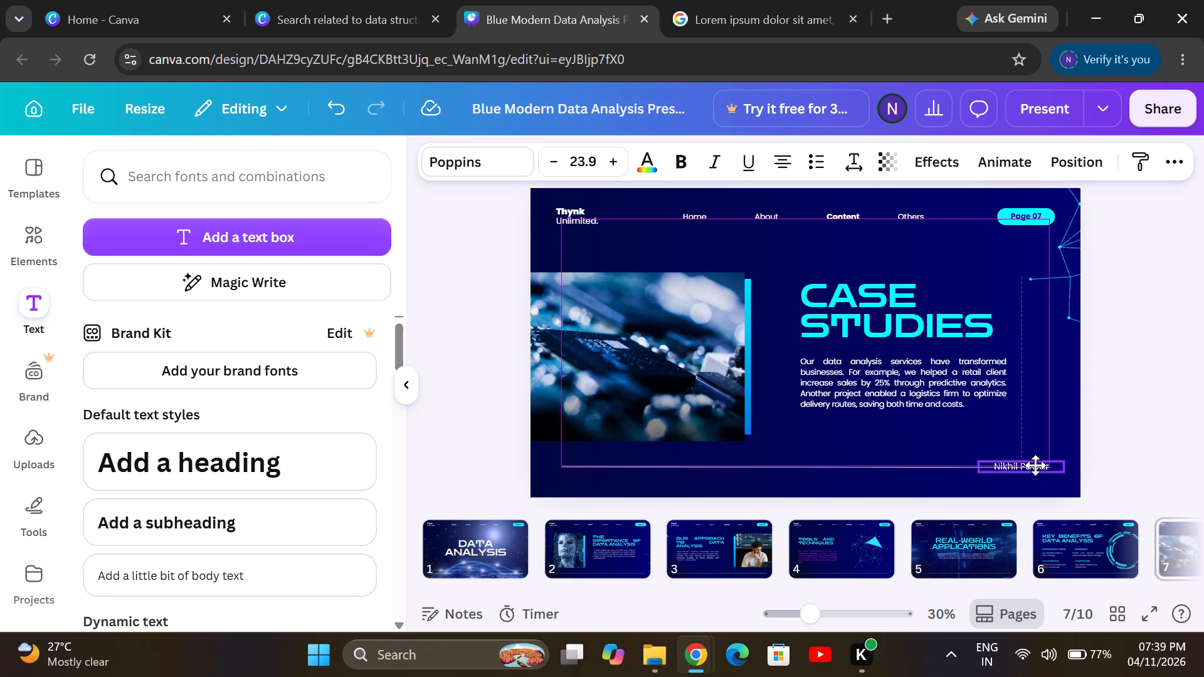
left_click_drag(1035, 465, 1034, 459)
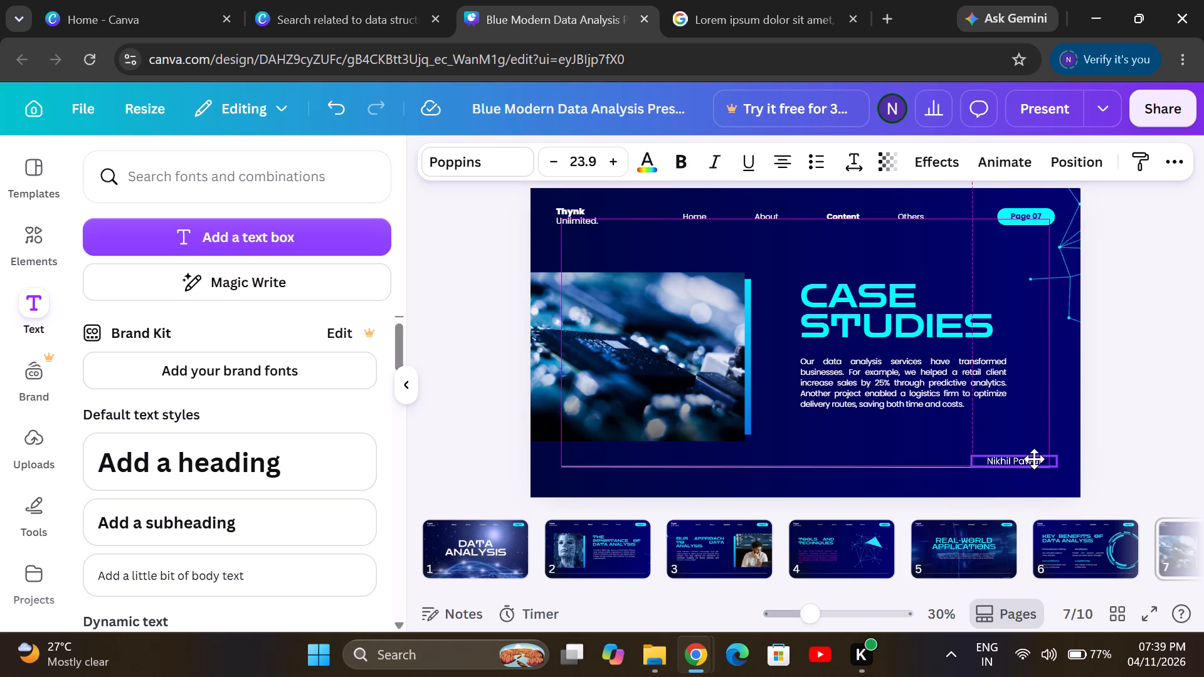
left_click_drag(1034, 459, 1035, 459)
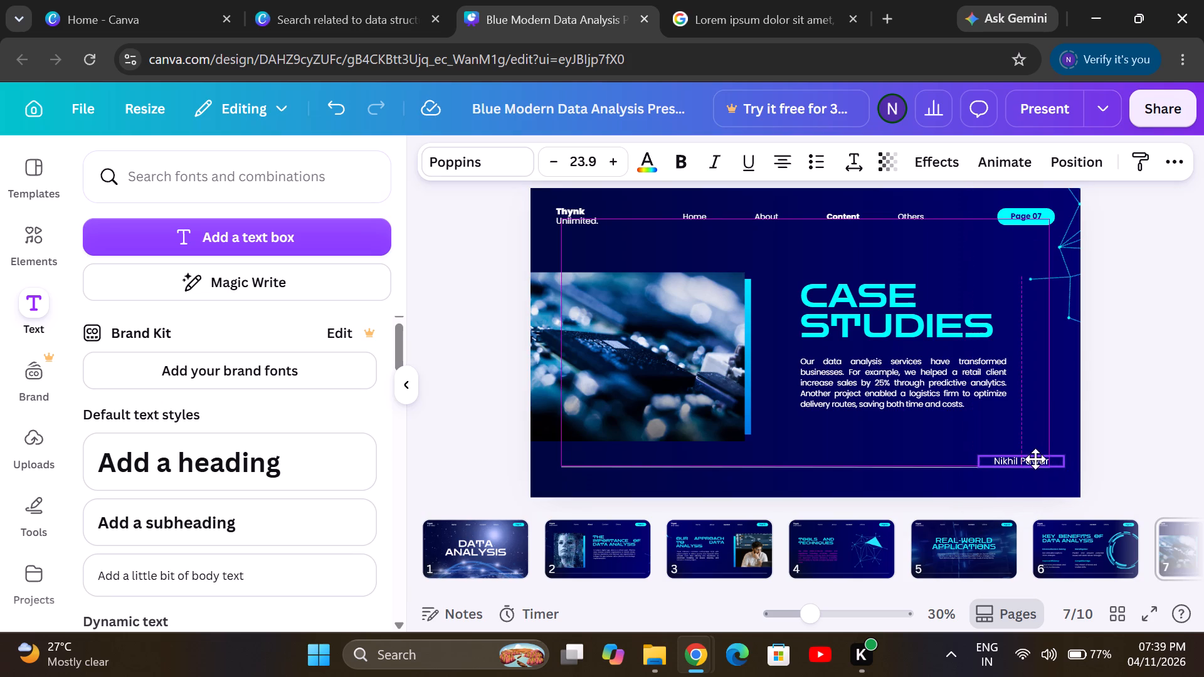
left_click_drag(1035, 459, 1034, 459)
left_click(1034, 459)
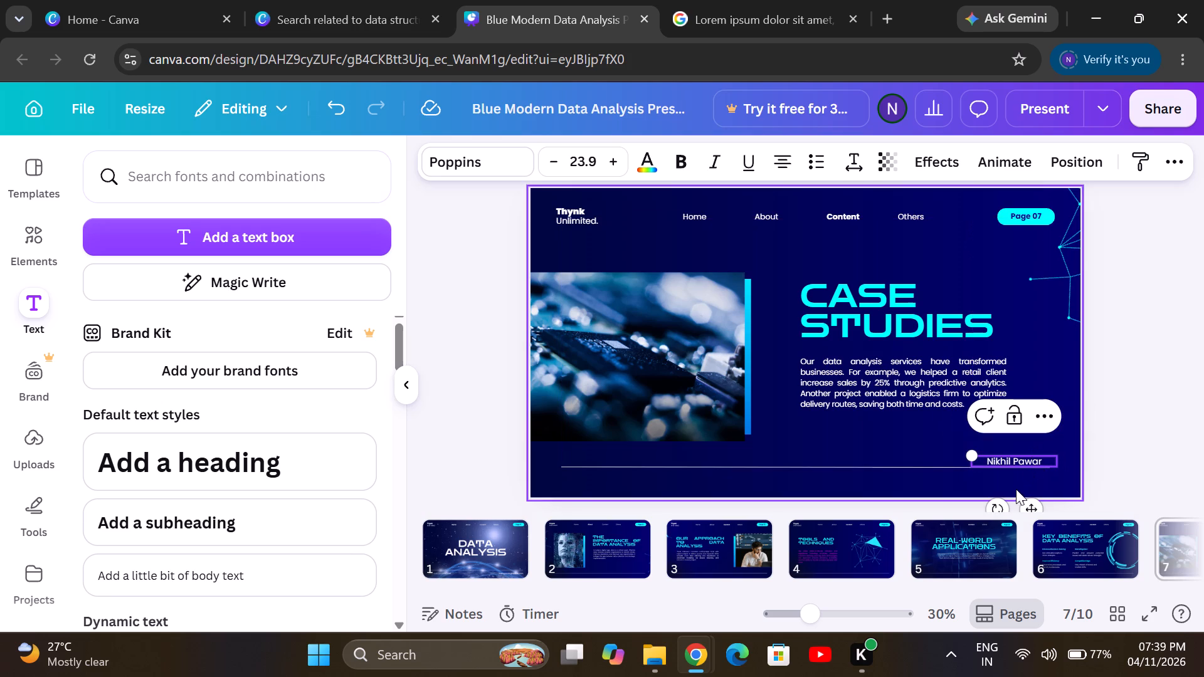
left_click(1016, 489)
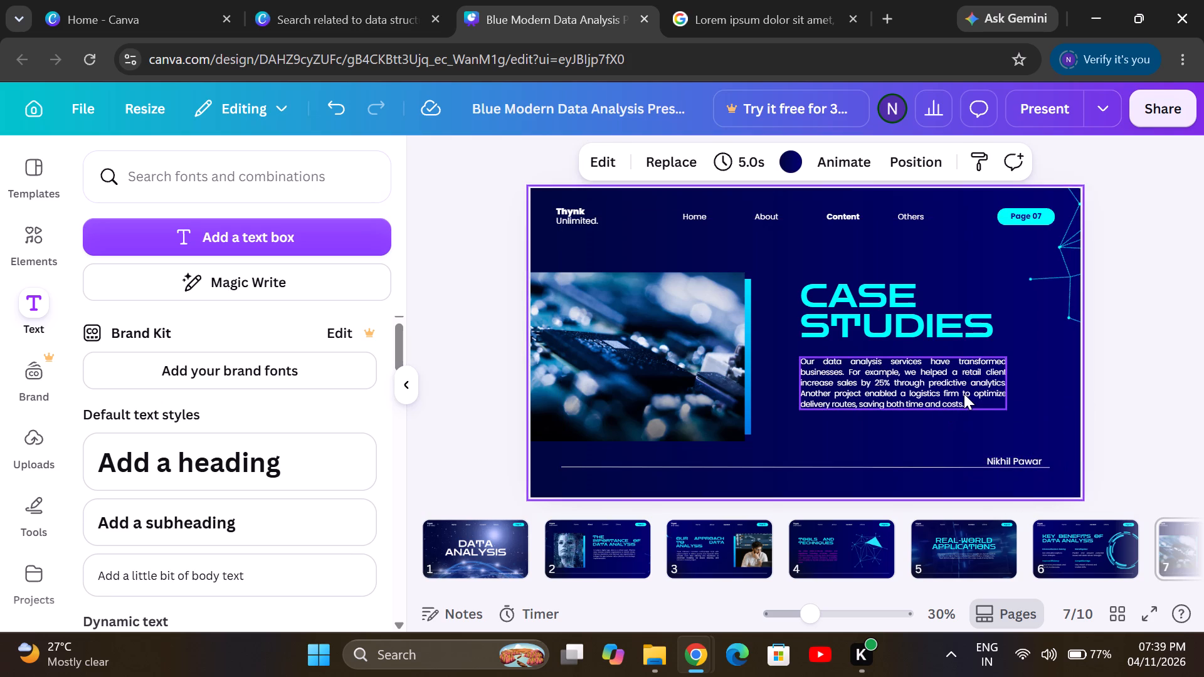
Enlarge the paragraph below the Case Studies heading to font size 23 and narrow its text box to wrap over six lines.
left_click(964, 394)
left_click_drag(1001, 406, 1010, 411)
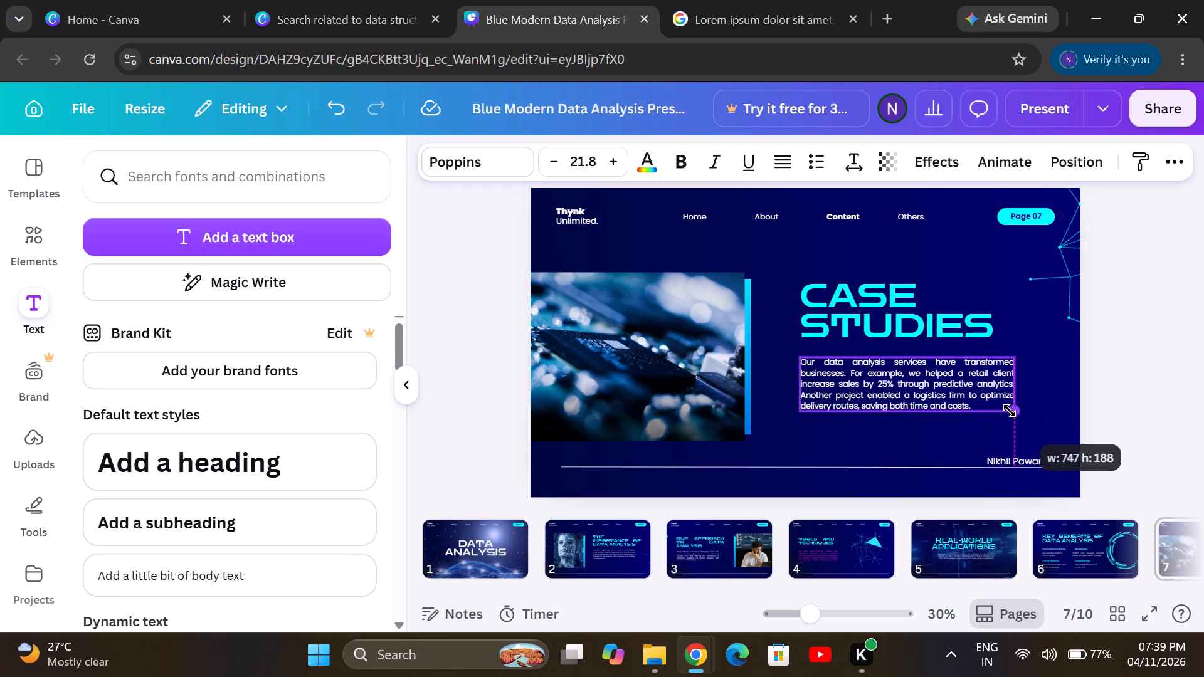
left_click_drag(1010, 411, 1019, 414)
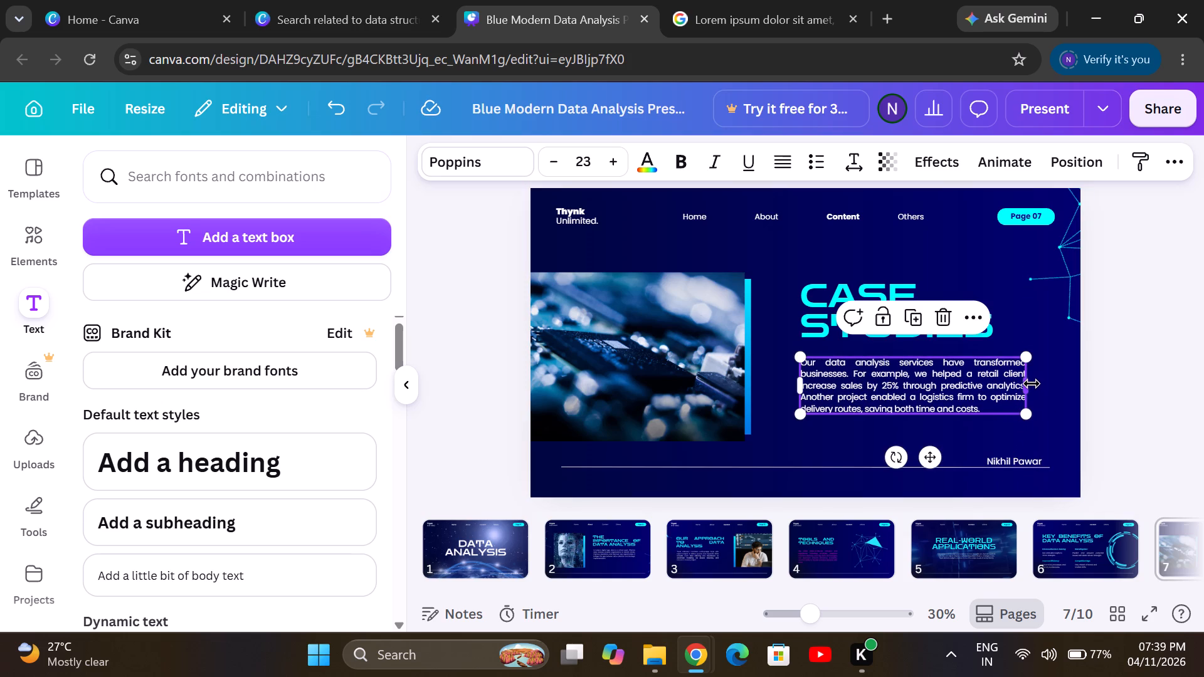
left_click_drag(1030, 384, 982, 400)
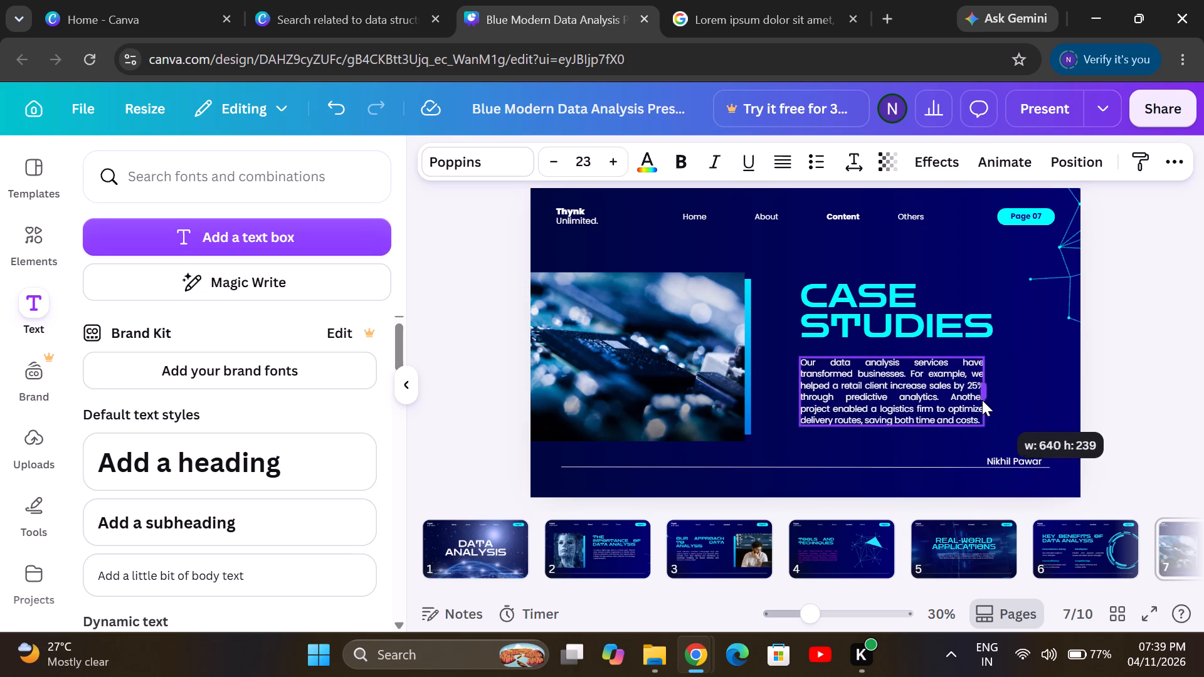
left_click_drag(982, 400, 1011, 394)
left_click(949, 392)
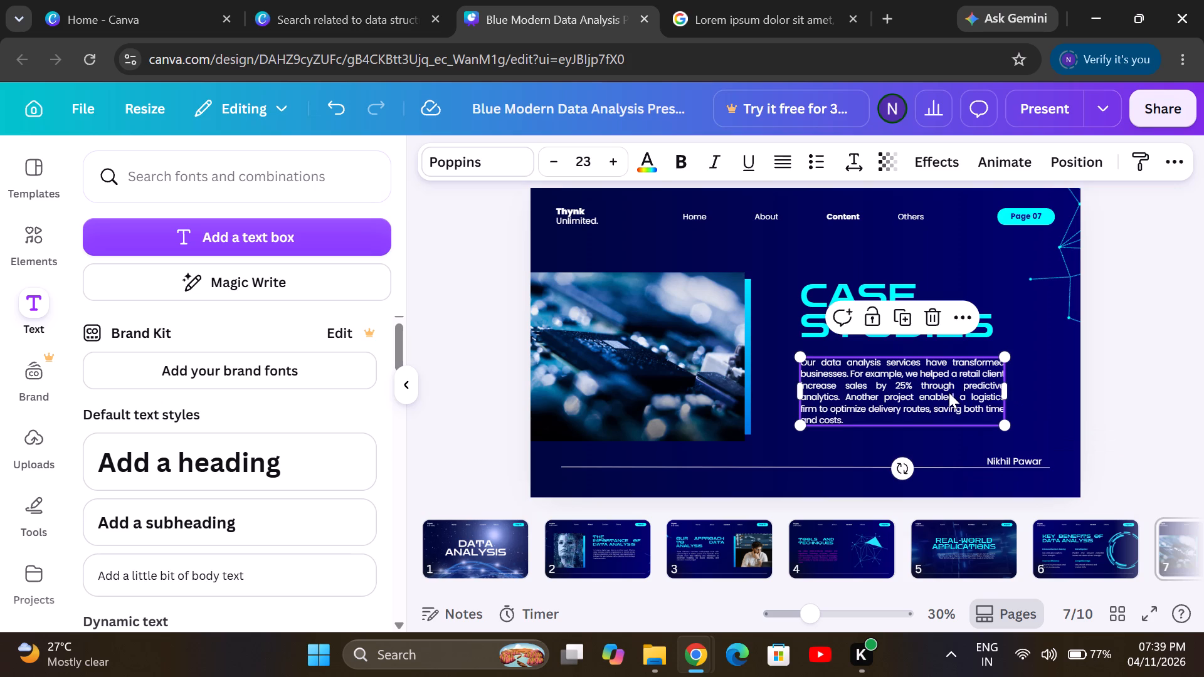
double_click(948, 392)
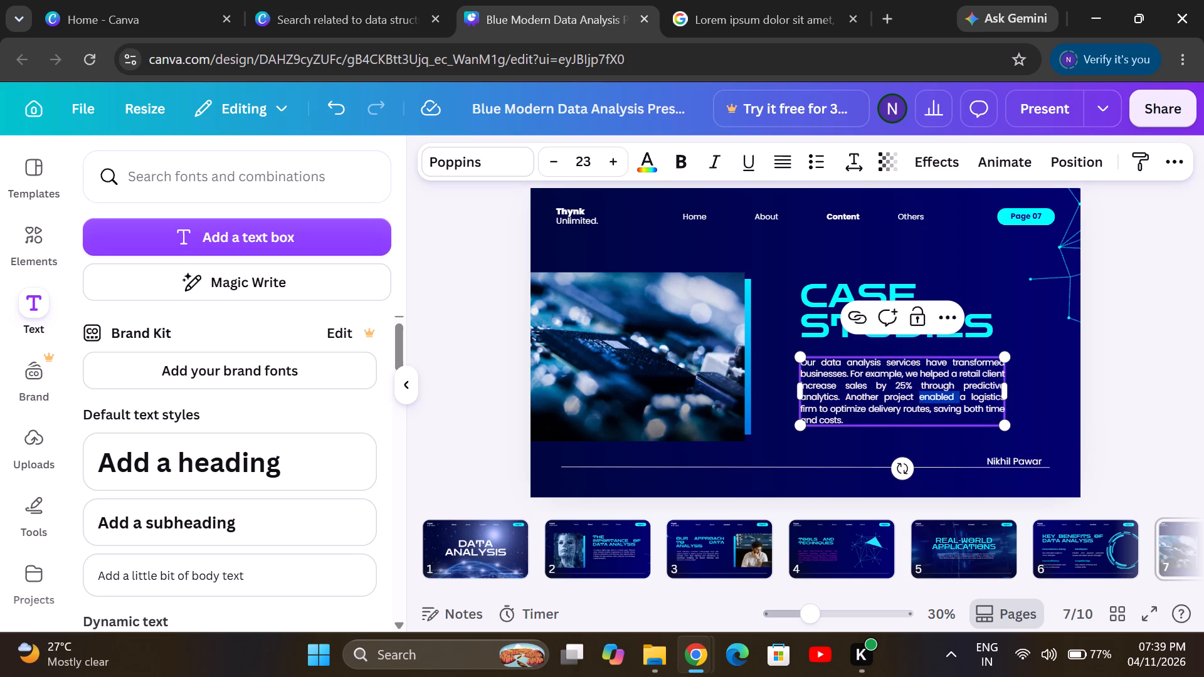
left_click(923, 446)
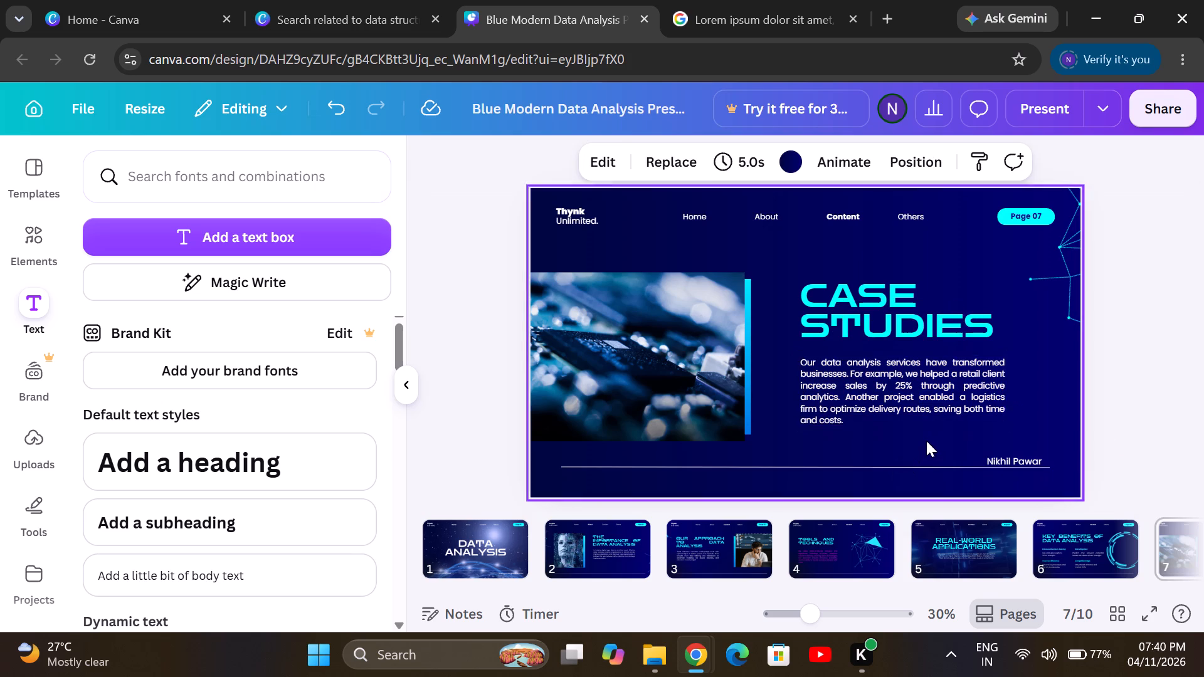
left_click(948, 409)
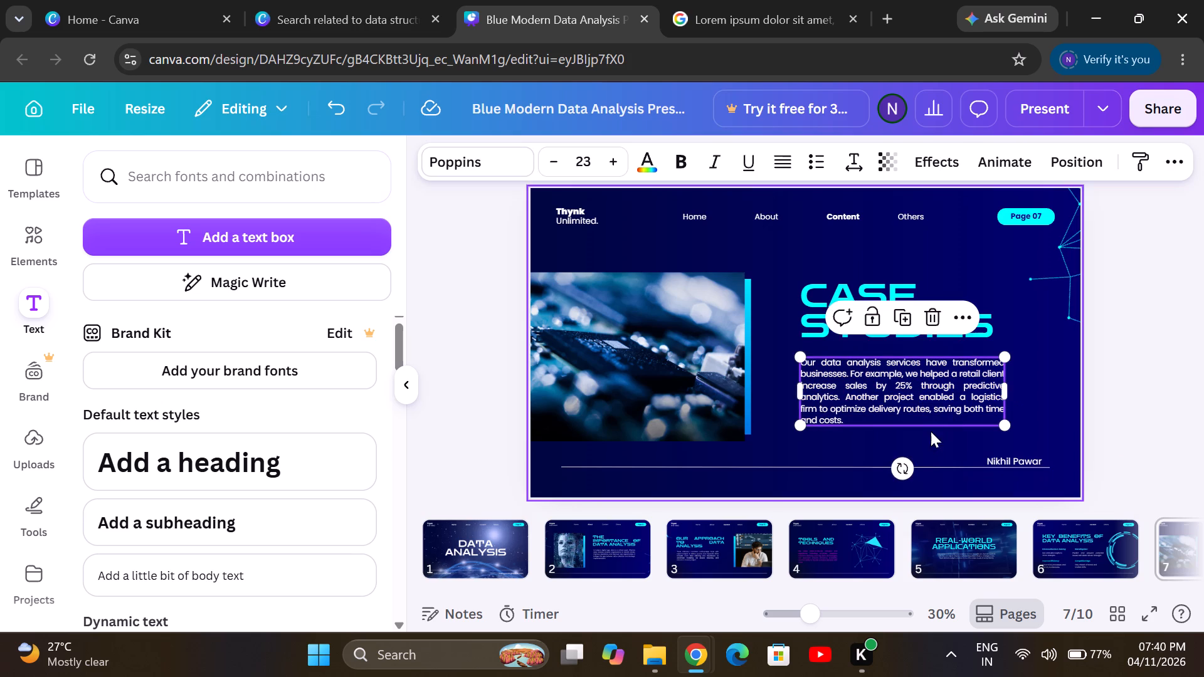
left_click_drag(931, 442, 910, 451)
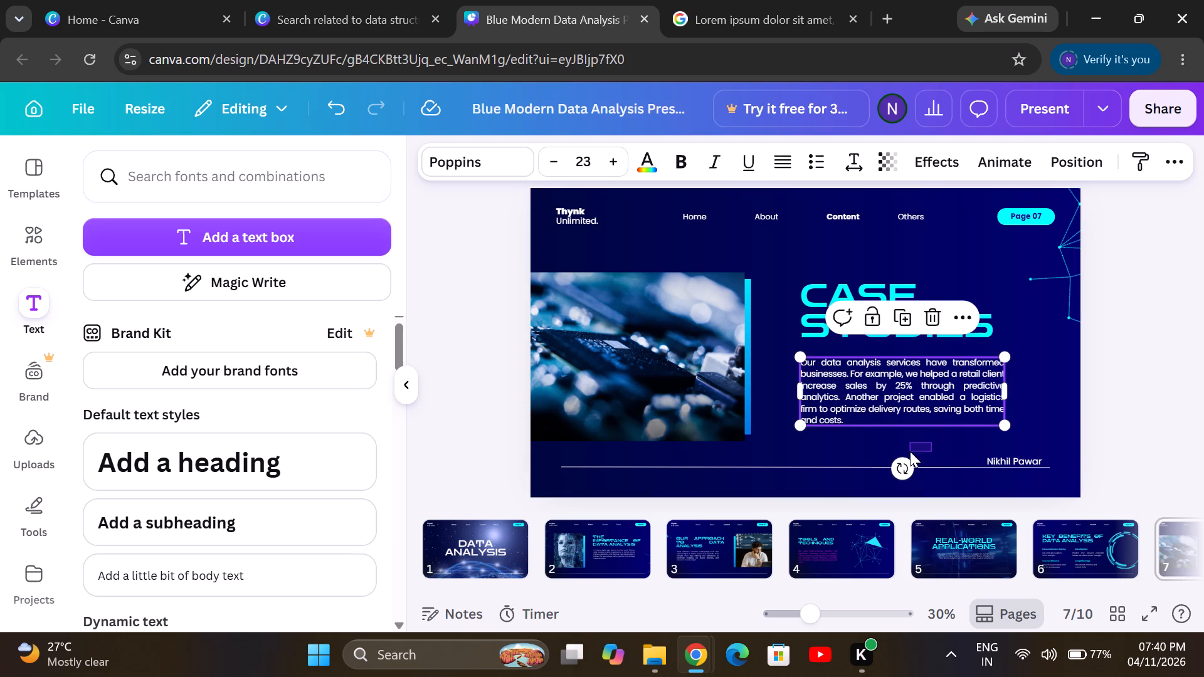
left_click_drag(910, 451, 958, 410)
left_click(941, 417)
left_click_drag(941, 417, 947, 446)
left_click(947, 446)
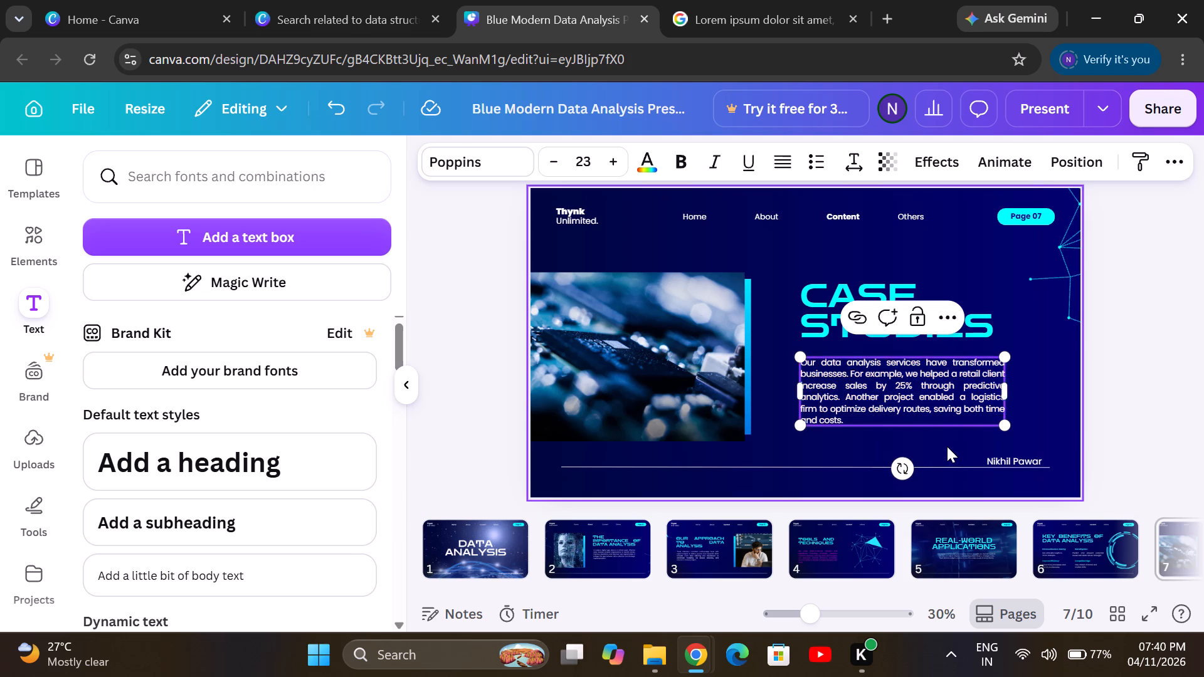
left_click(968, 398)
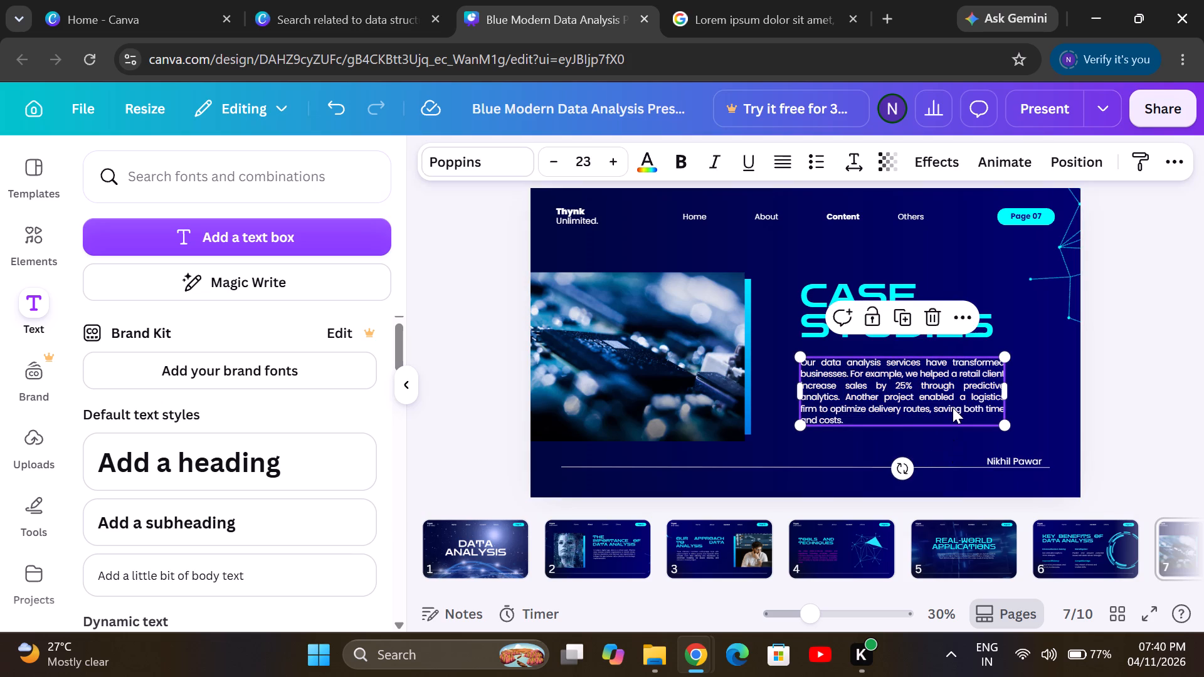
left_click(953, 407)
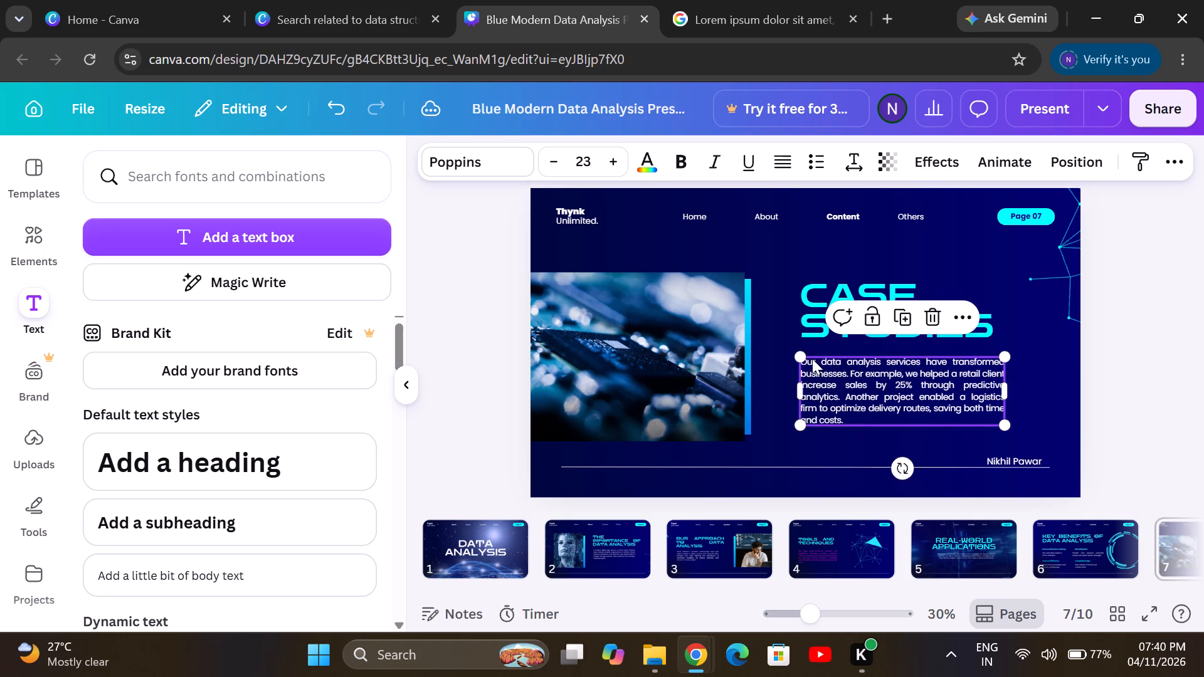
Apply the Pan animation to the circuit board photo on slide 7.
left_click(717, 338)
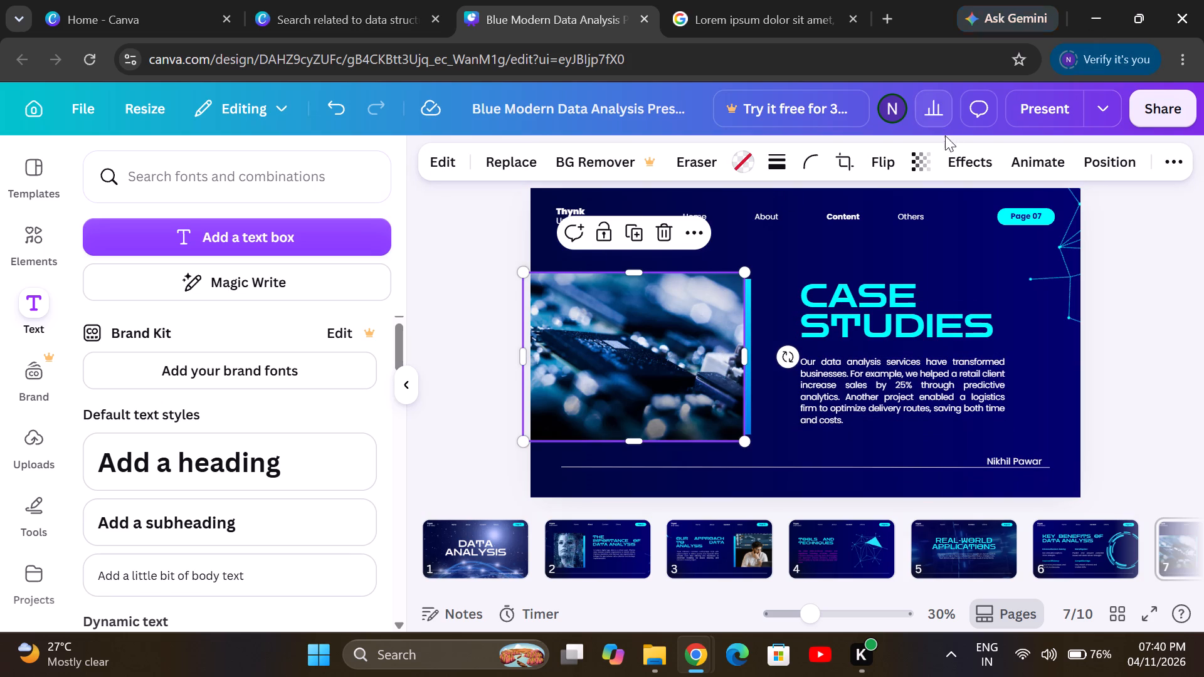
left_click(1019, 154)
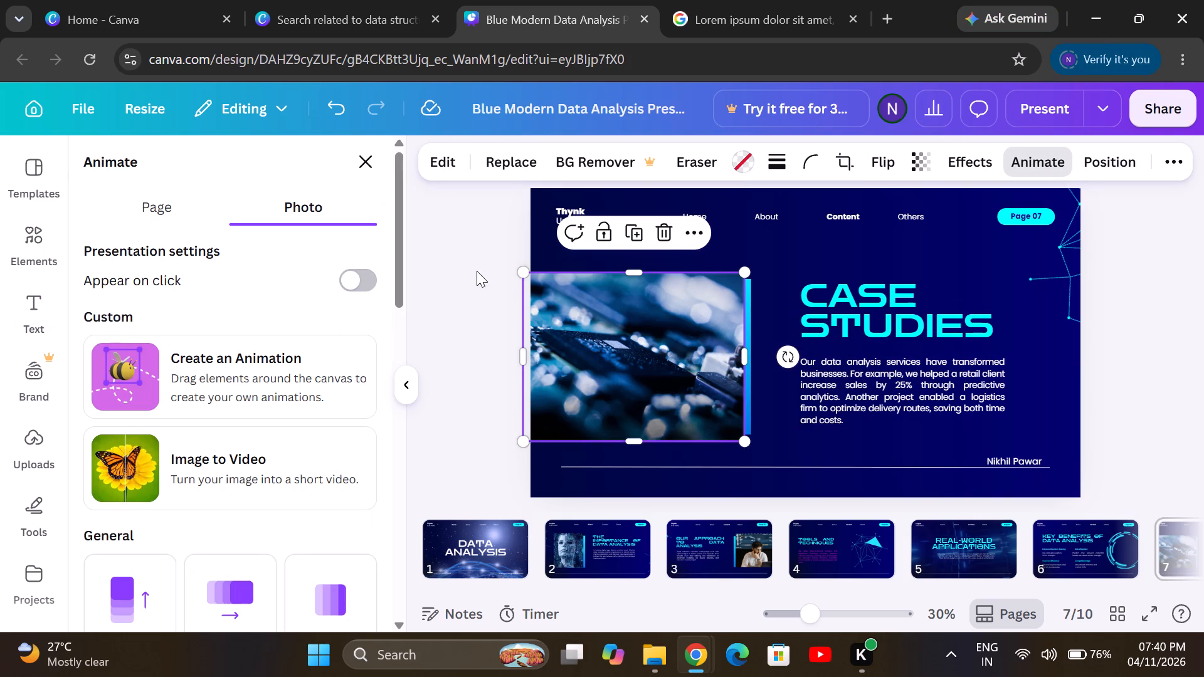
left_click(236, 584)
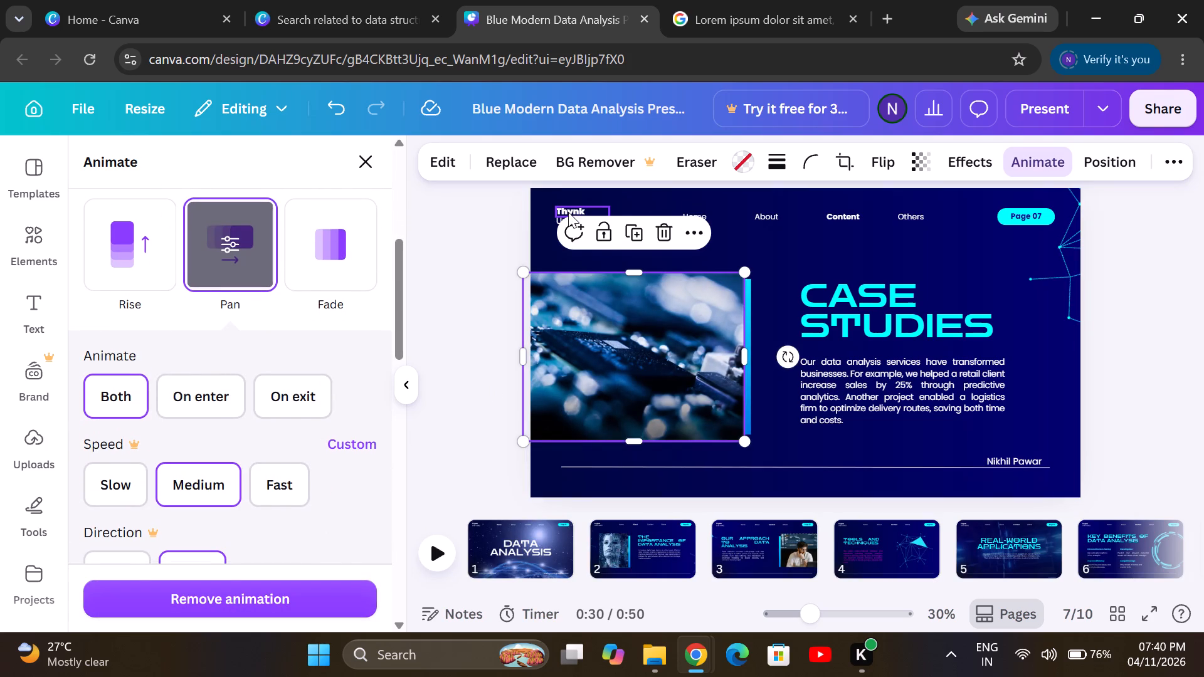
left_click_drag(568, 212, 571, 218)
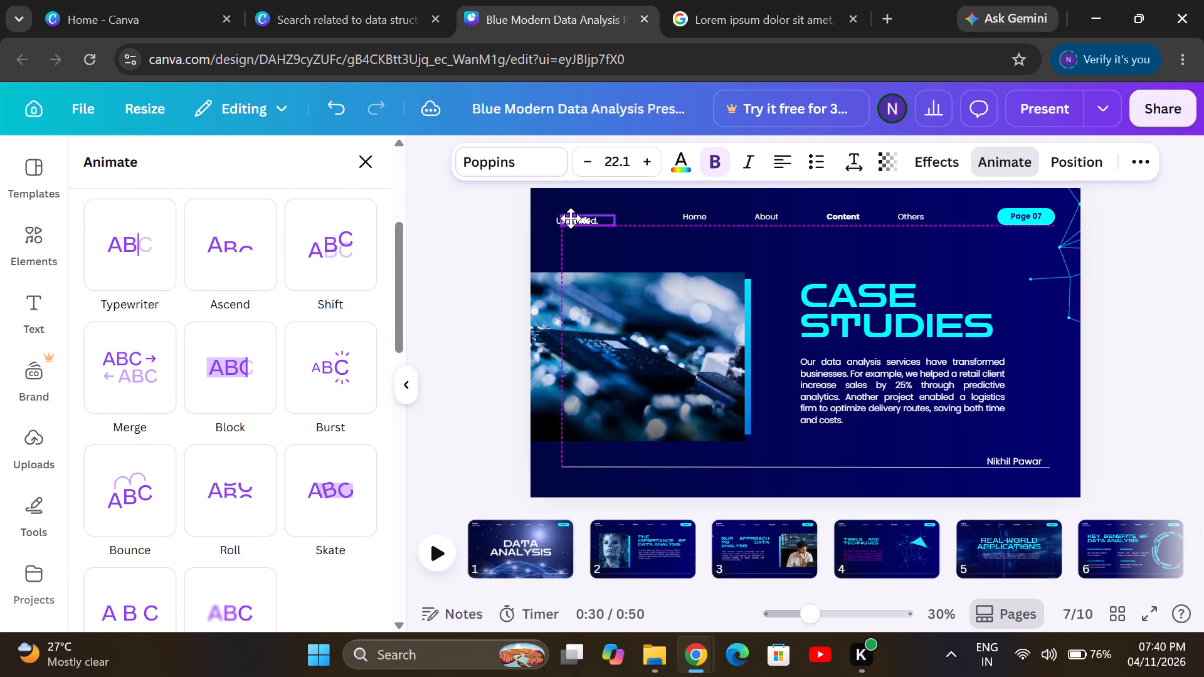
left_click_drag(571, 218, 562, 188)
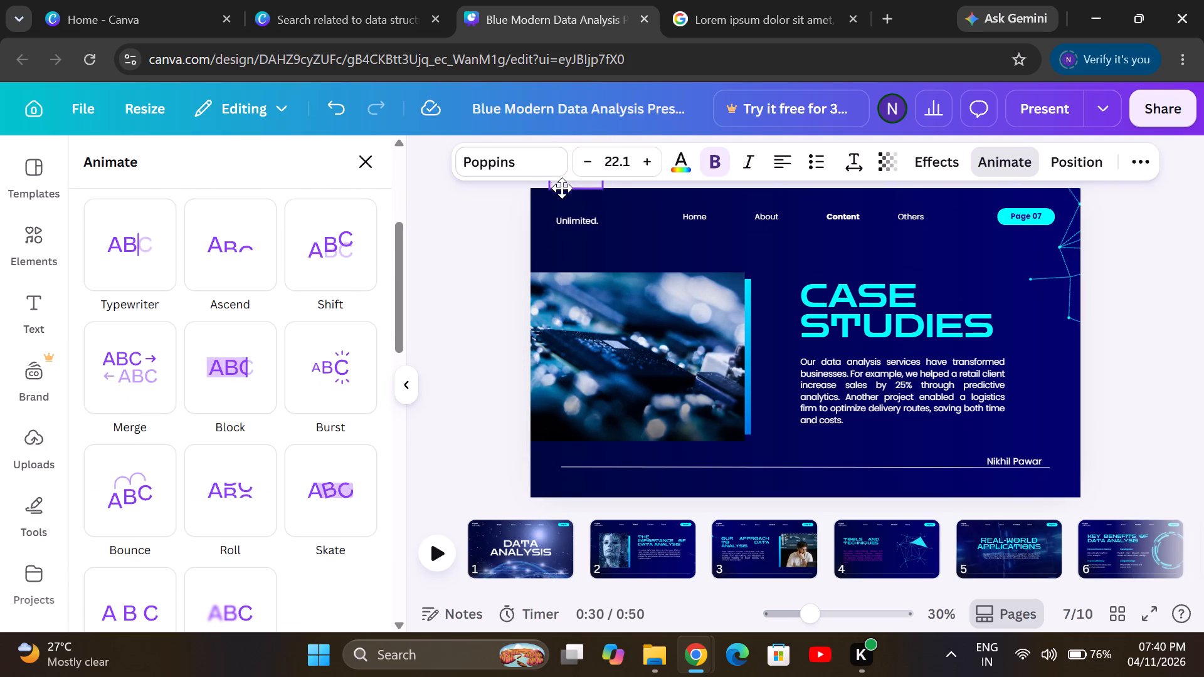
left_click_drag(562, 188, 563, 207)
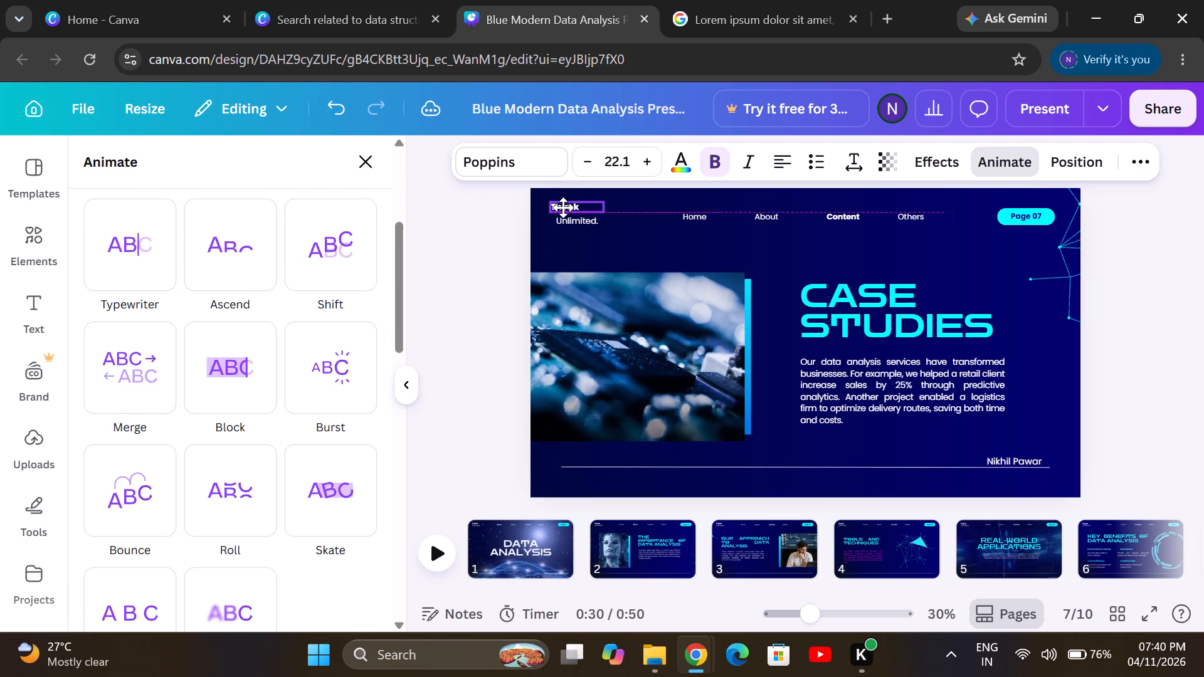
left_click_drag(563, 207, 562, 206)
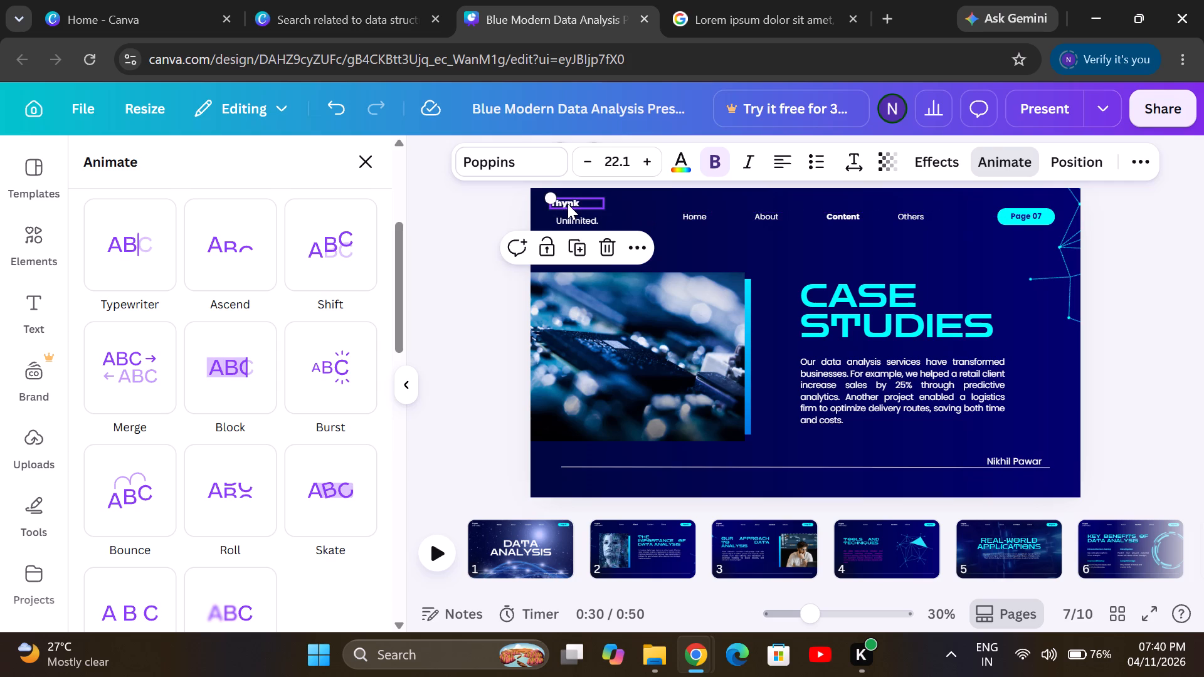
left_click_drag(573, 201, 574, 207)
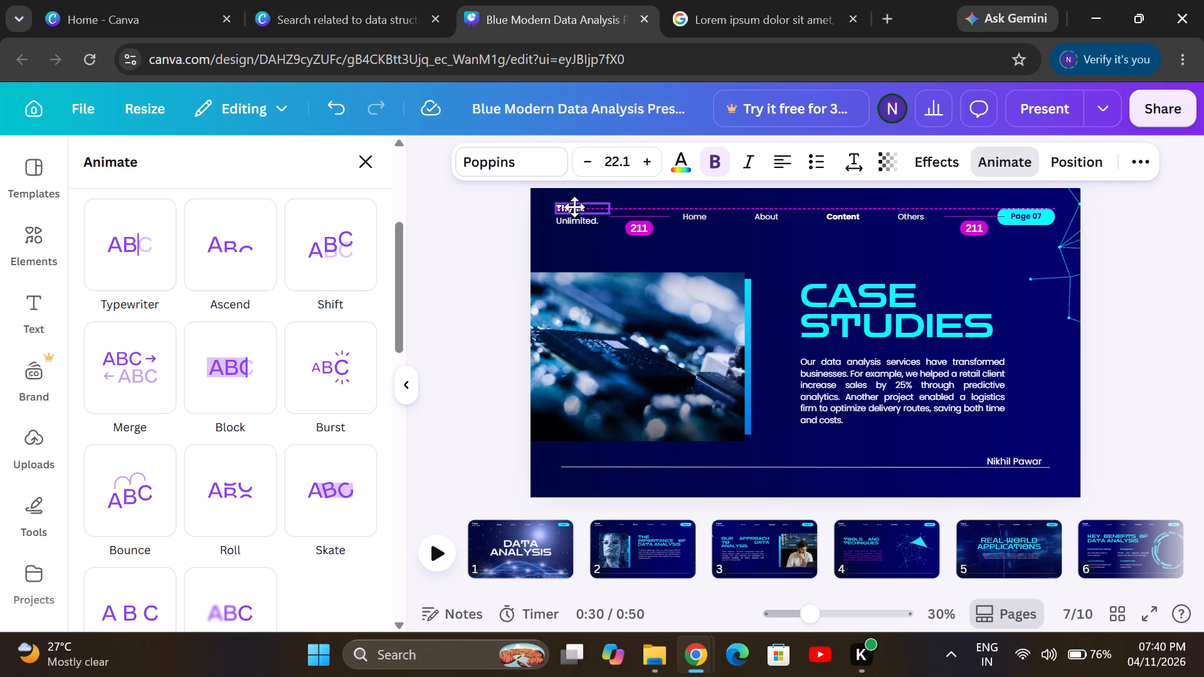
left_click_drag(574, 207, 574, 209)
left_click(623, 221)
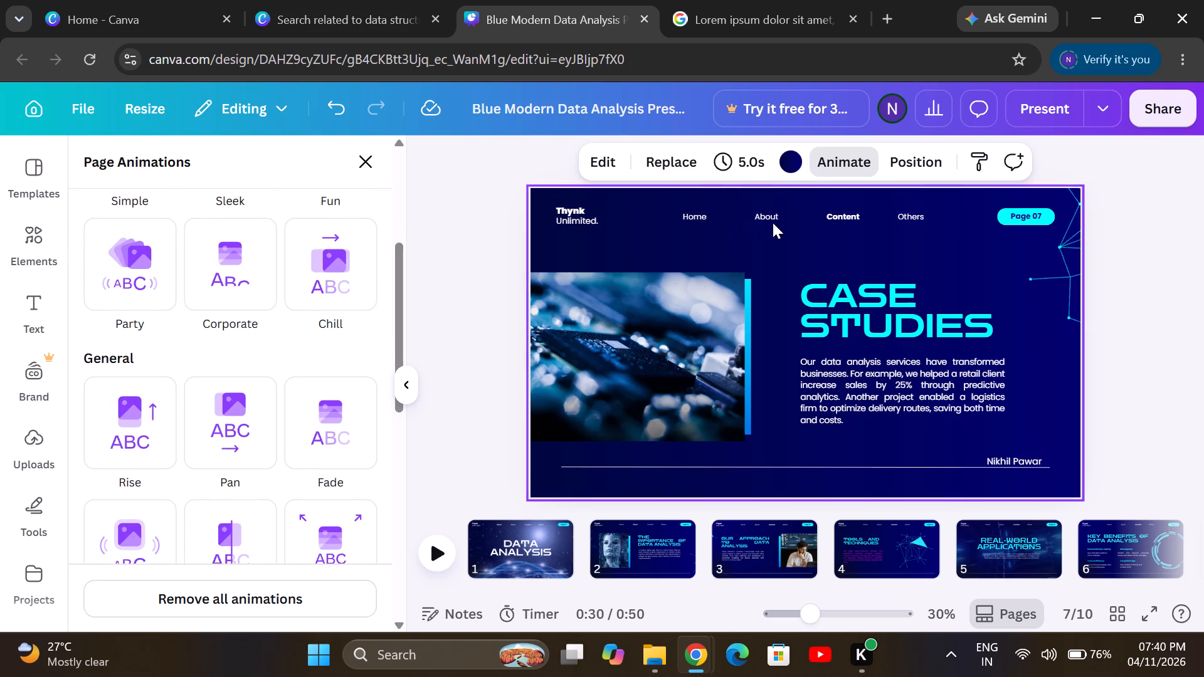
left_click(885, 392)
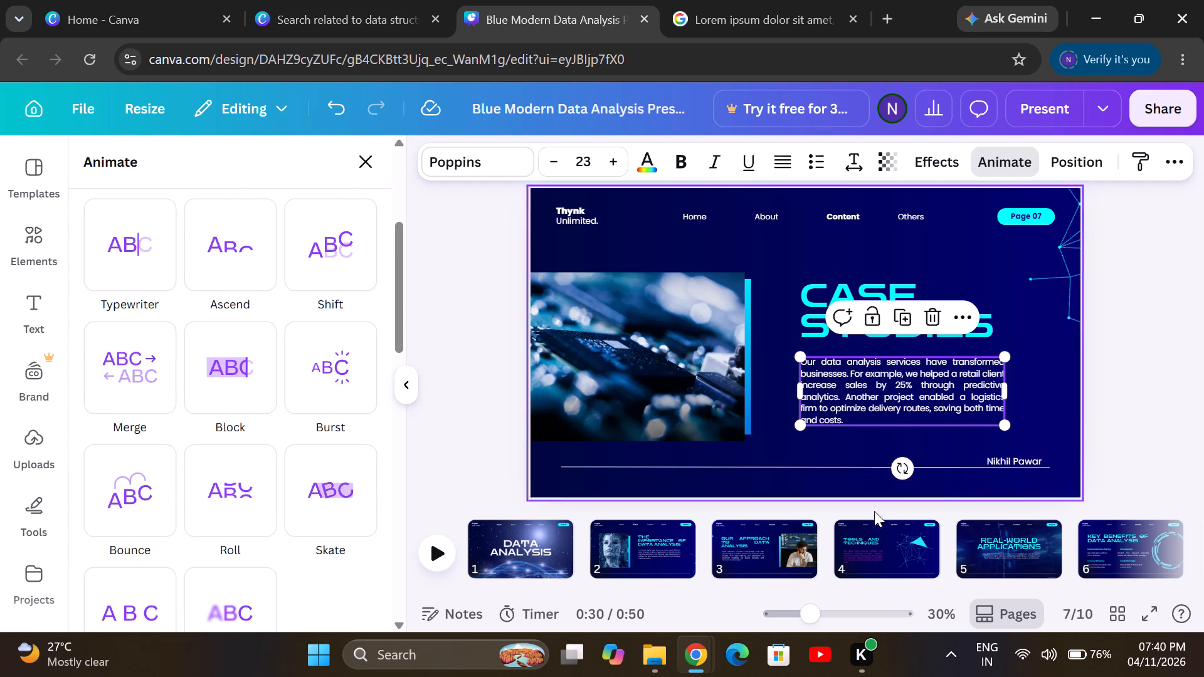
Add a new text box to slide 4, Tools and Techniques.
left_click(858, 564)
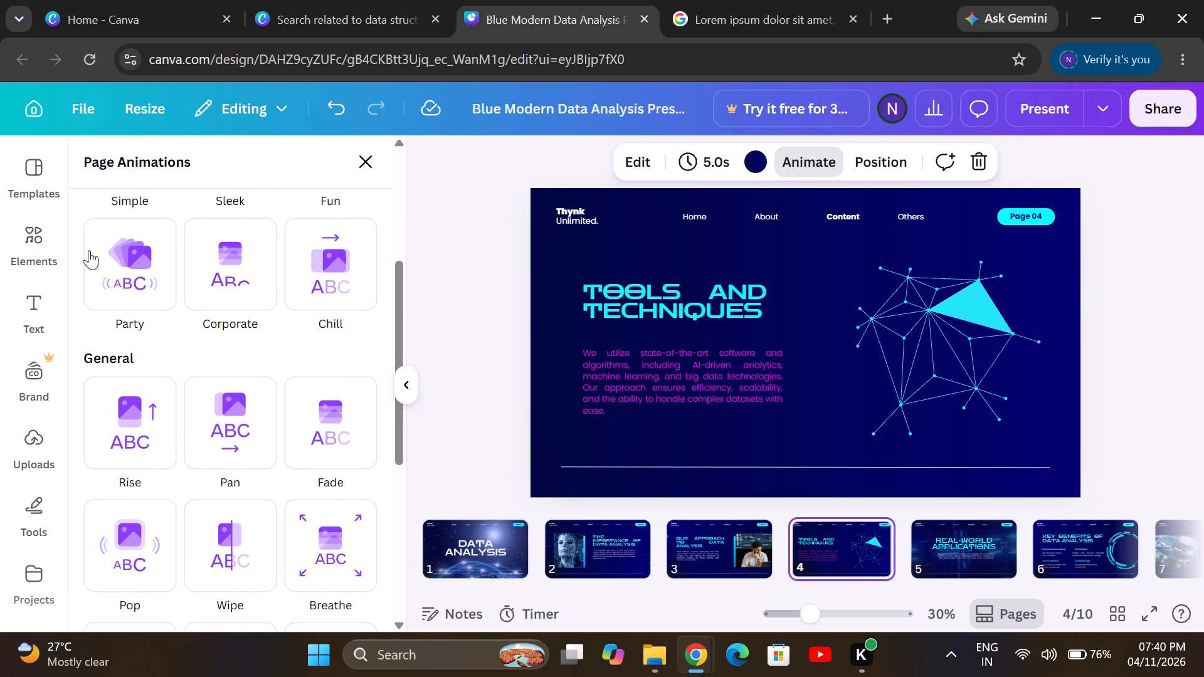
left_click(21, 326)
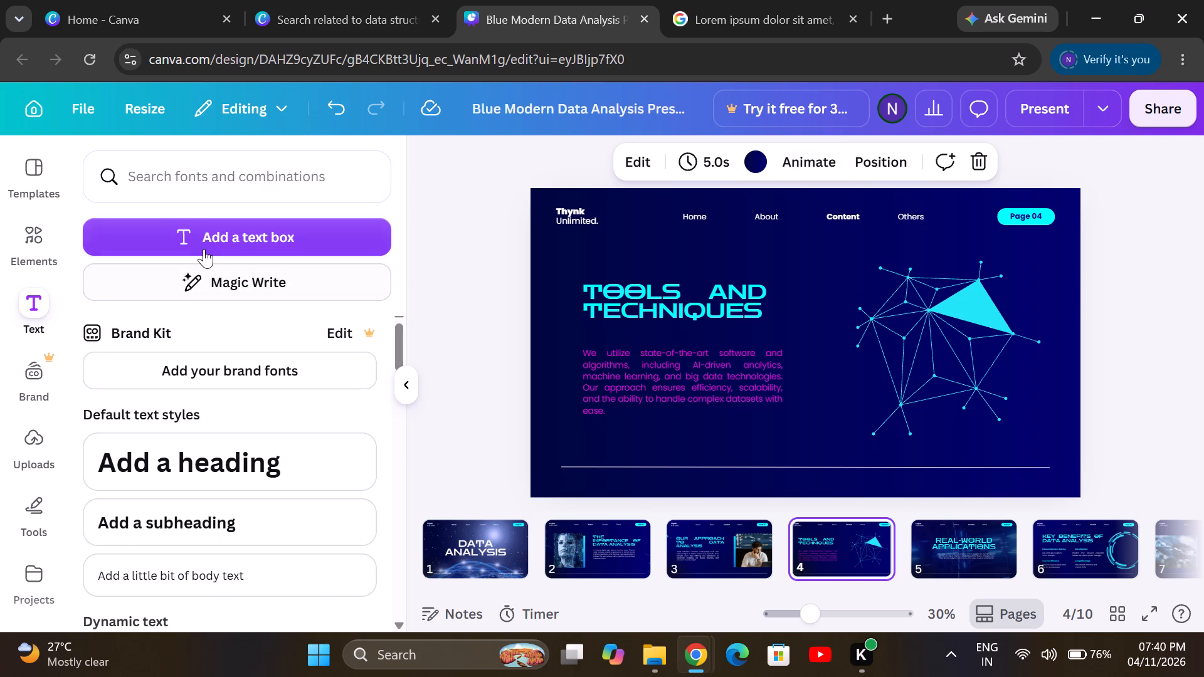
left_click(204, 248)
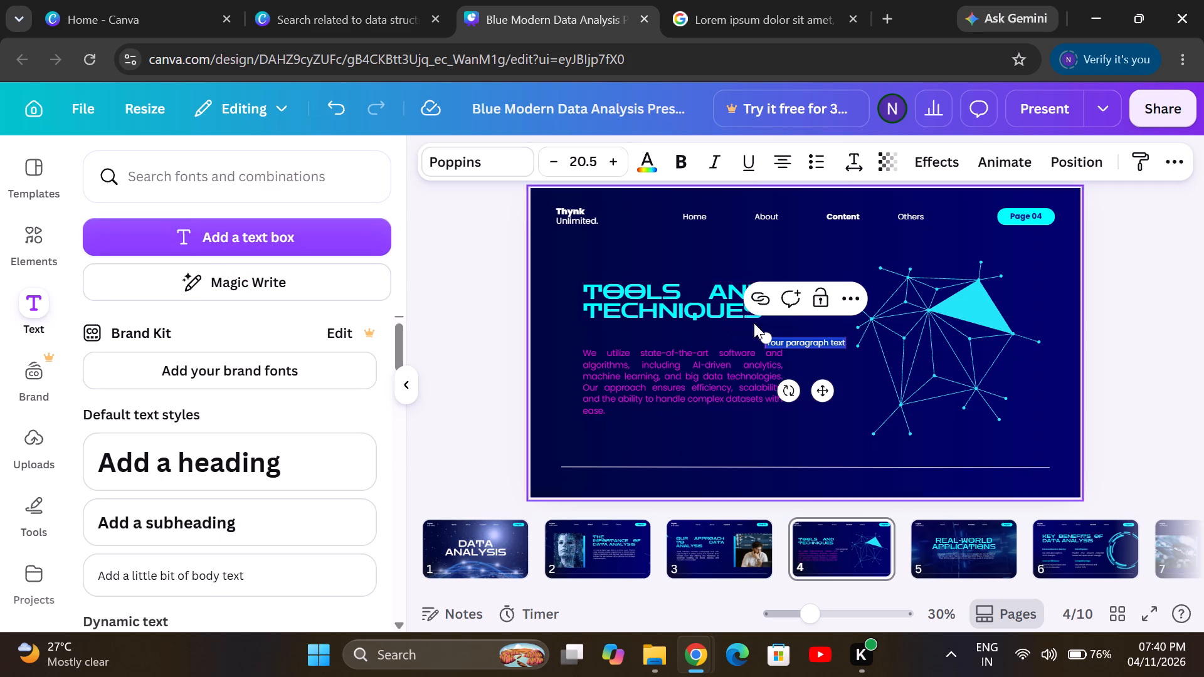
Replace the placeholder text in the new text box on slide 4 with the presenter's name.
left_click(806, 340)
double_click(806, 340)
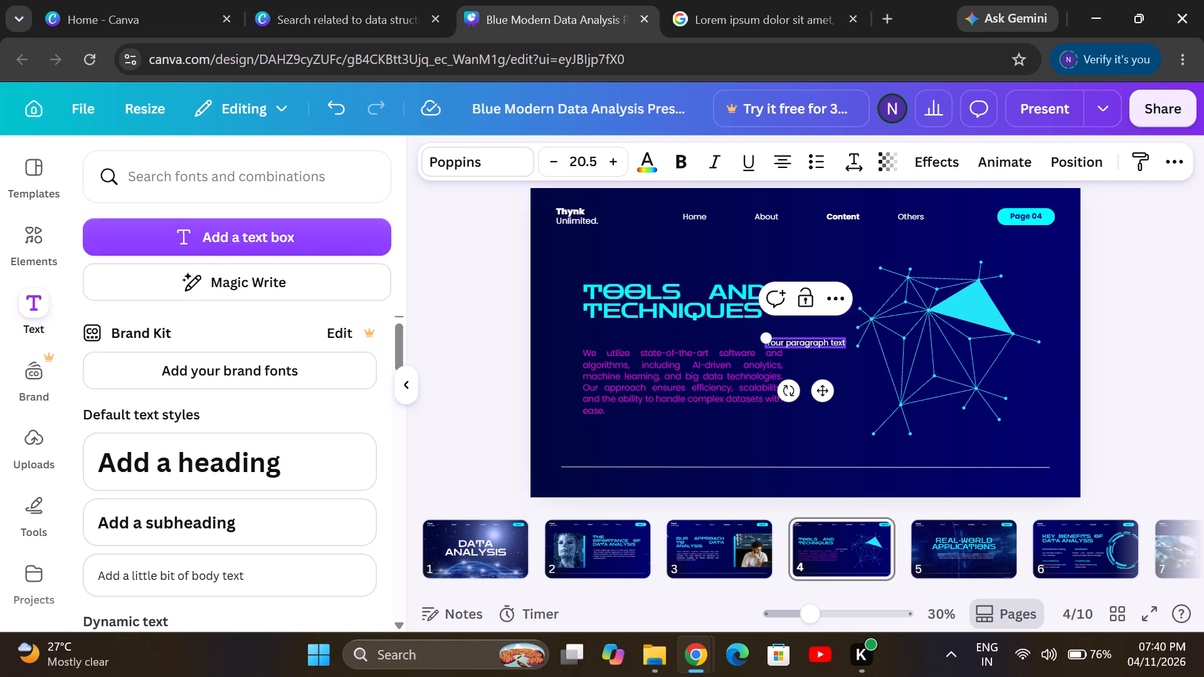
double_click(840, 343)
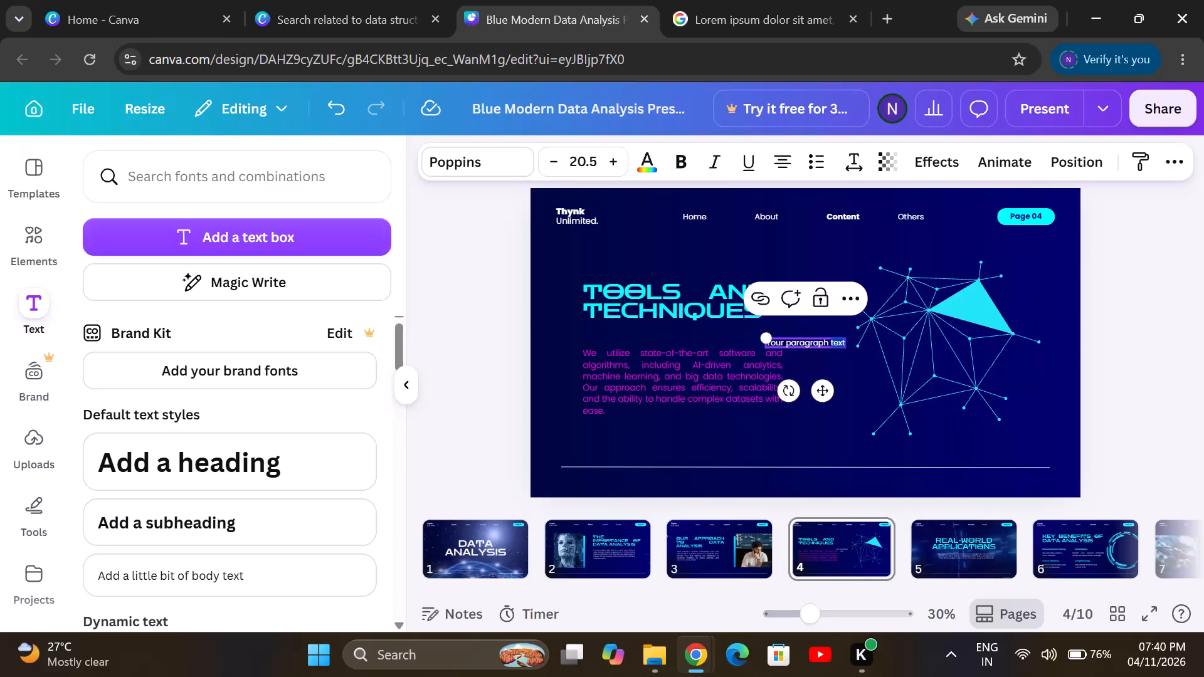
key("BackSpace")
key("BackSpace")
key("BackSpace")
key("BackSpace")
key("BackSpace")
key("BackSpace")
key("BackSpace")
key("BackSpace")
key("BackSpace")
key("BackSpace")
key("BackSpace")
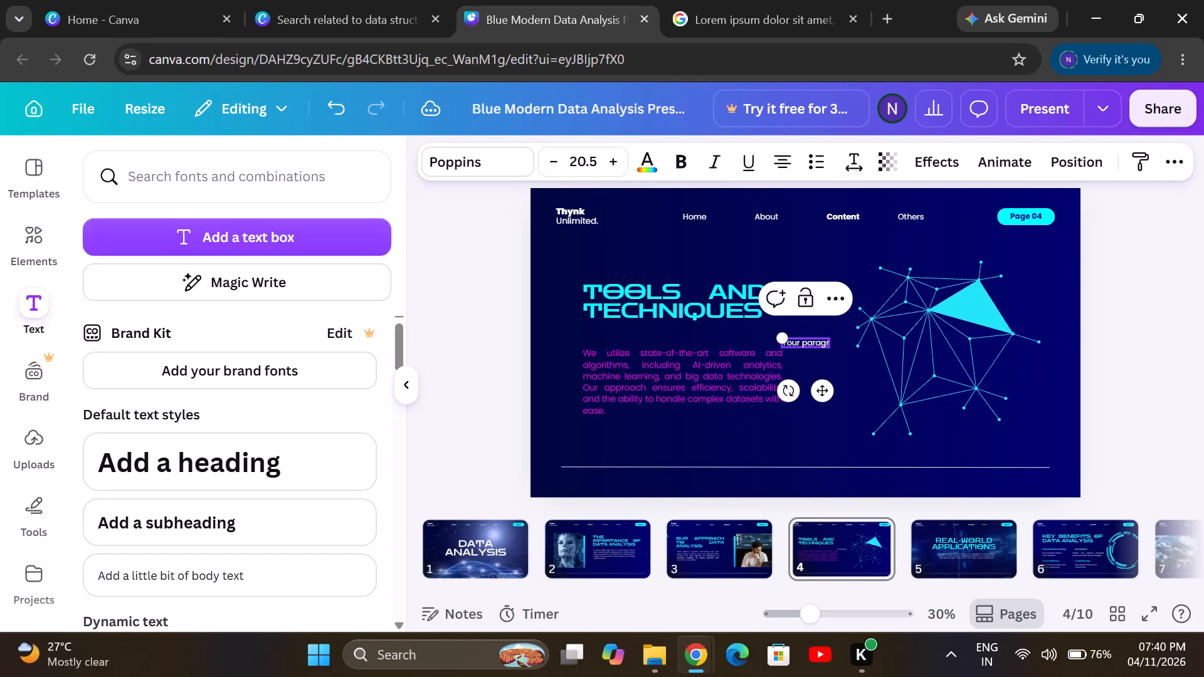
key("BackSpace")
key("BackSpace")
key("BackSpace")
key("BackSpace")
key("BackSpace")
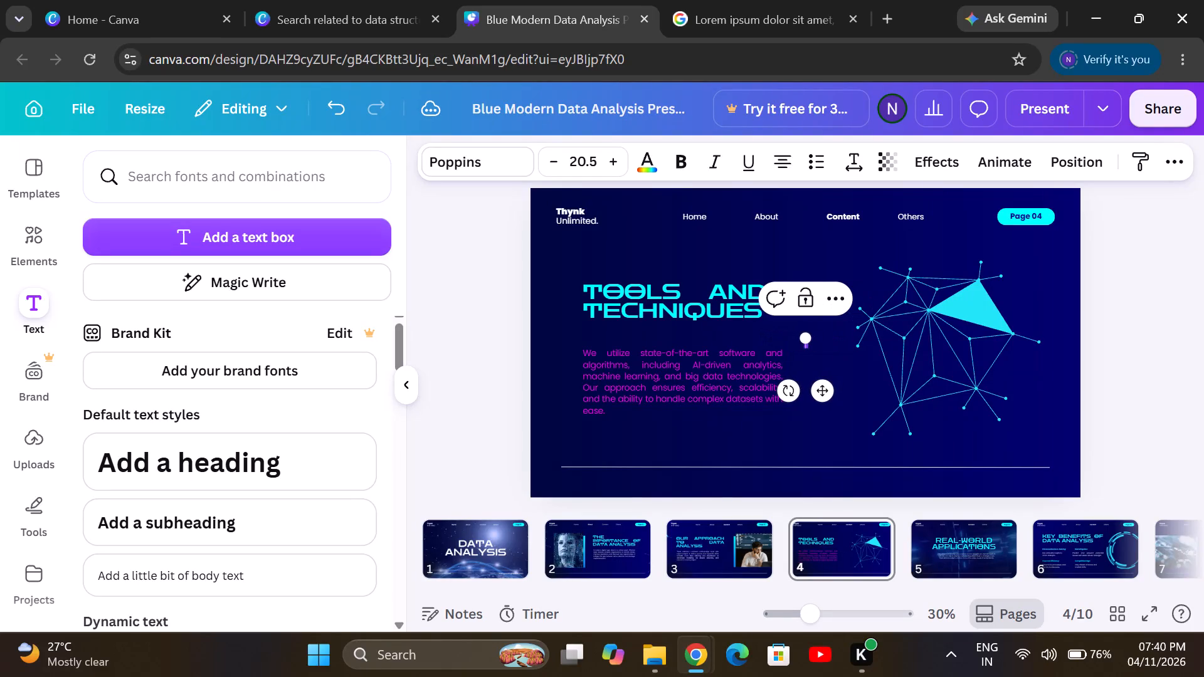
key("shift+m")
key("shift+BackSpace")
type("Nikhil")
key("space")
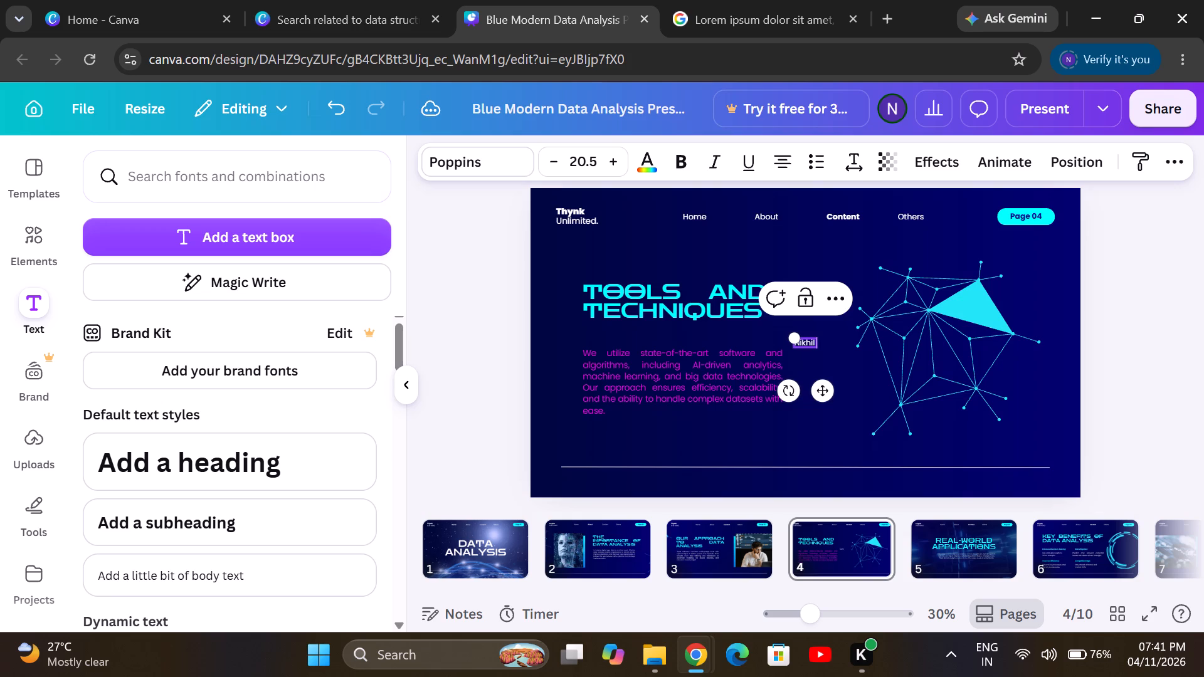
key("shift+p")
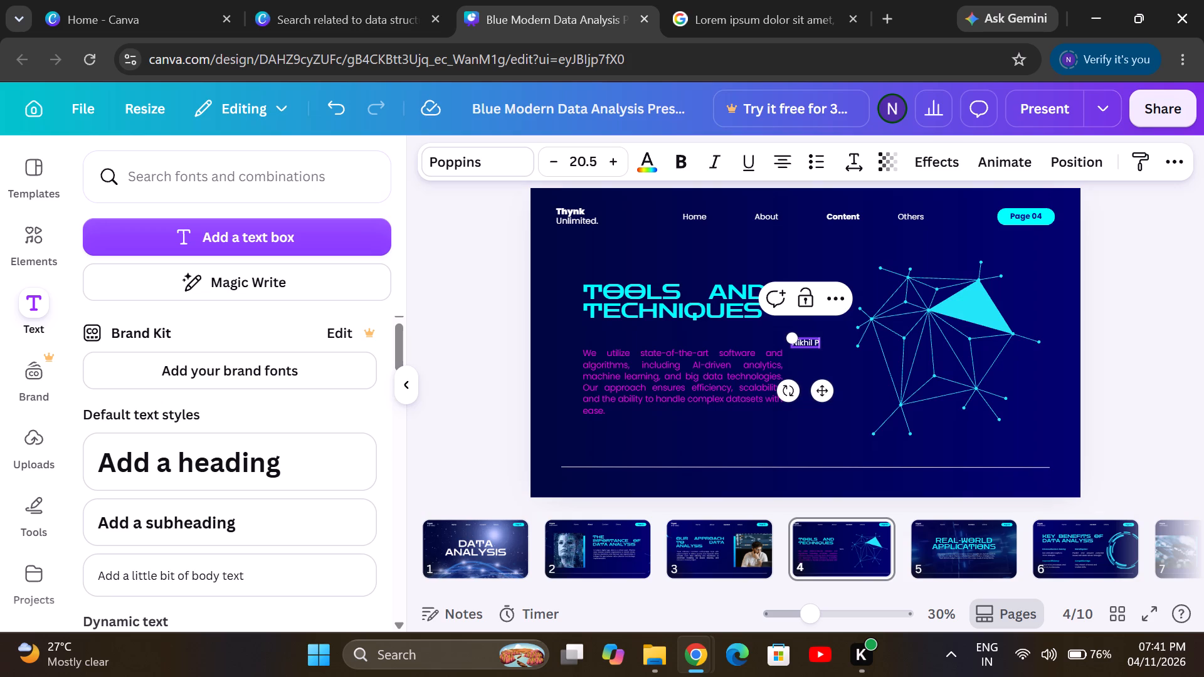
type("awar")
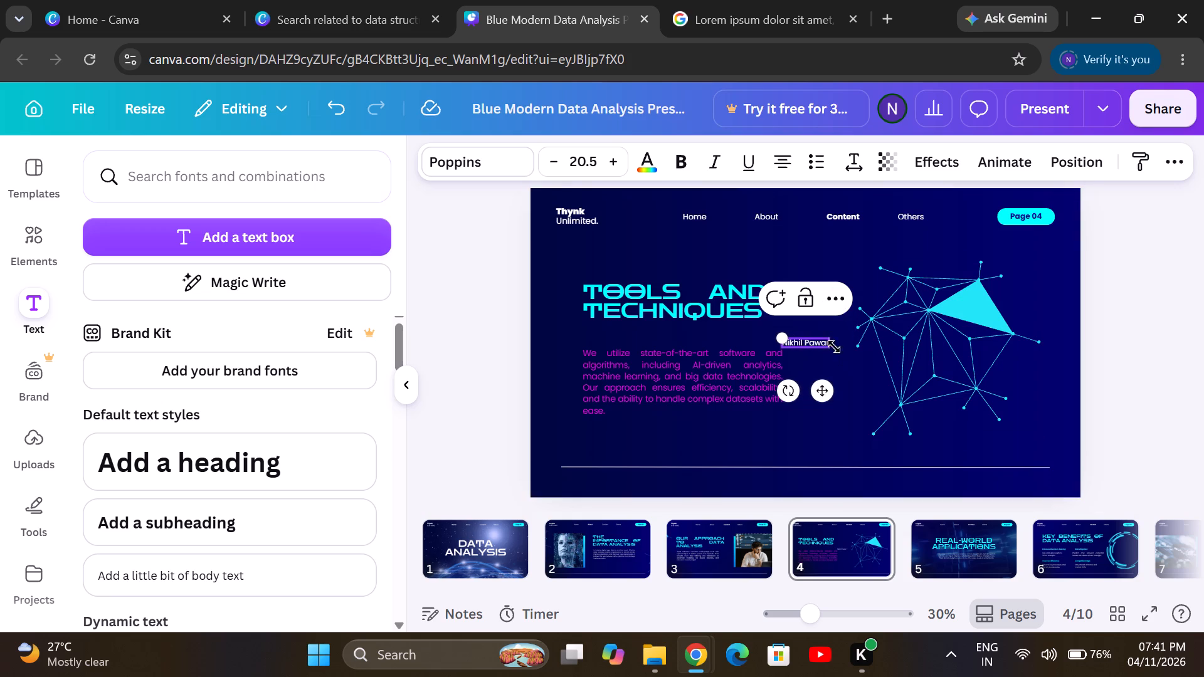
Widen the presenter's name text box on slide 4 and scale it to a font size of about 29.3.
left_click_drag(832, 343, 863, 338)
left_click_drag(862, 349, 895, 377)
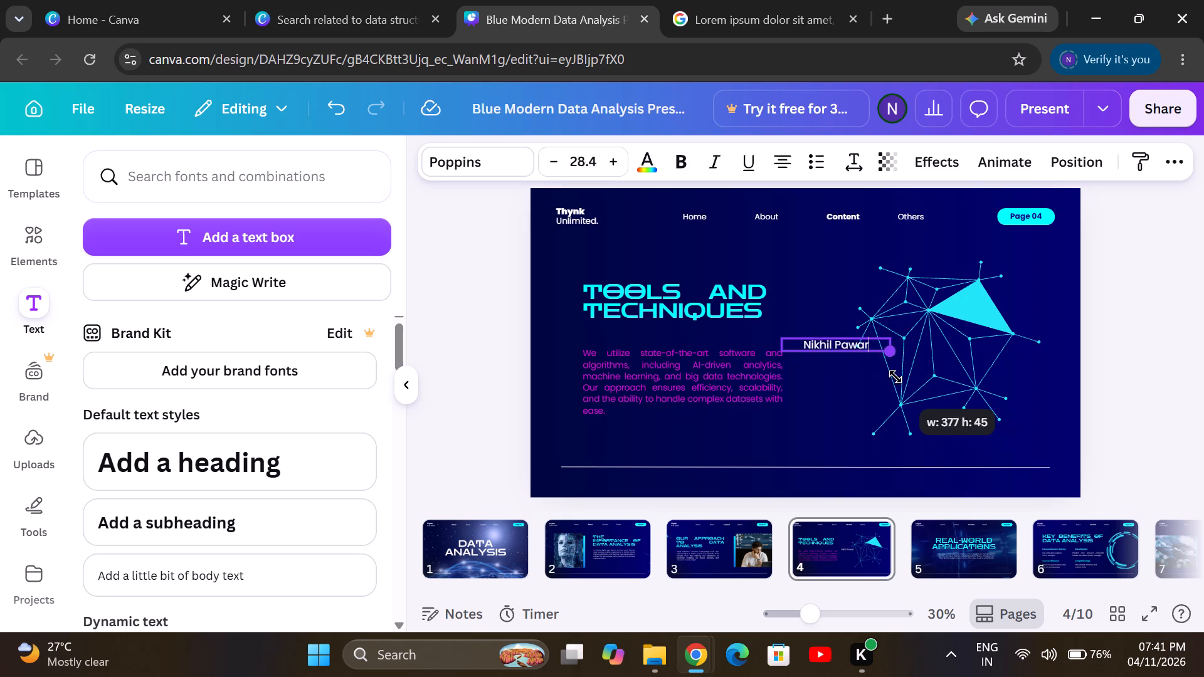
left_click_drag(895, 377, 893, 372)
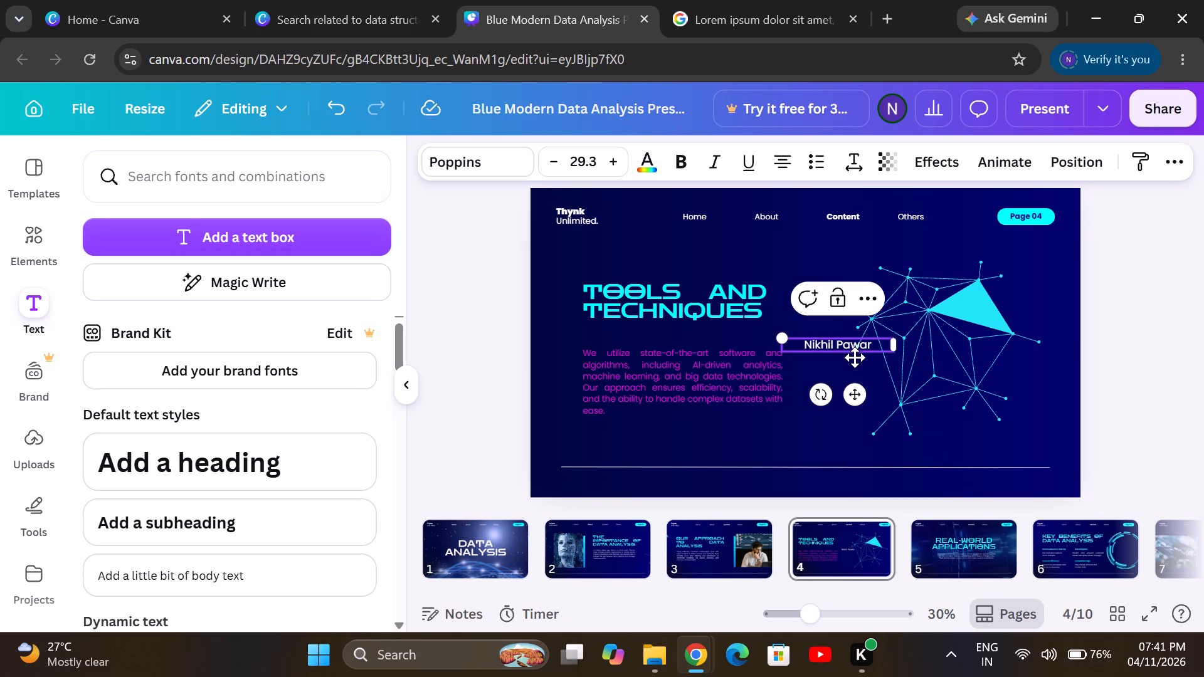
Move the presenter's name to slide 4's lower-right corner, just above the right end of the horizontal line.
left_click_drag(855, 356, 1011, 530)
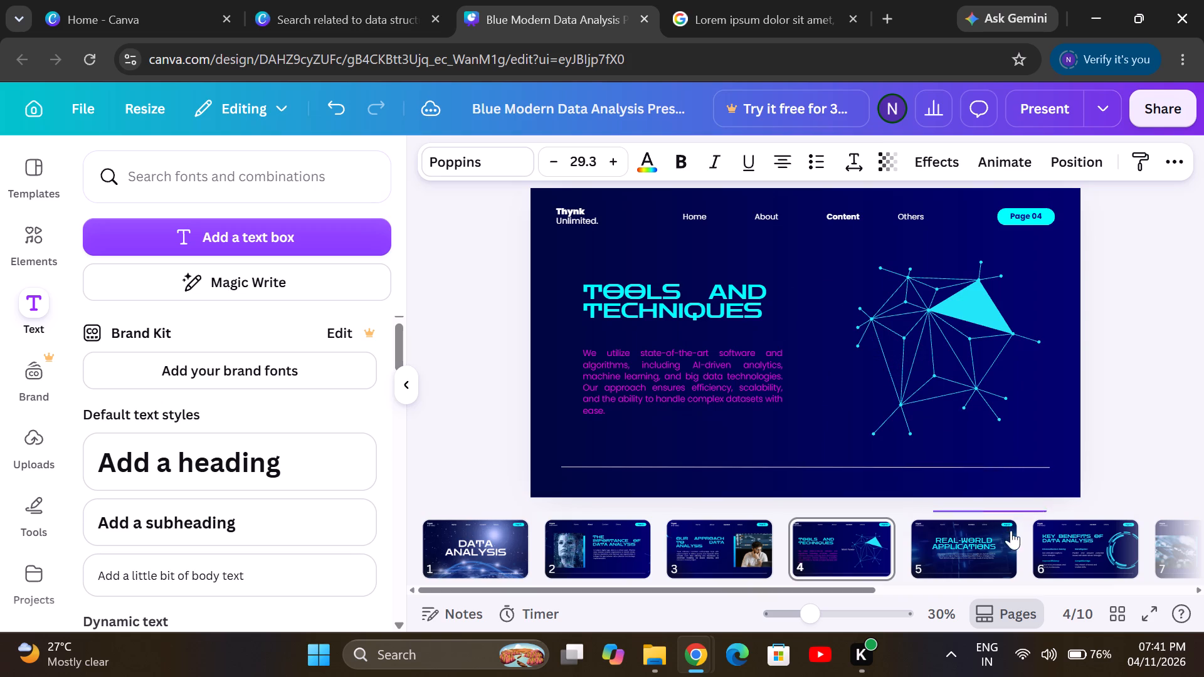
left_click_drag(1011, 530, 1016, 472)
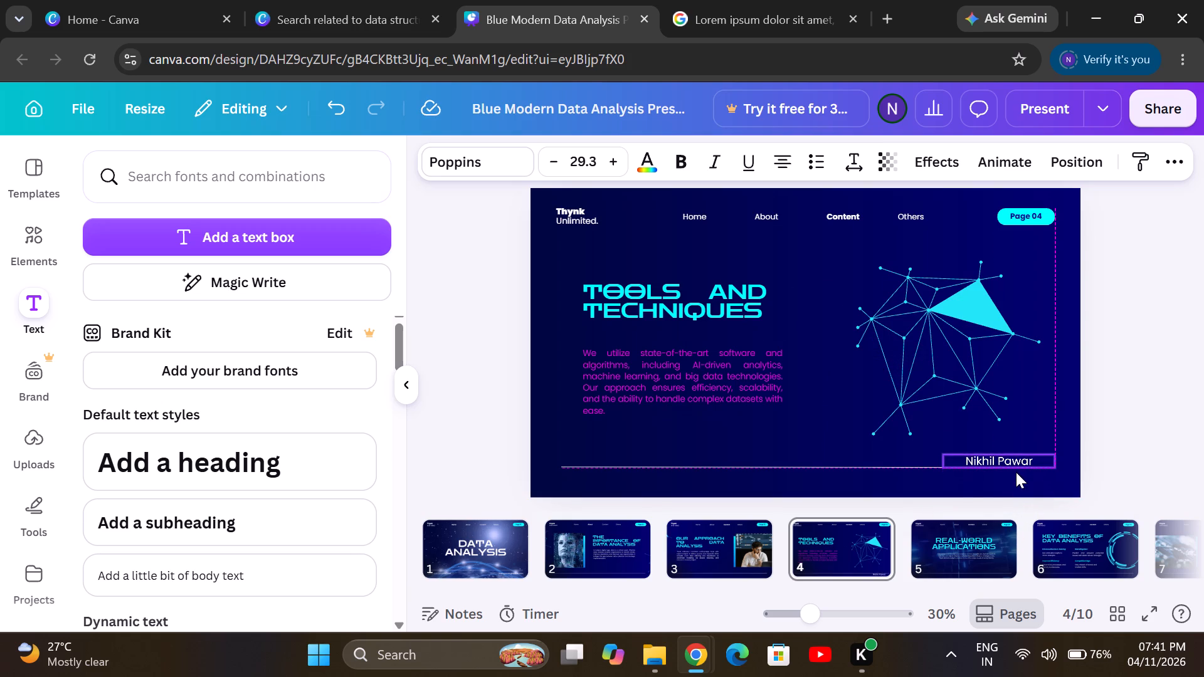
left_click_drag(1016, 472, 1023, 470)
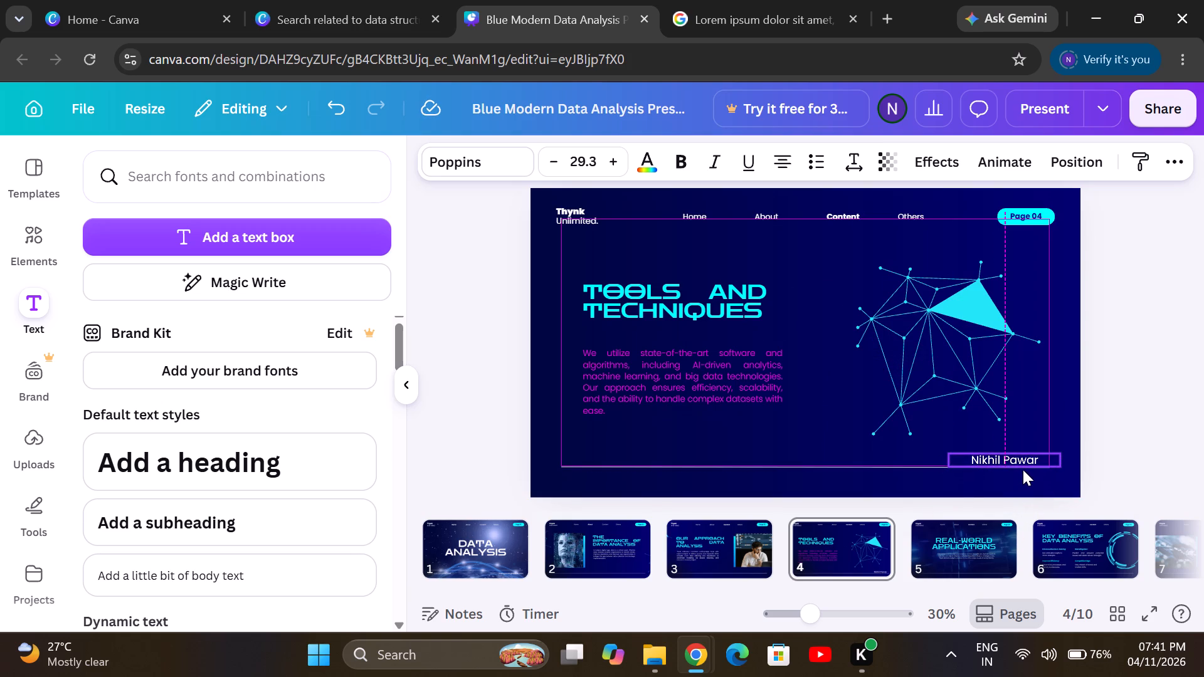
left_click_drag(1023, 470, 1013, 470)
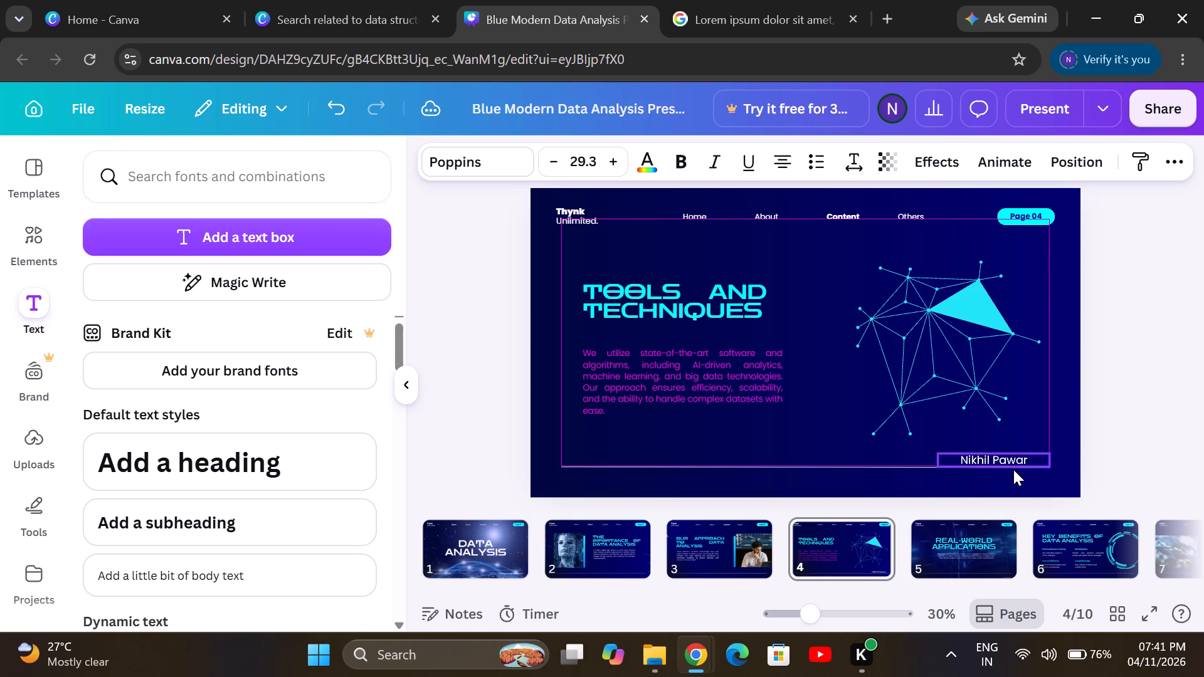
left_click_drag(1013, 470, 1018, 468)
left_click(963, 470)
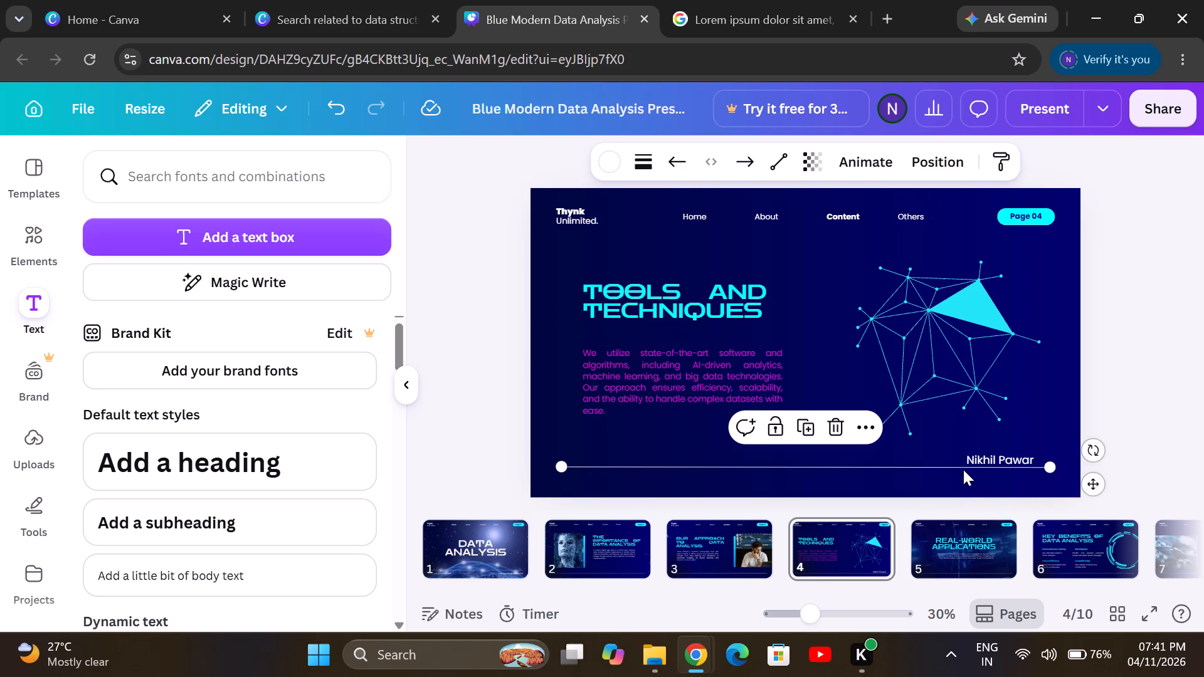
left_click_drag(986, 460, 993, 458)
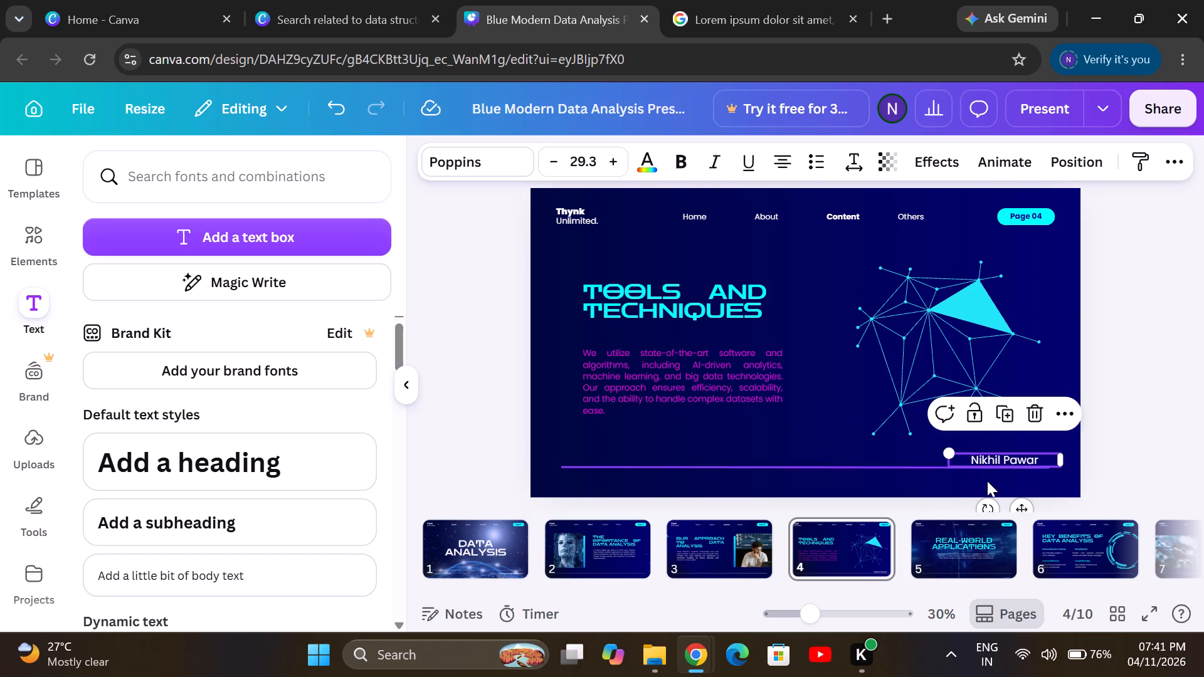
left_click(986, 483)
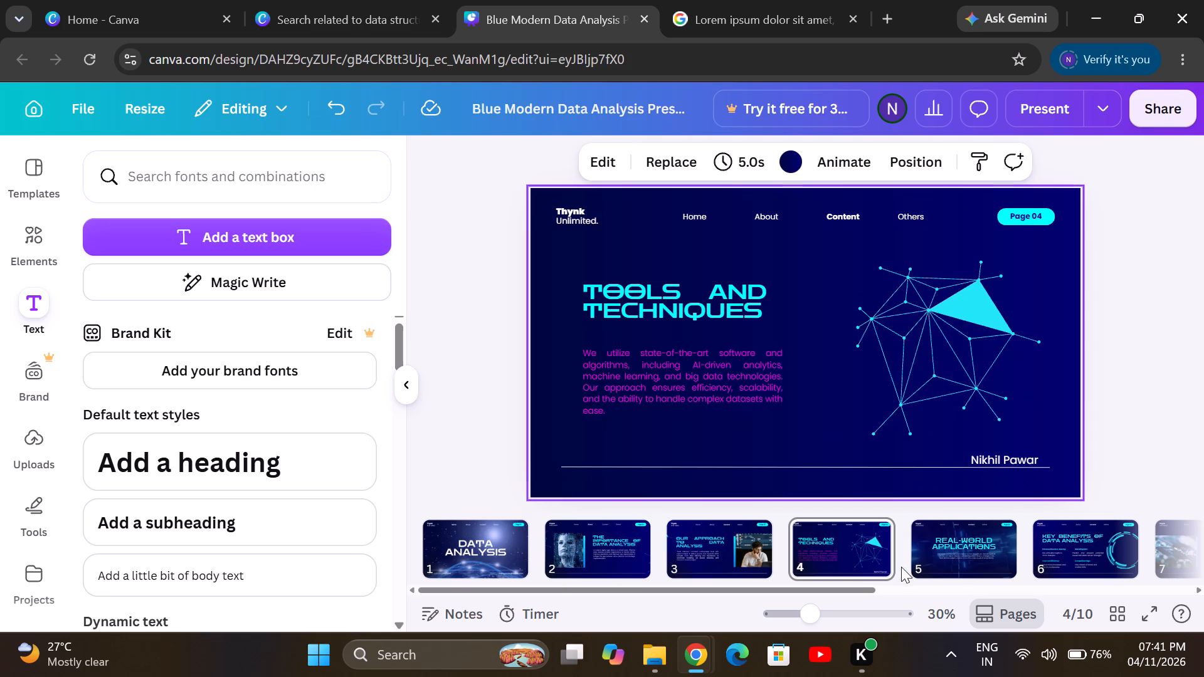
Add a new text box to slide 3, Our Approach to Data Analysis.
left_click(741, 557)
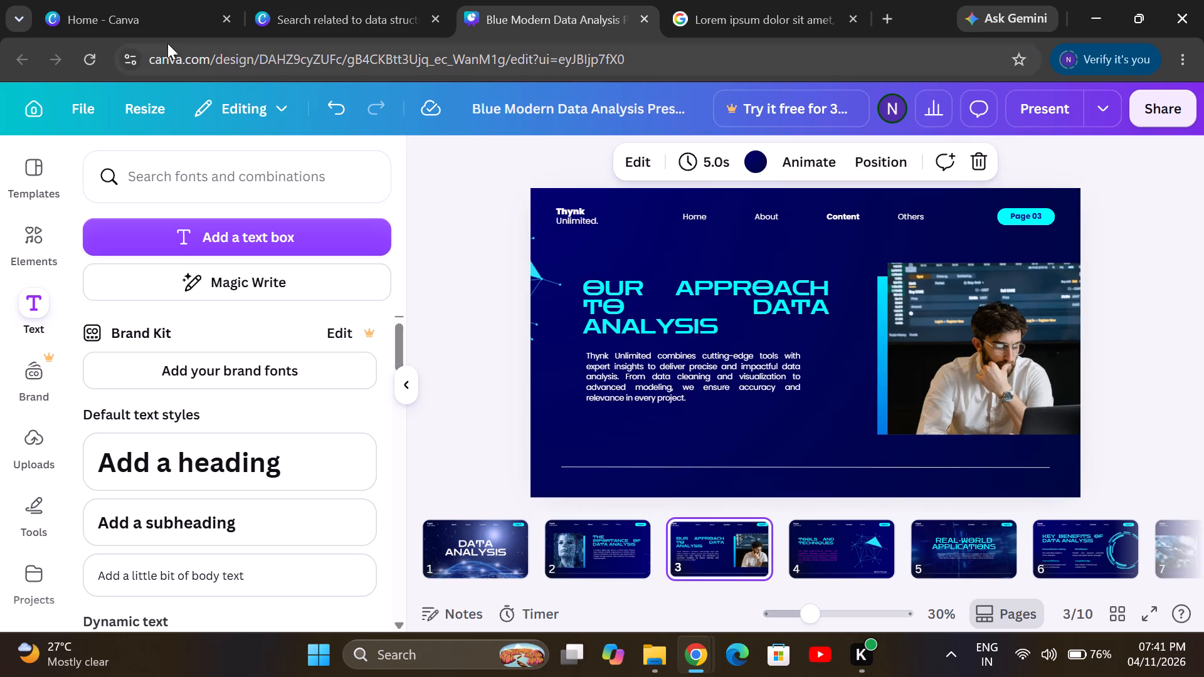
left_click(33, 306)
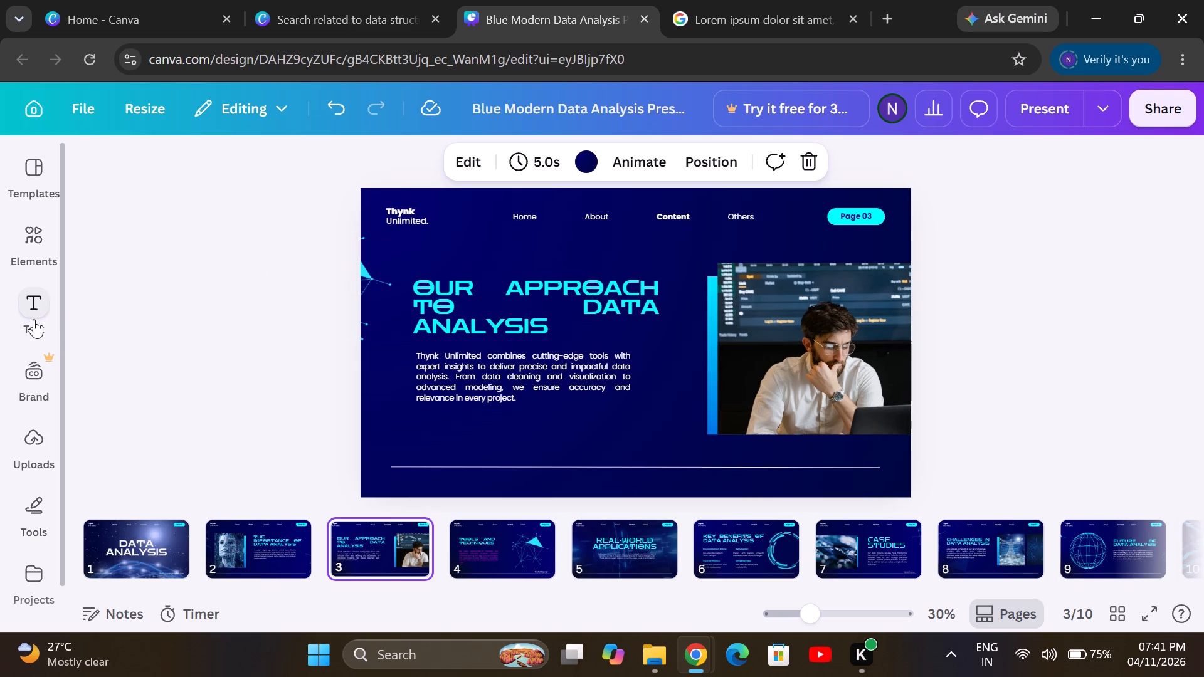
left_click(34, 319)
left_click(194, 246)
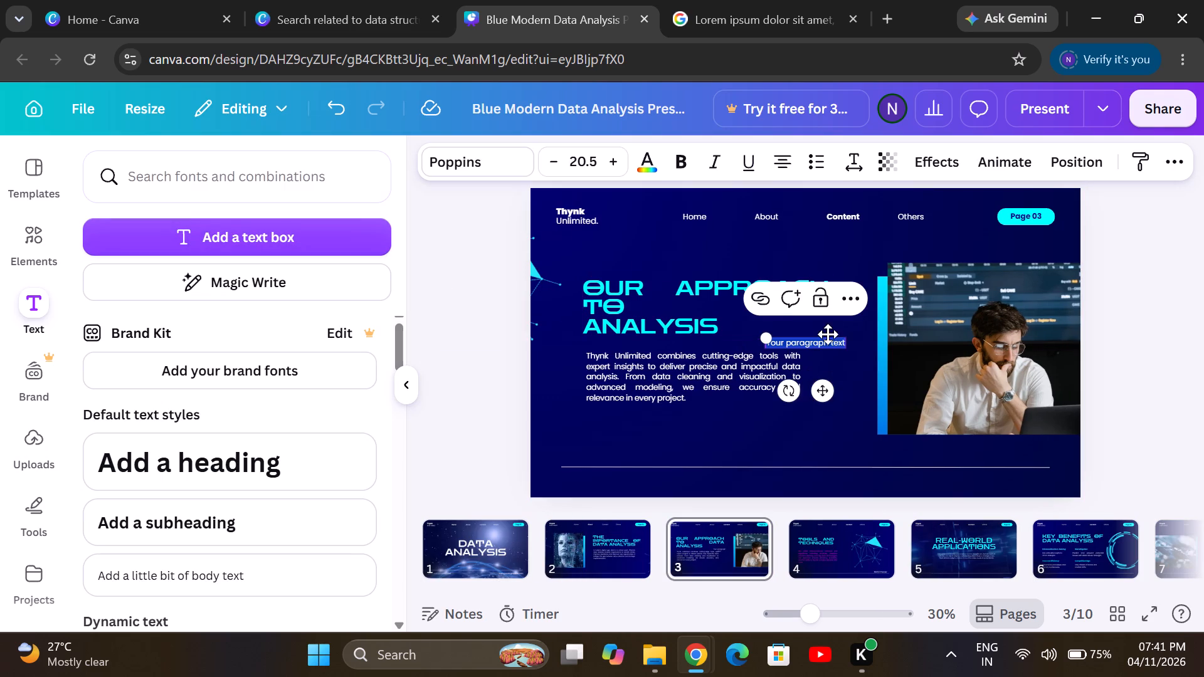
Replace the placeholder text in the new text box on slide 3 with the presenter's name.
double_click(826, 342)
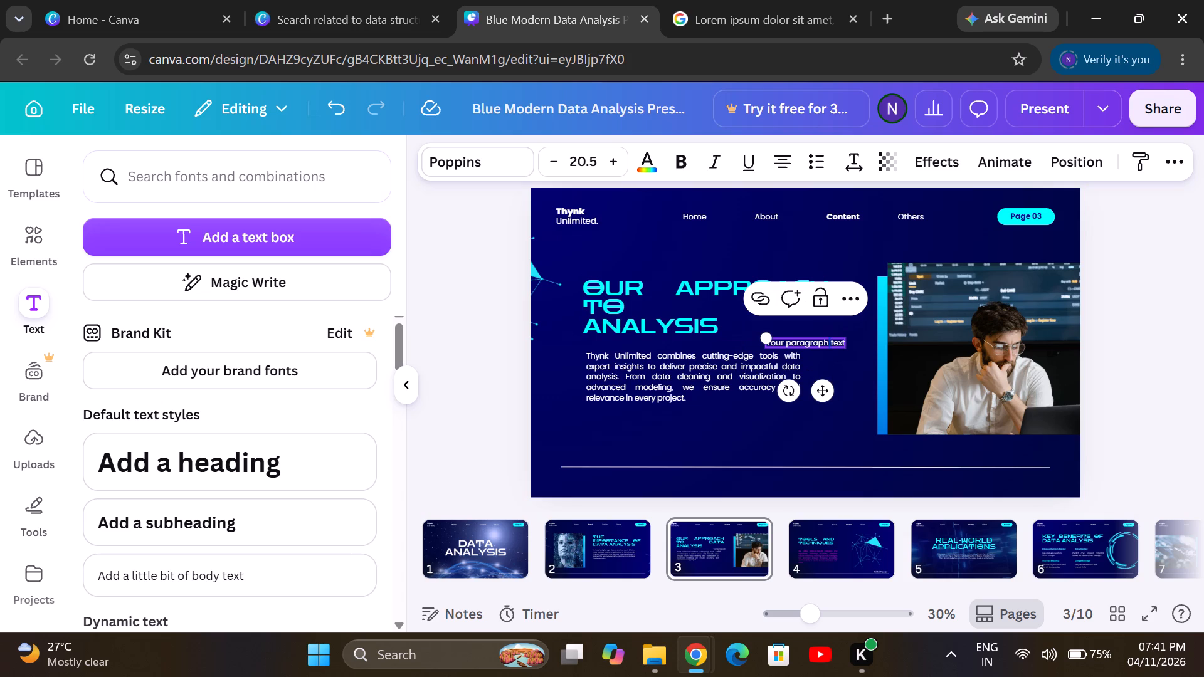
key("Right")
key("Right")
key("Right")
key("Right")
key("Right")
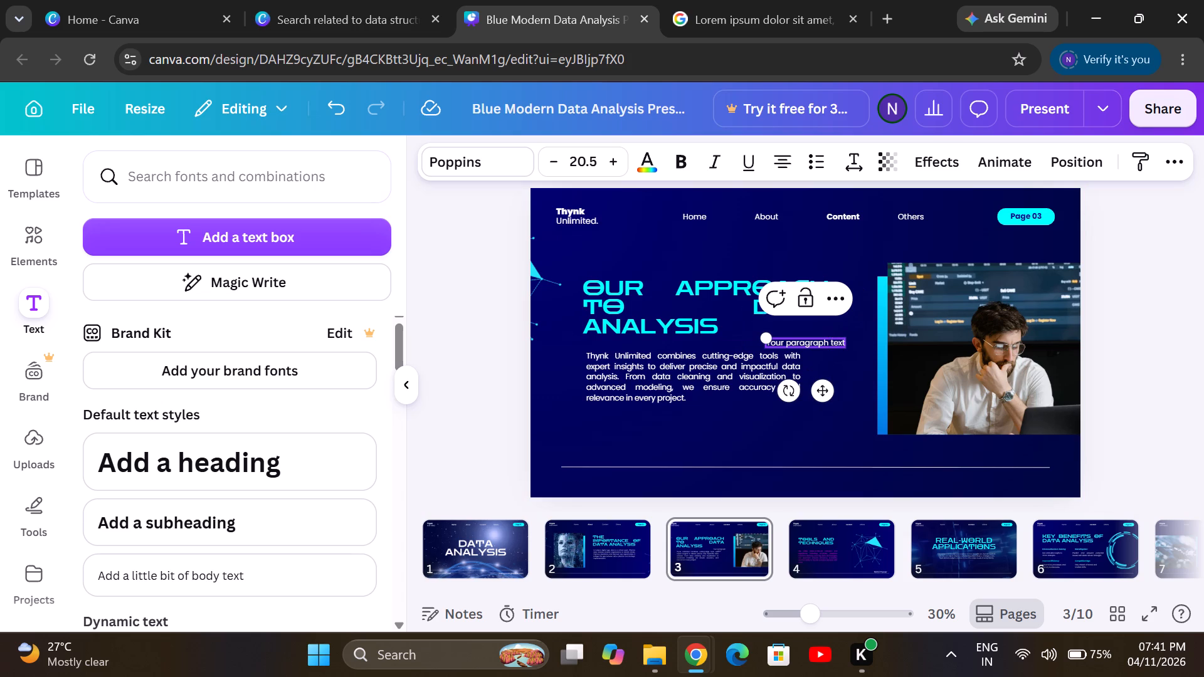
key("BackSpace")
key("BackSpace")
key("BackSpace")
key("BackSpace")
key("BackSpace")
key("BackSpace")
key("BackSpace")
key("BackSpace")
key("BackSpace")
key("BackSpace")
key("BackSpace")
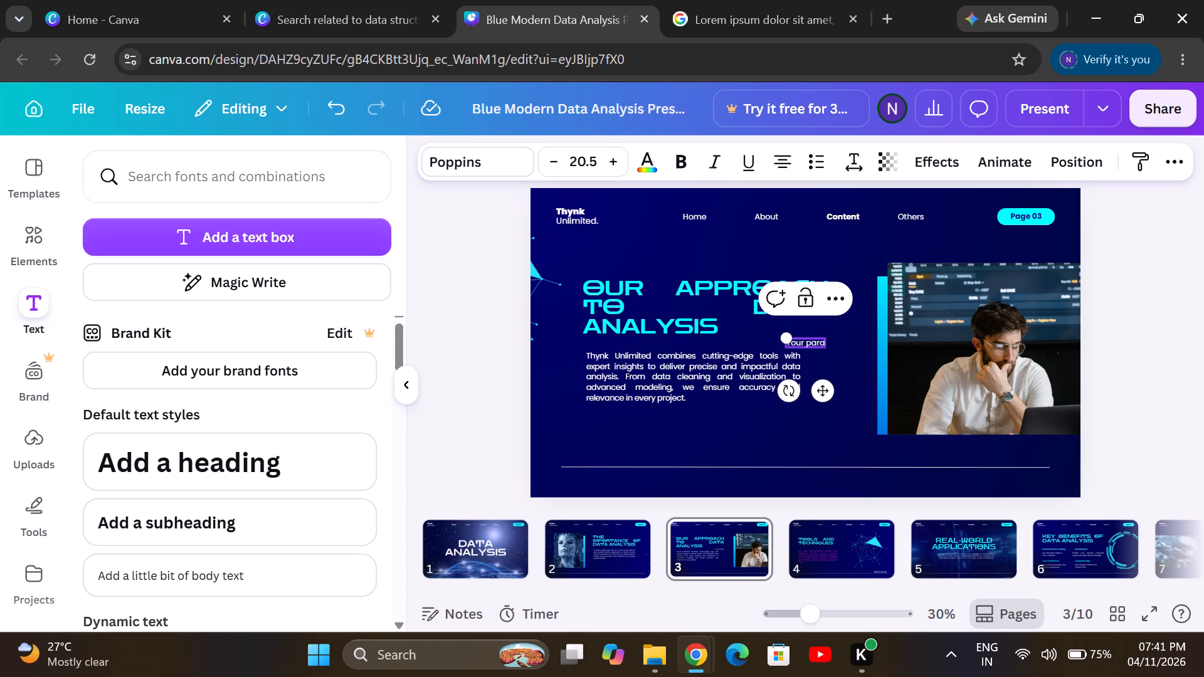
key("BackSpace")
key("BackSpace")
key("BackSpace")
key("BackSpace")
key("BackSpace")
key("BackSpace")
key("BackSpace")
key("BackSpace")
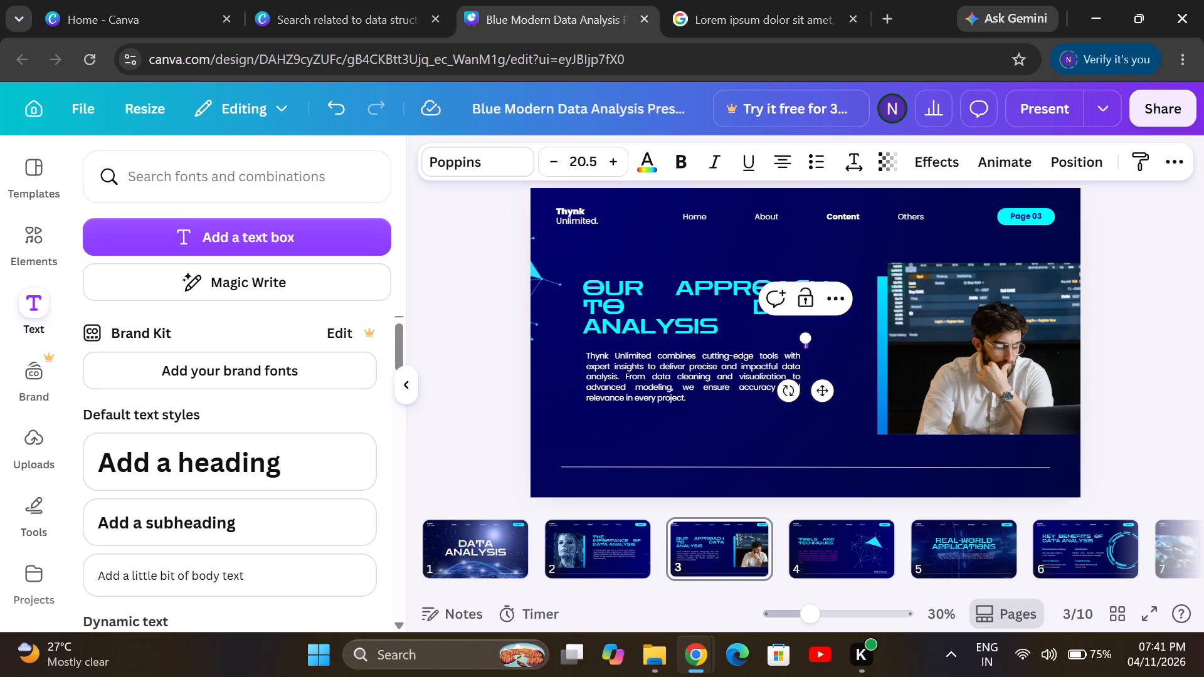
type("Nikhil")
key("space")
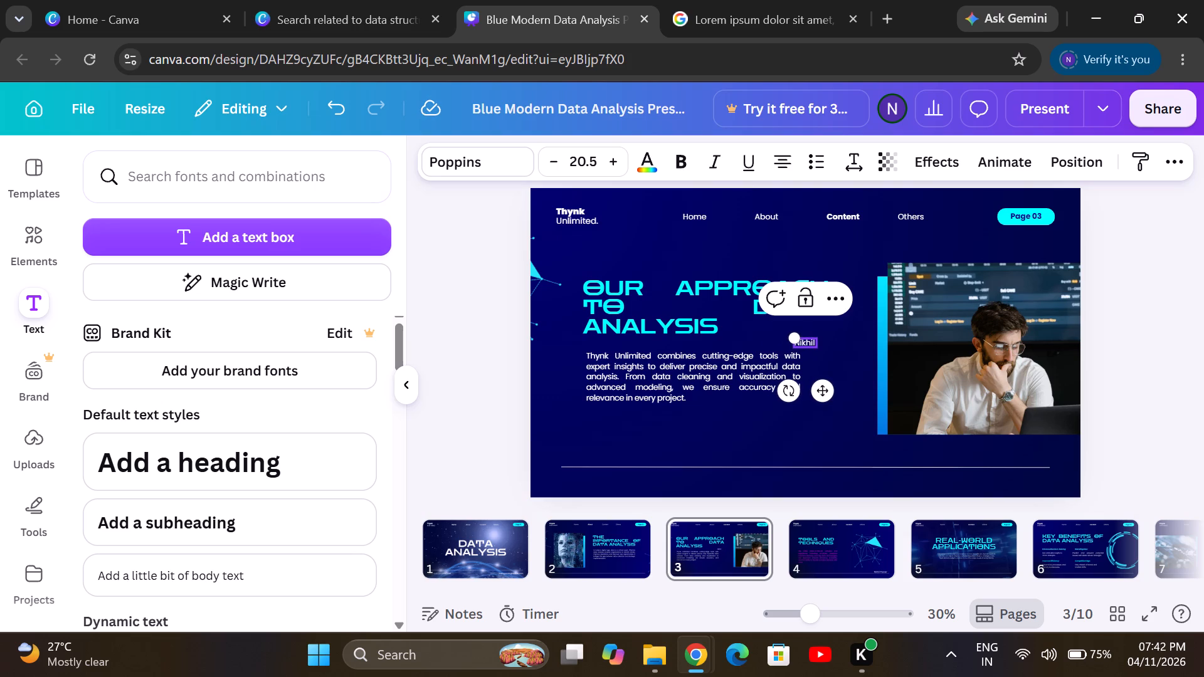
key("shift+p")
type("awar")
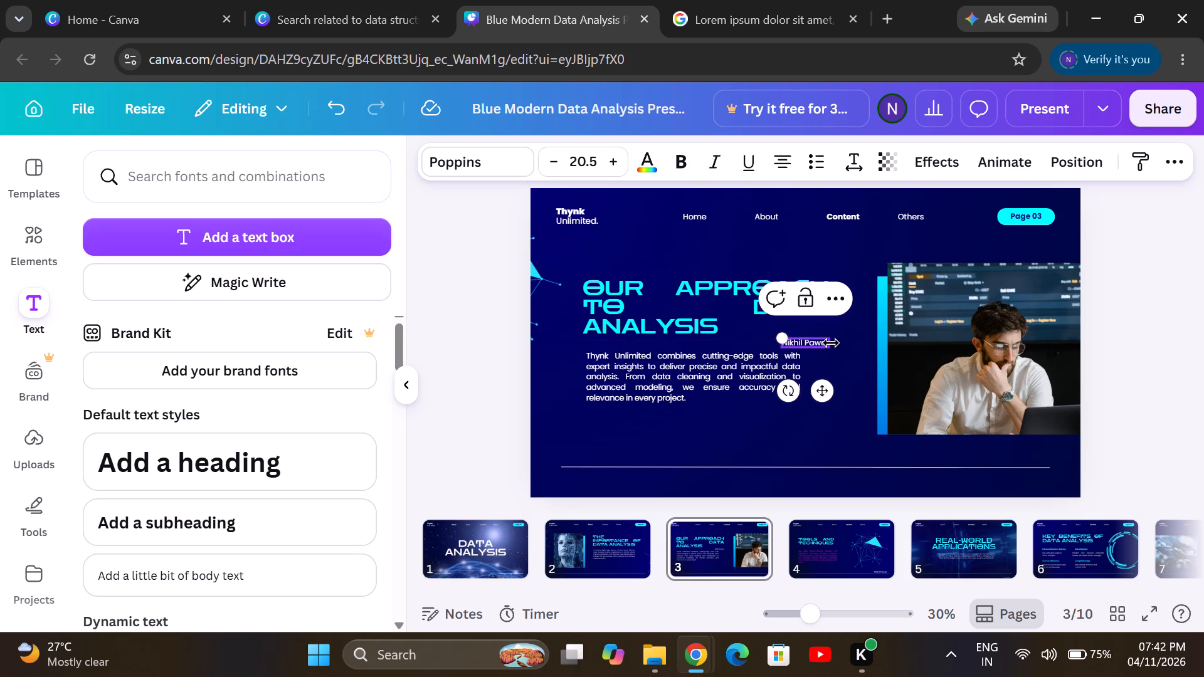
Widen the presenter's name text box on slide 3 and scale it to a font size of about 25.6.
left_click_drag(831, 343, 868, 340)
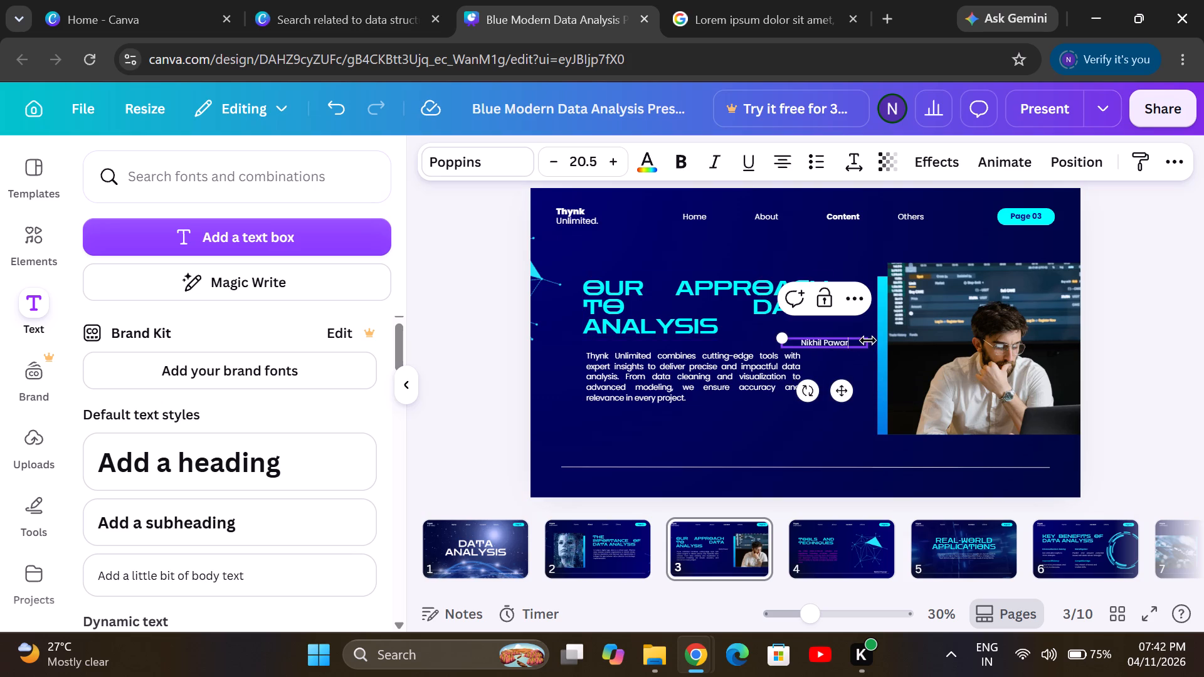
left_click_drag(870, 348, 889, 371)
left_click_drag(880, 345, 884, 348)
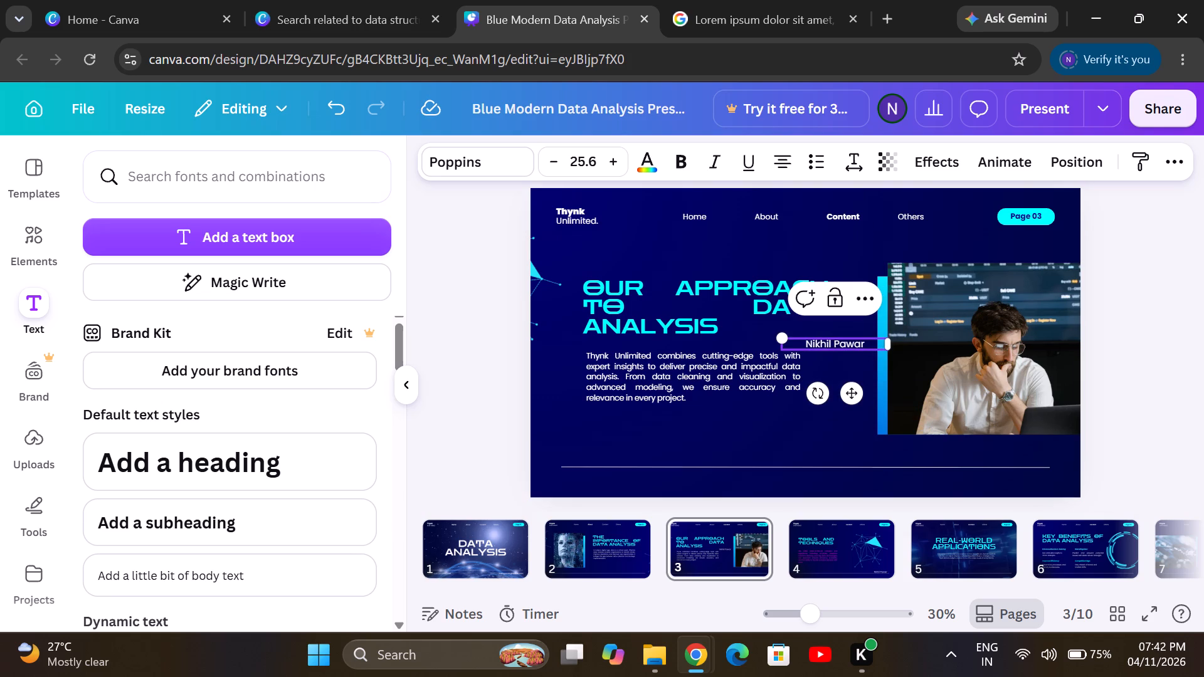
left_click_drag(884, 348, 847, 377)
left_click(847, 377)
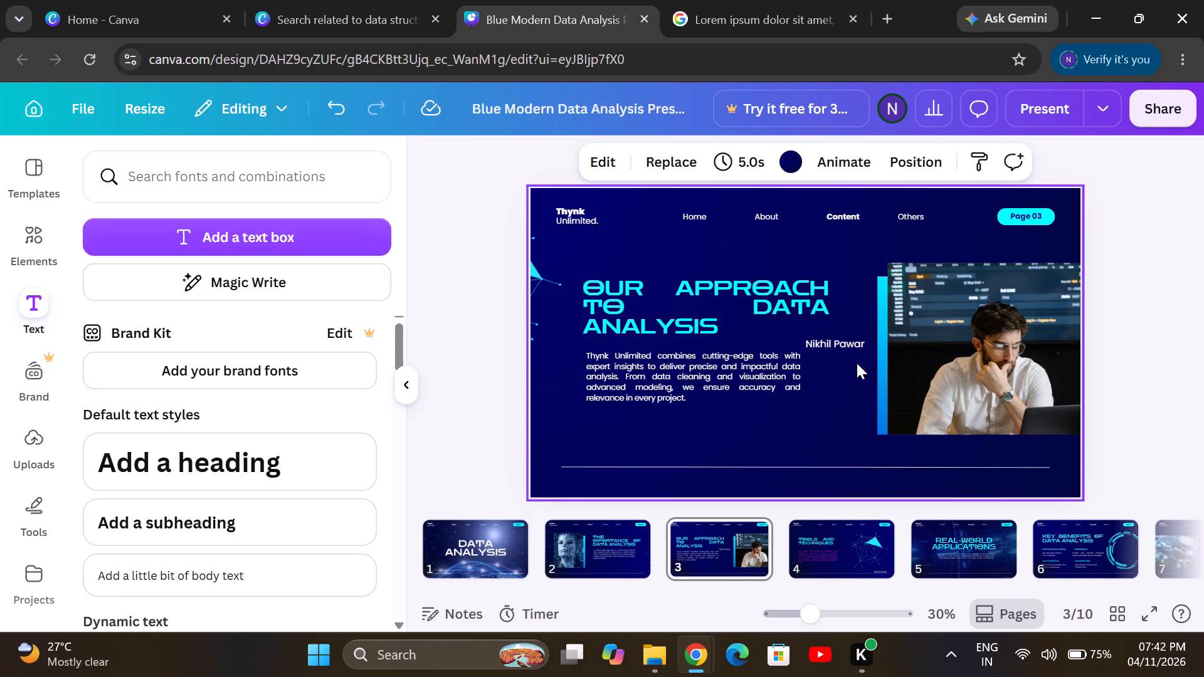
Move the presenter's name to slide 3's lower-right corner, just above the right end of the horizontal line.
left_click_drag(859, 344, 993, 438)
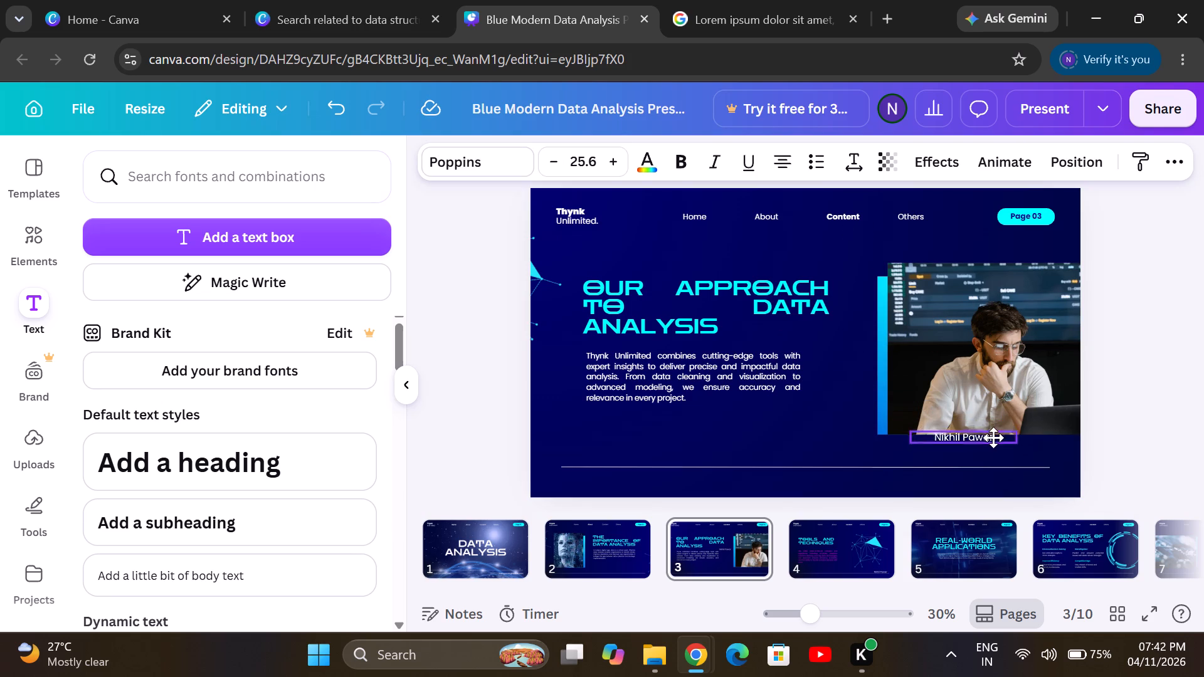
left_click_drag(993, 438, 1029, 459)
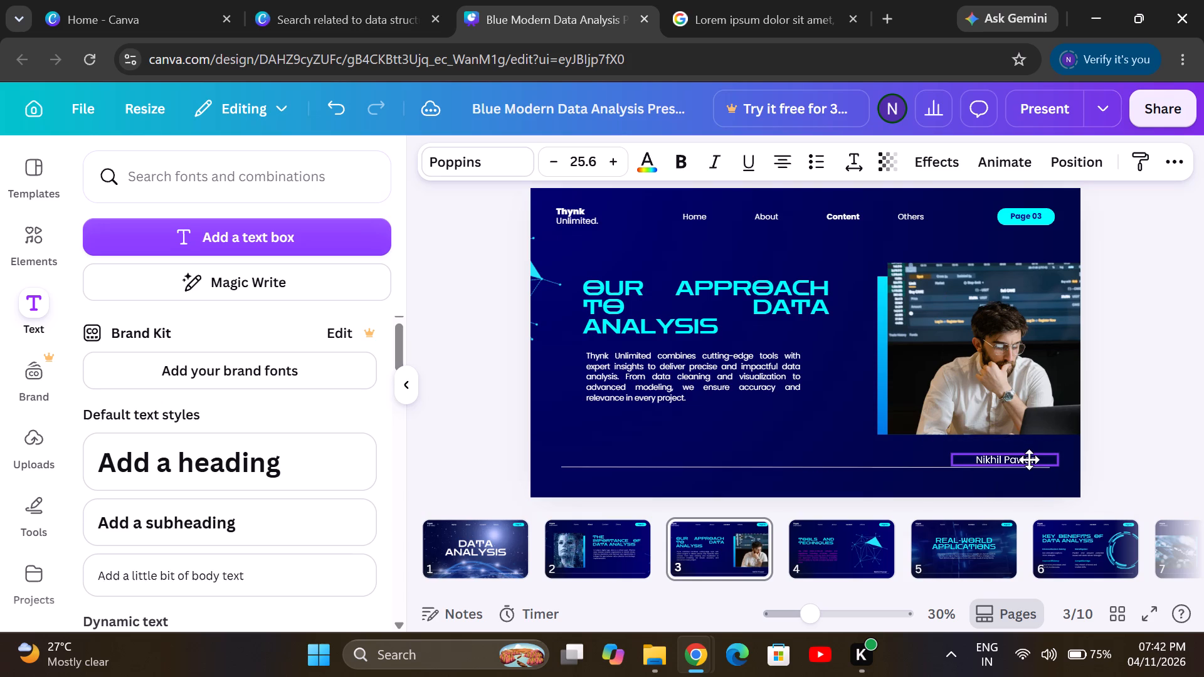
left_click_drag(1029, 459, 1026, 460)
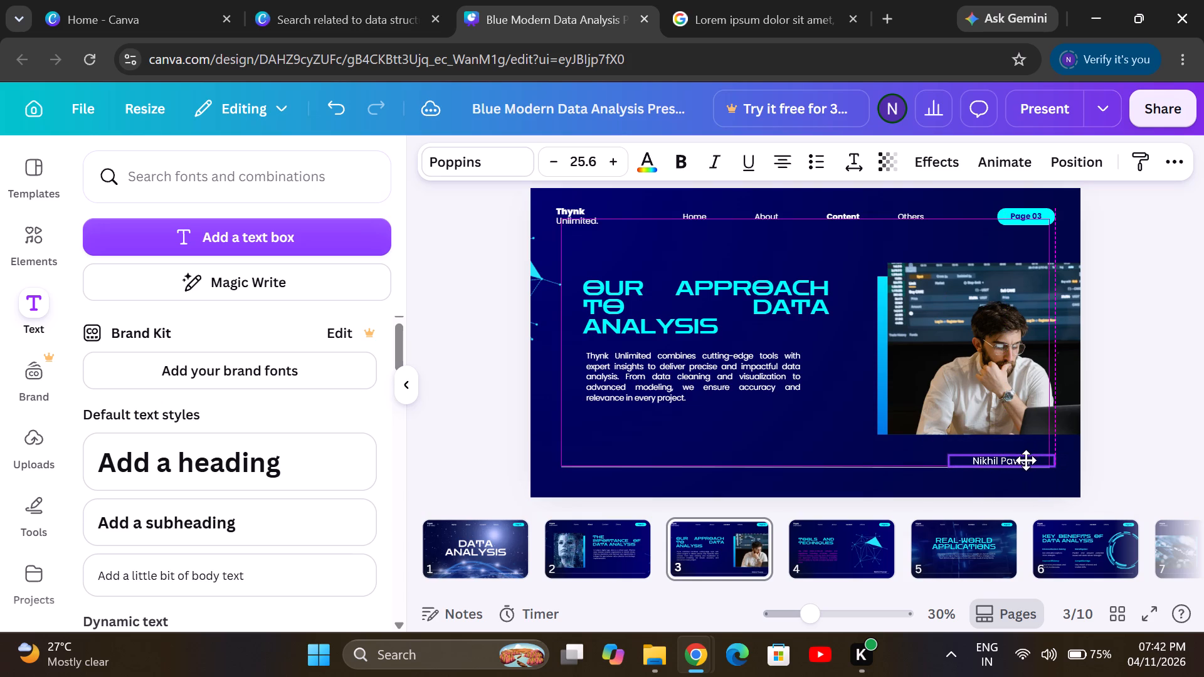
left_click_drag(1026, 460, 1035, 456)
left_click(1025, 475)
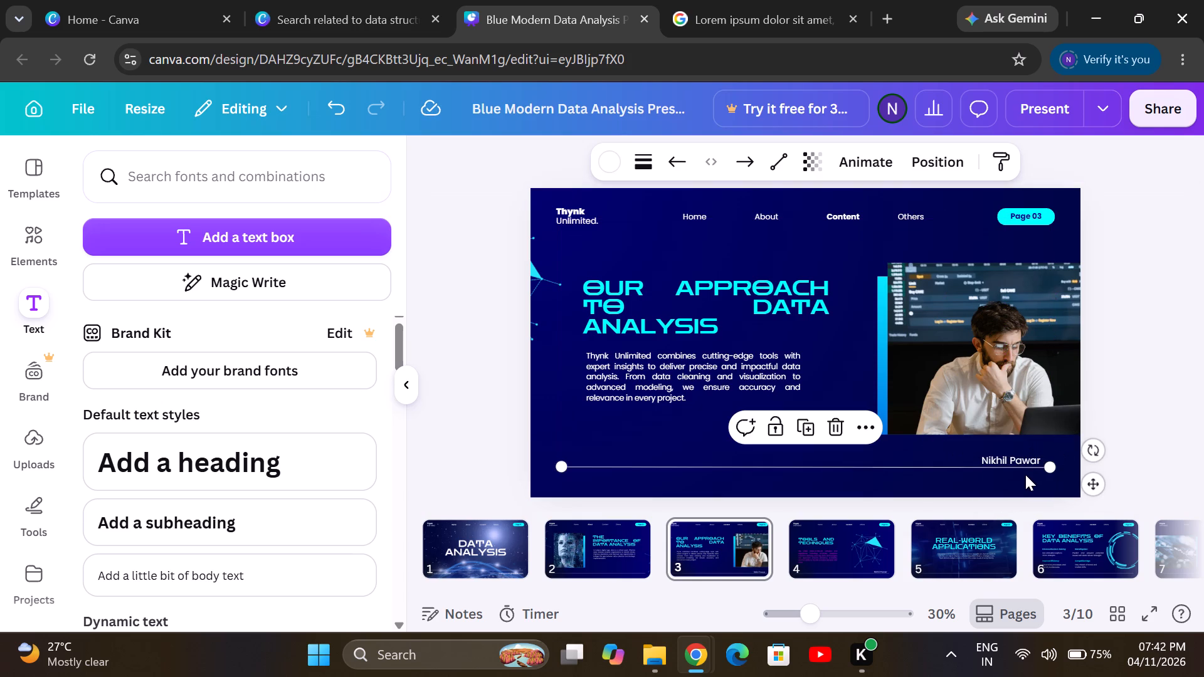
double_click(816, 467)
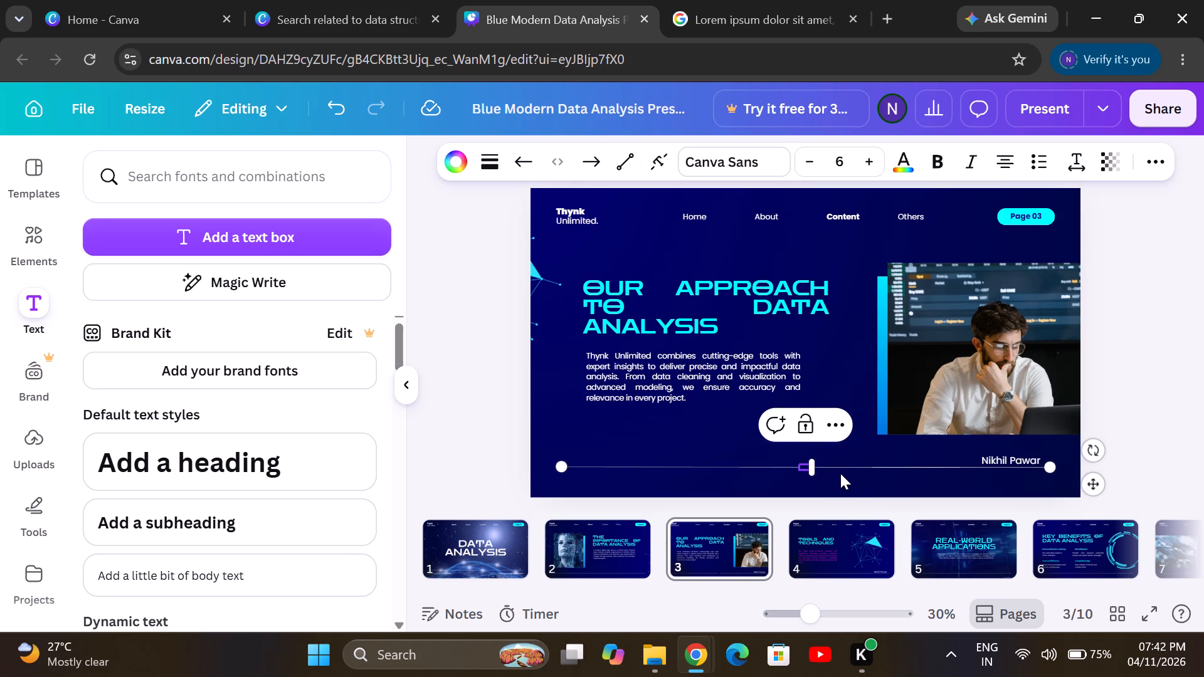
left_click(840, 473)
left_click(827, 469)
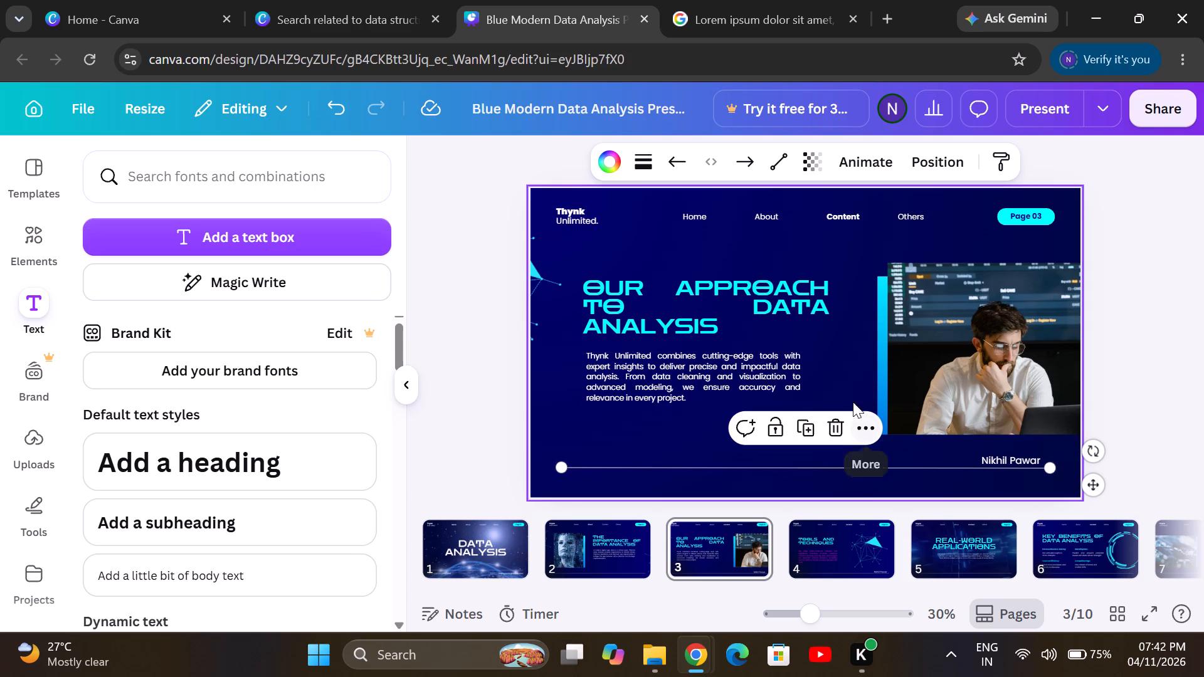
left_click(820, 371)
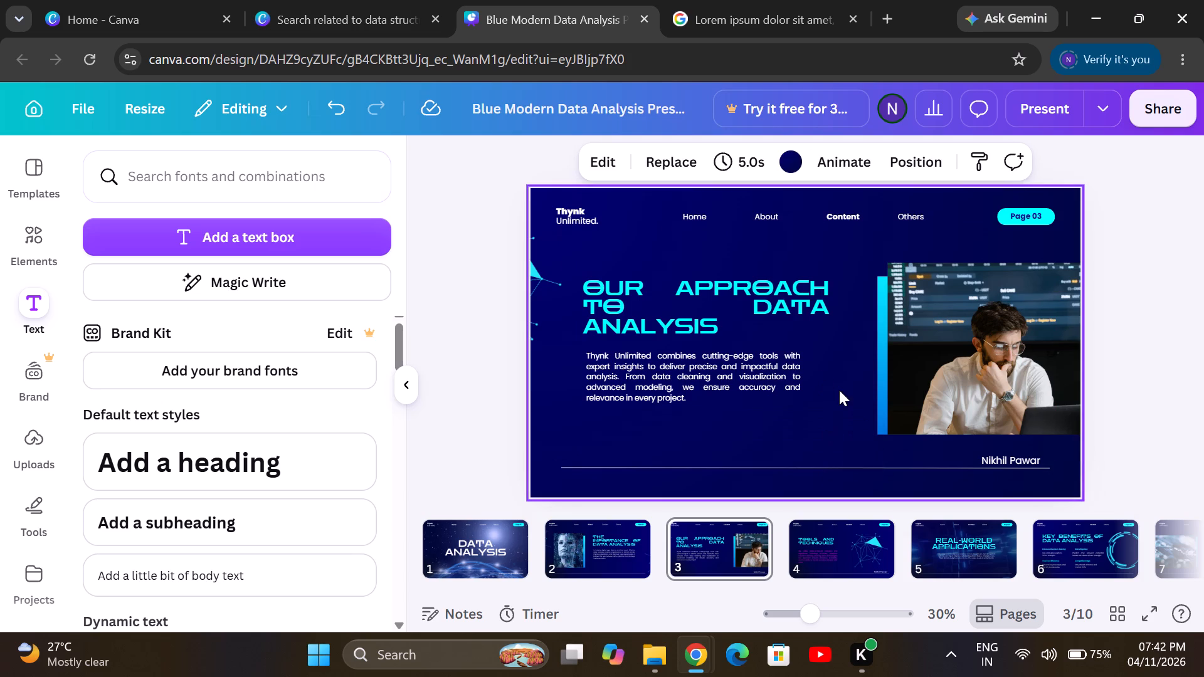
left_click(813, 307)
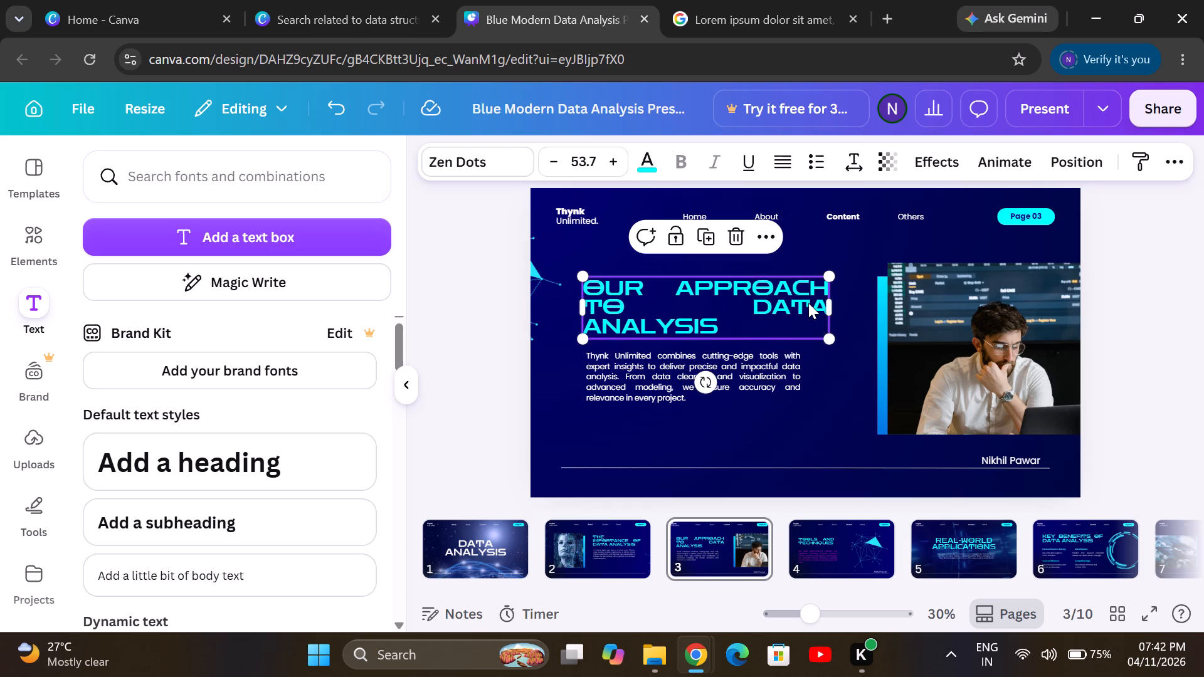
Preview the photo animations and apply the Wipe animation to the photo of the man on slide 3.
left_click(930, 298)
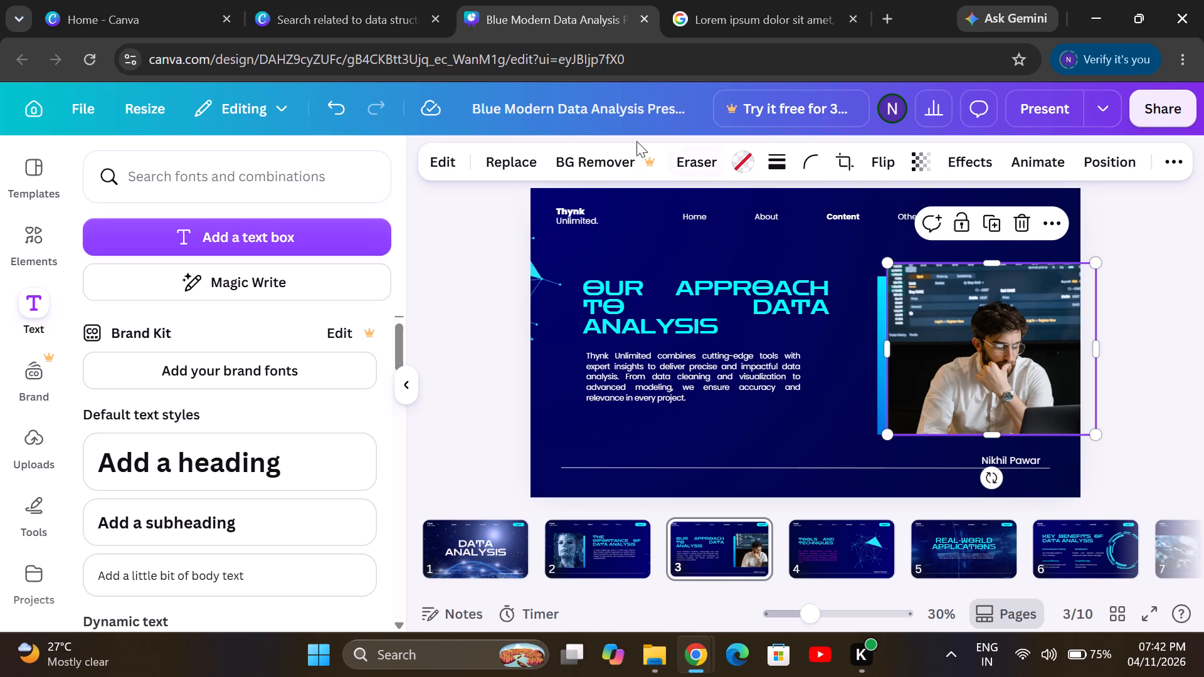
left_click(1025, 157)
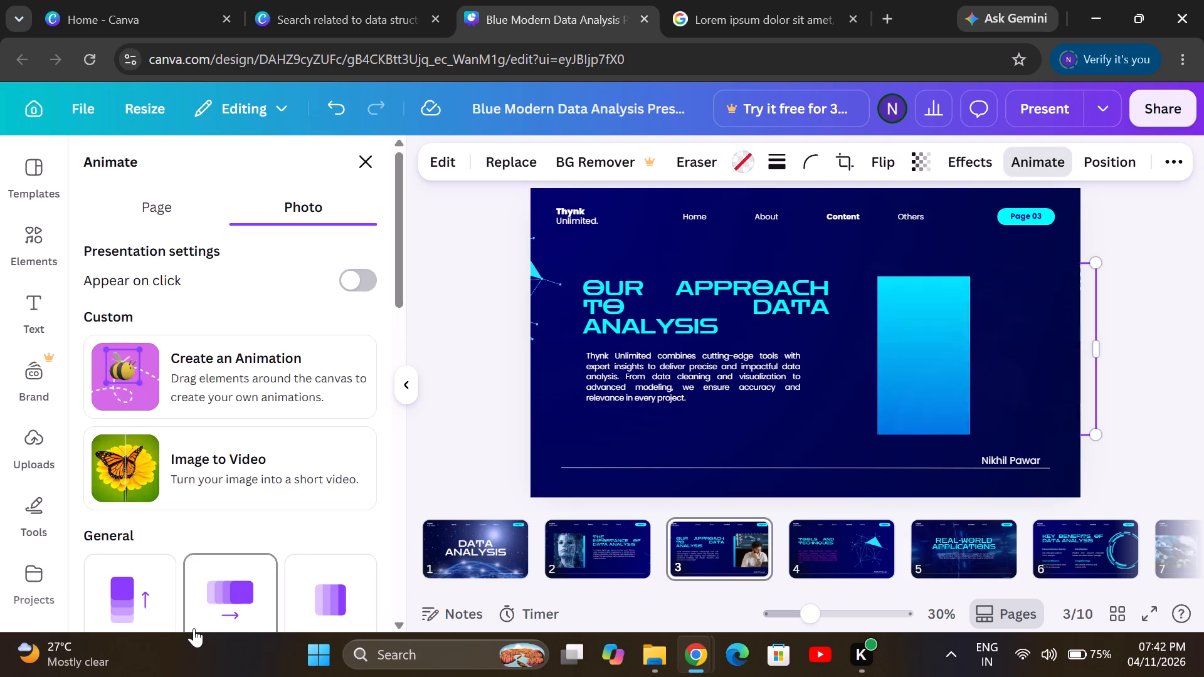
scroll(194, 628, "down", 1)
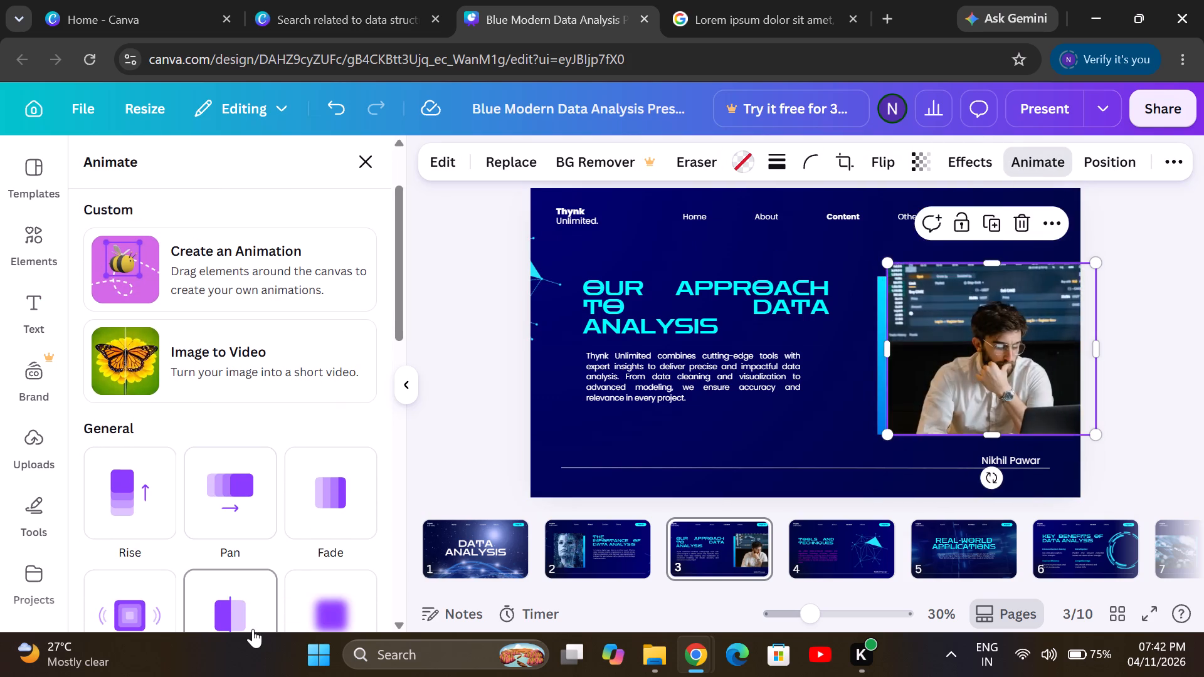
scroll(253, 629, "down", 1)
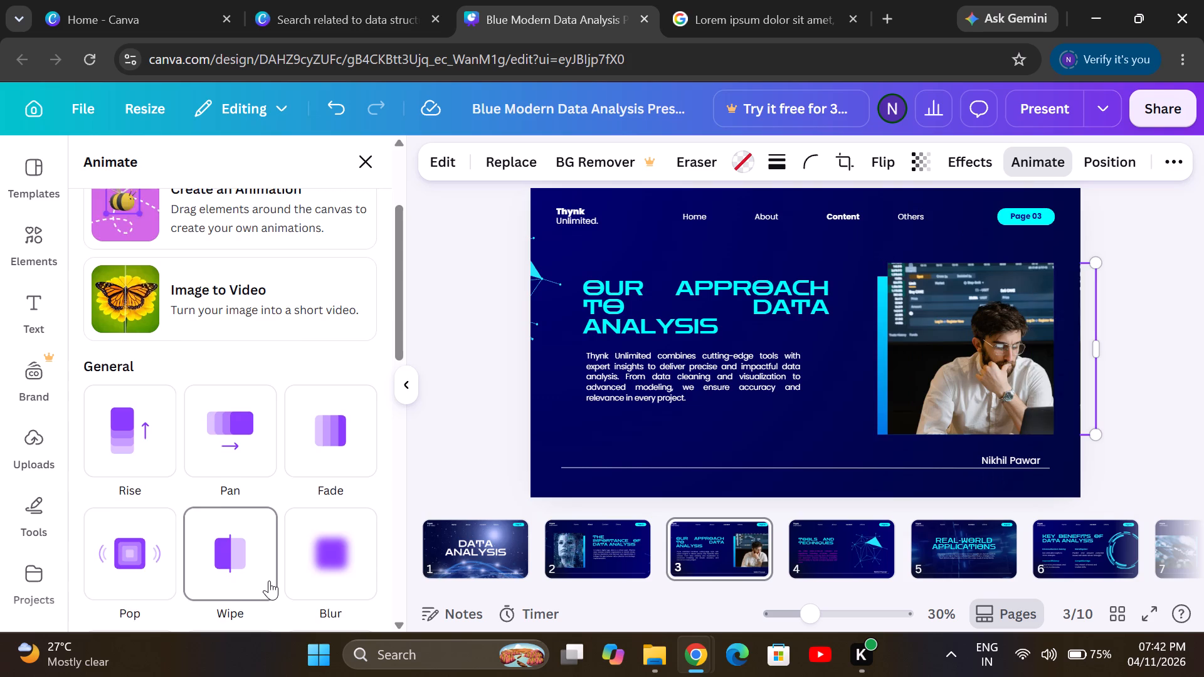
scroll(269, 580, "down", 2)
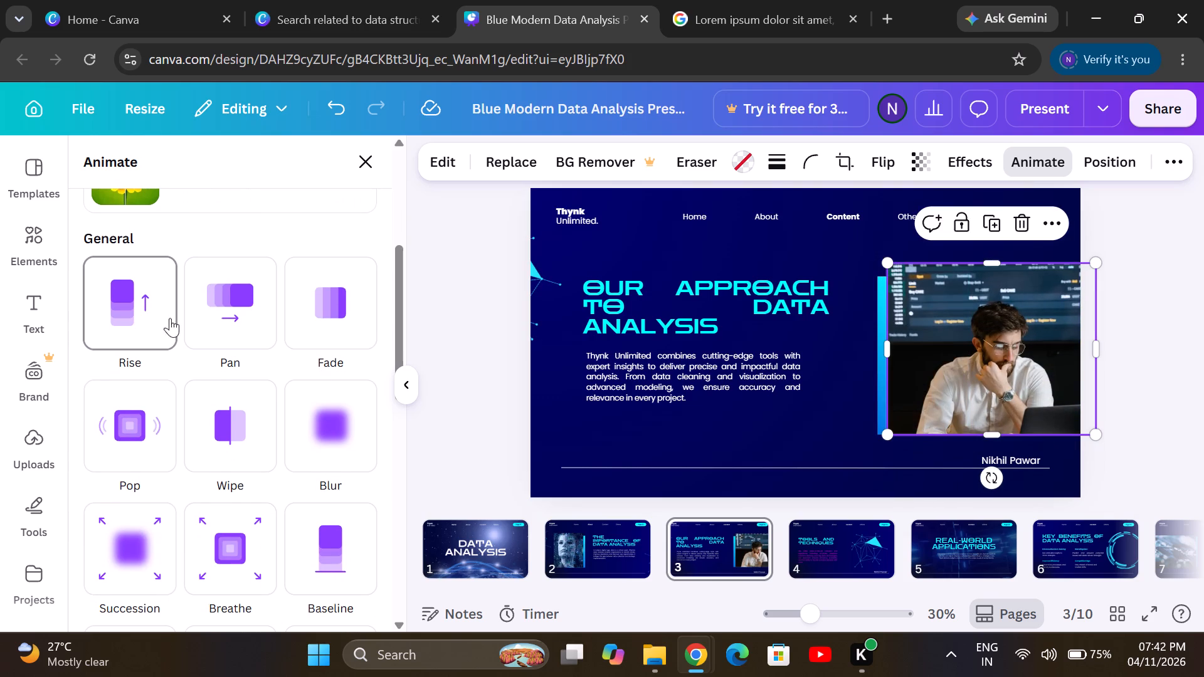
scroll(332, 423, "down", 1)
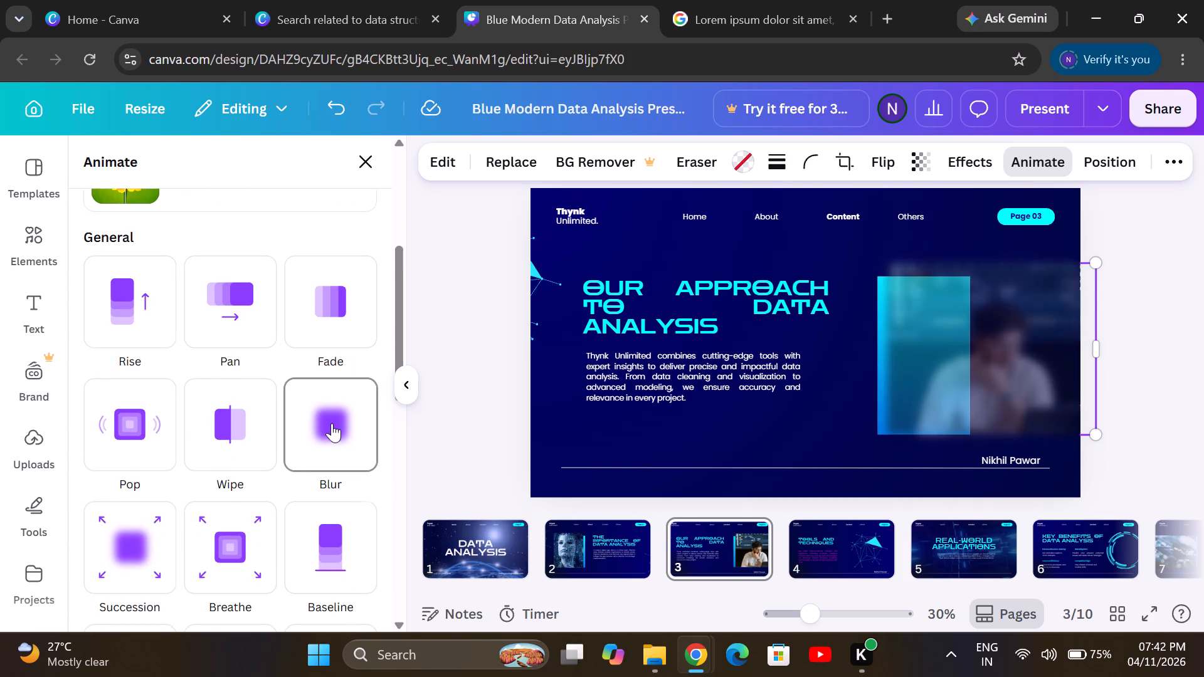
scroll(332, 423, "down", 2)
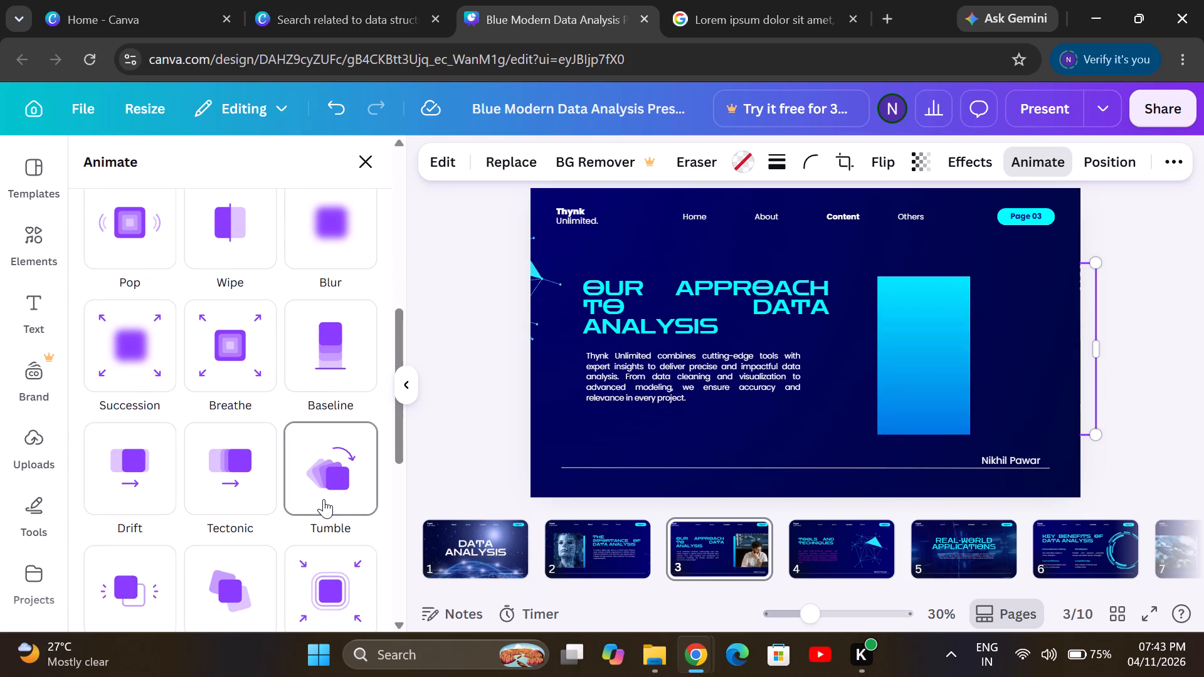
scroll(337, 557, "down", 1)
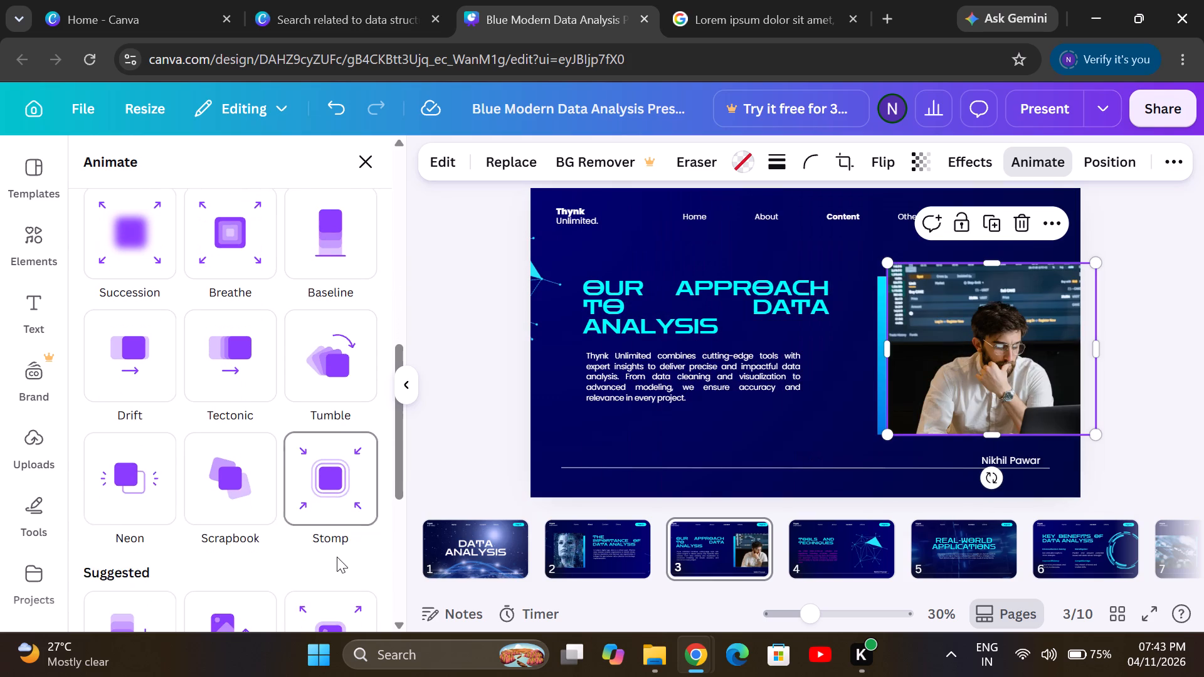
scroll(337, 557, "down", 1)
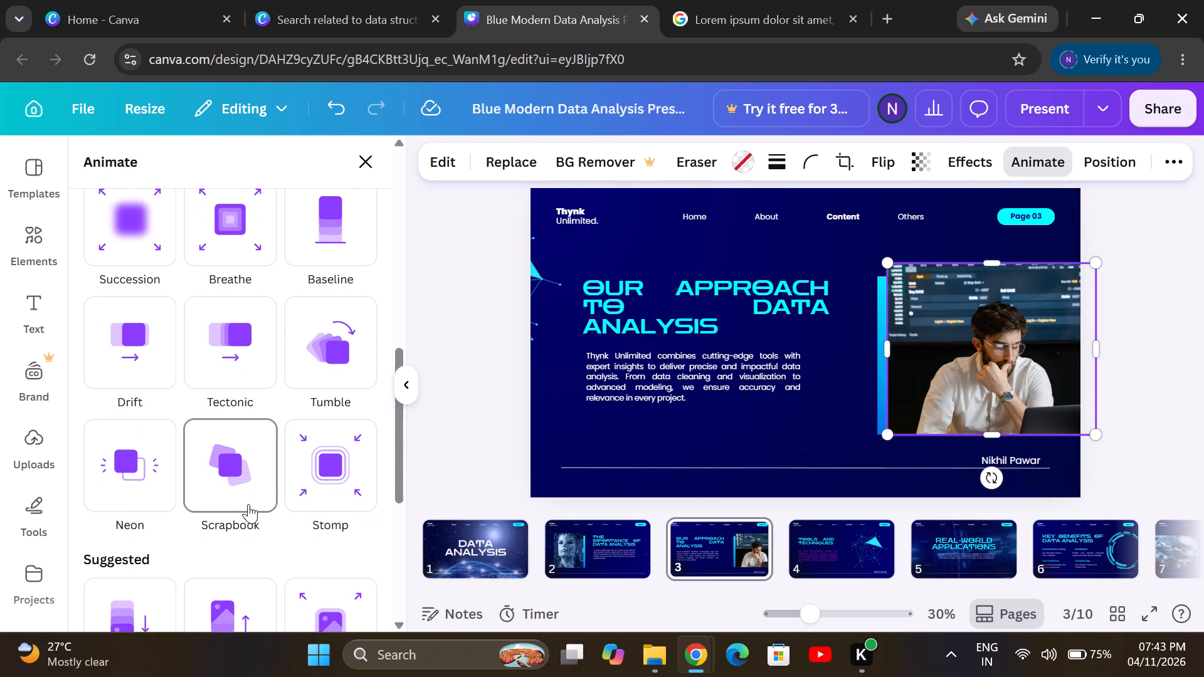
scroll(248, 504, "down", 1)
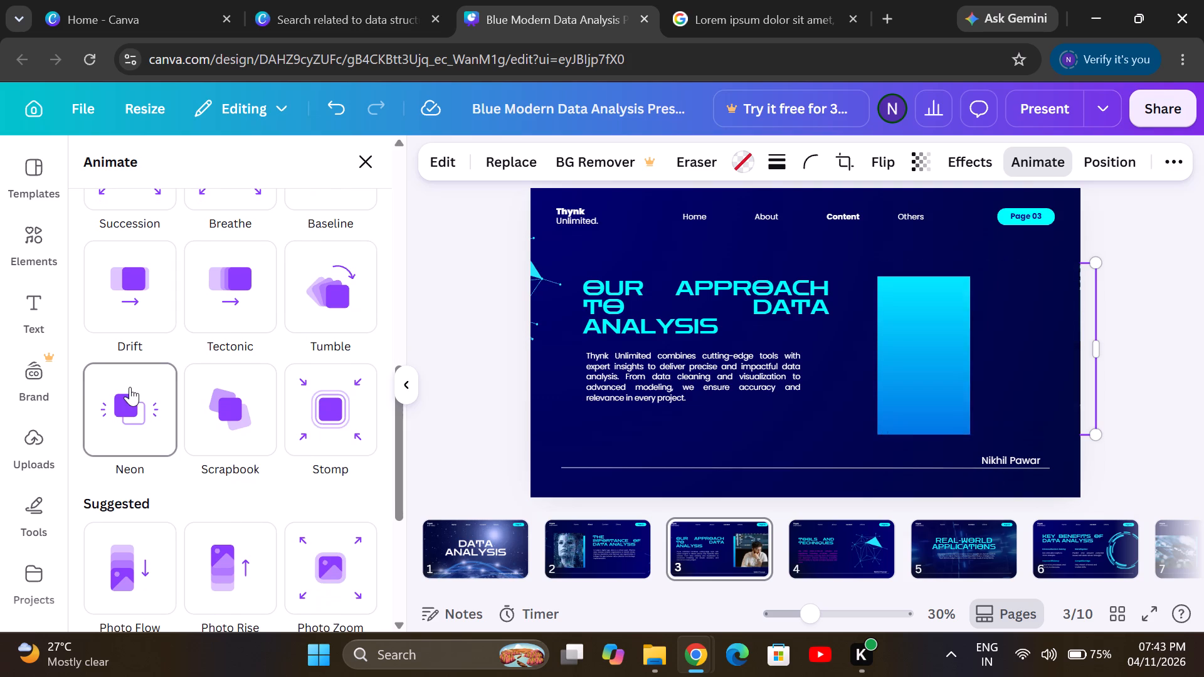
scroll(304, 544, "down", 1)
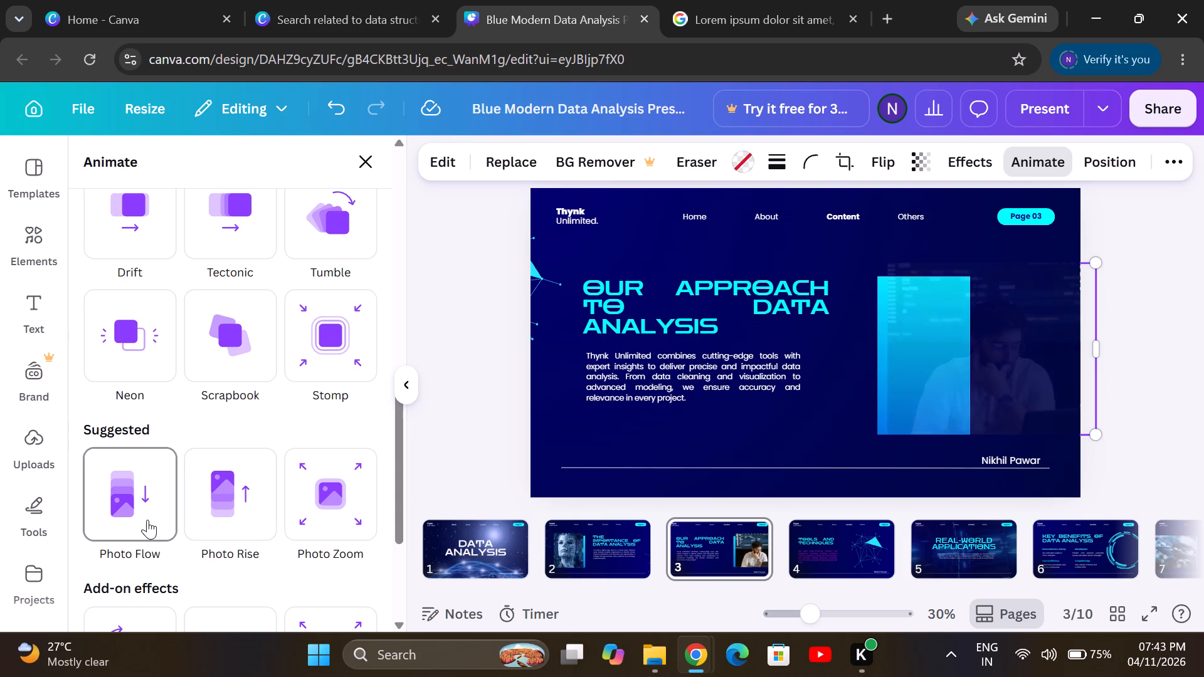
scroll(147, 520, "down", 1)
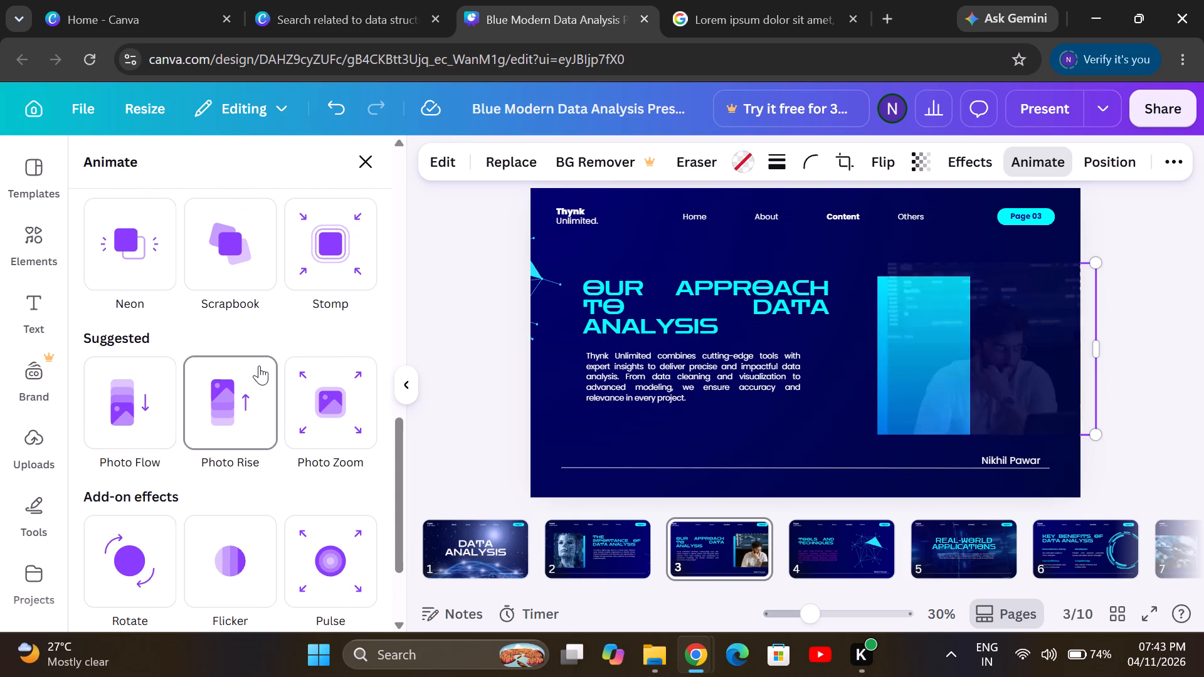
scroll(259, 365, "up", 3)
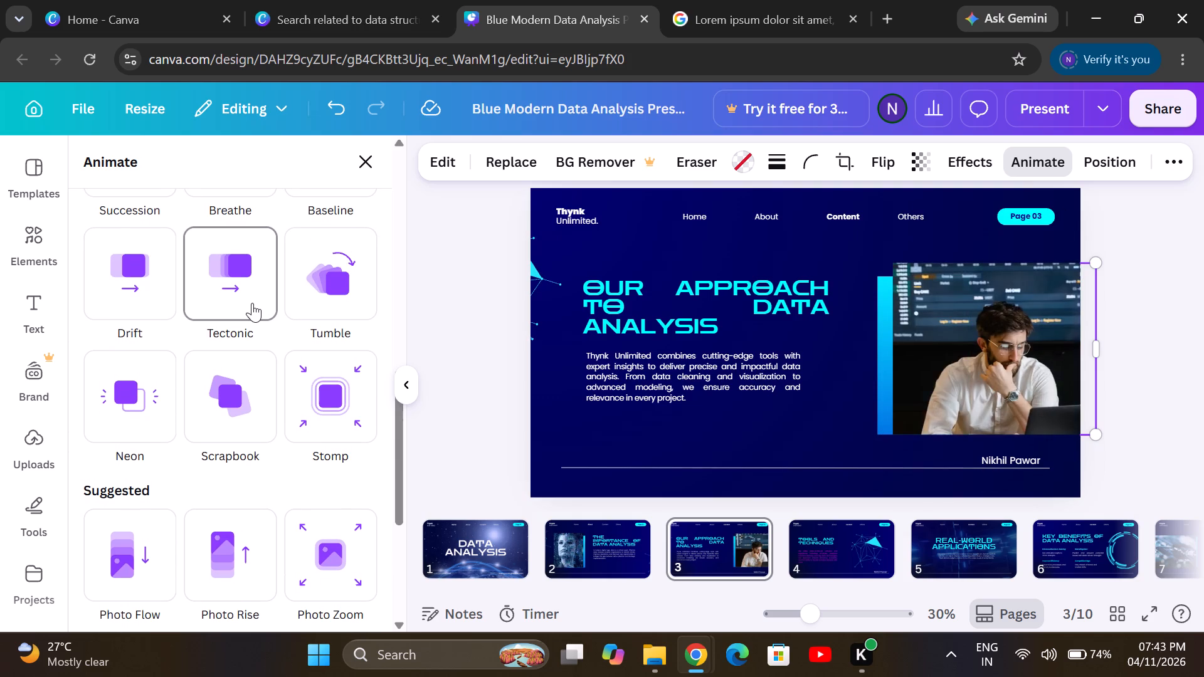
scroll(252, 303, "up", 1)
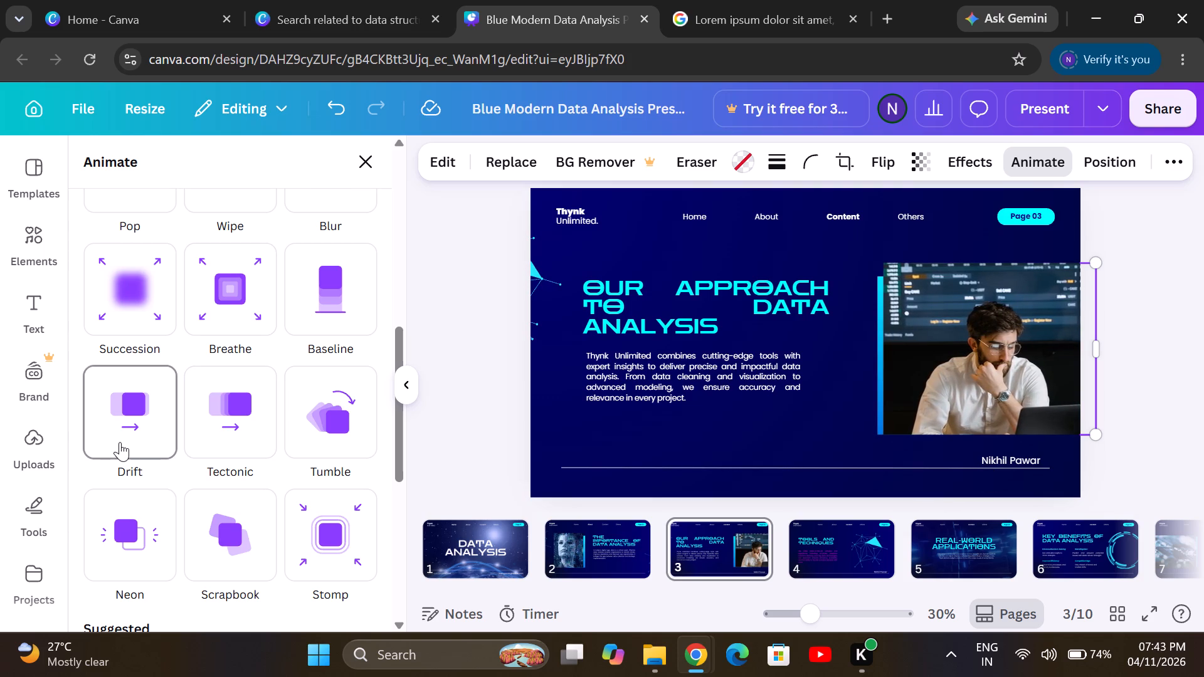
scroll(218, 268, "up", 1)
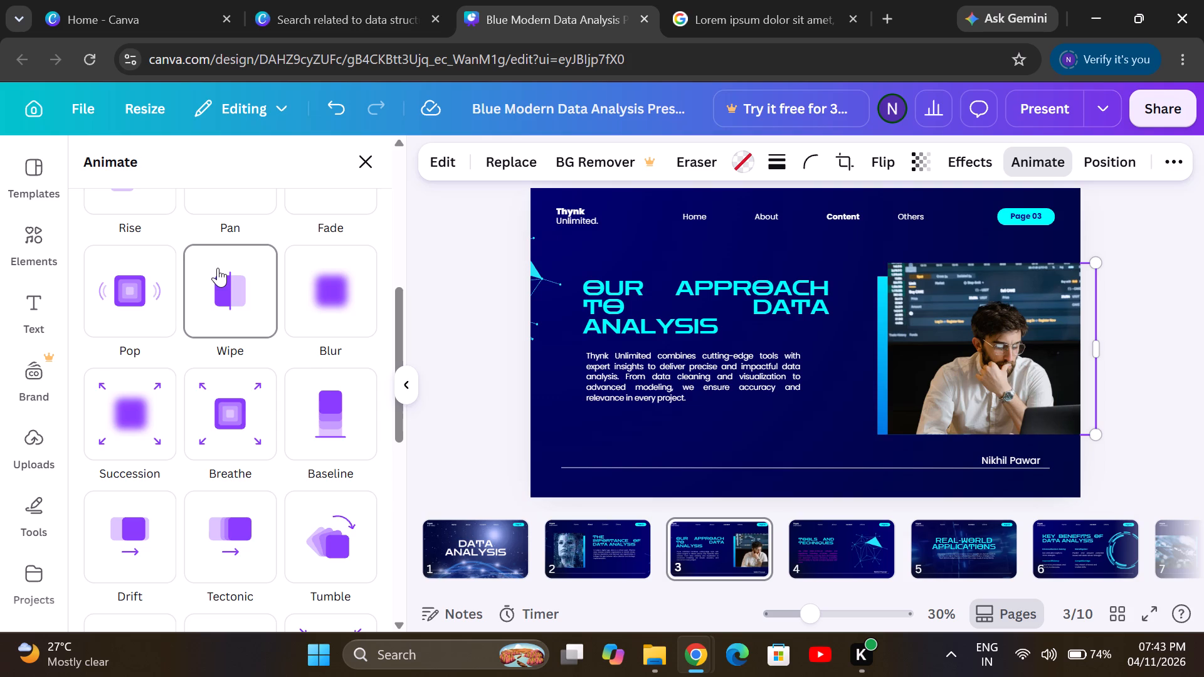
scroll(218, 268, "up", 1)
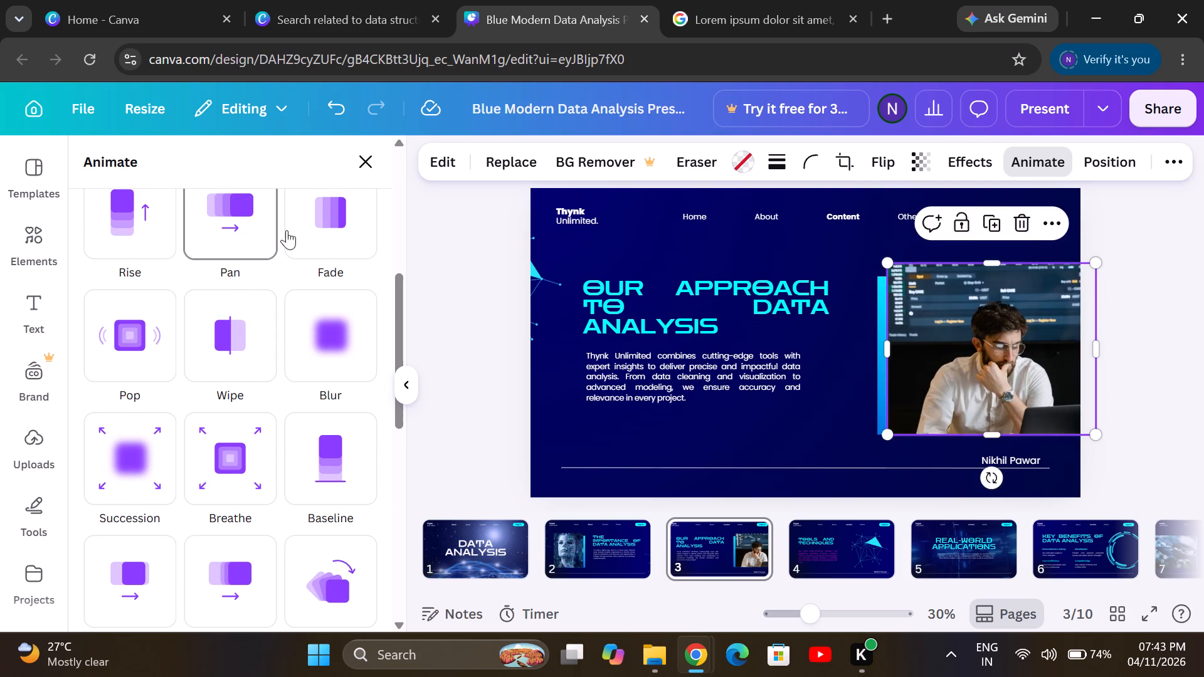
left_click(260, 344)
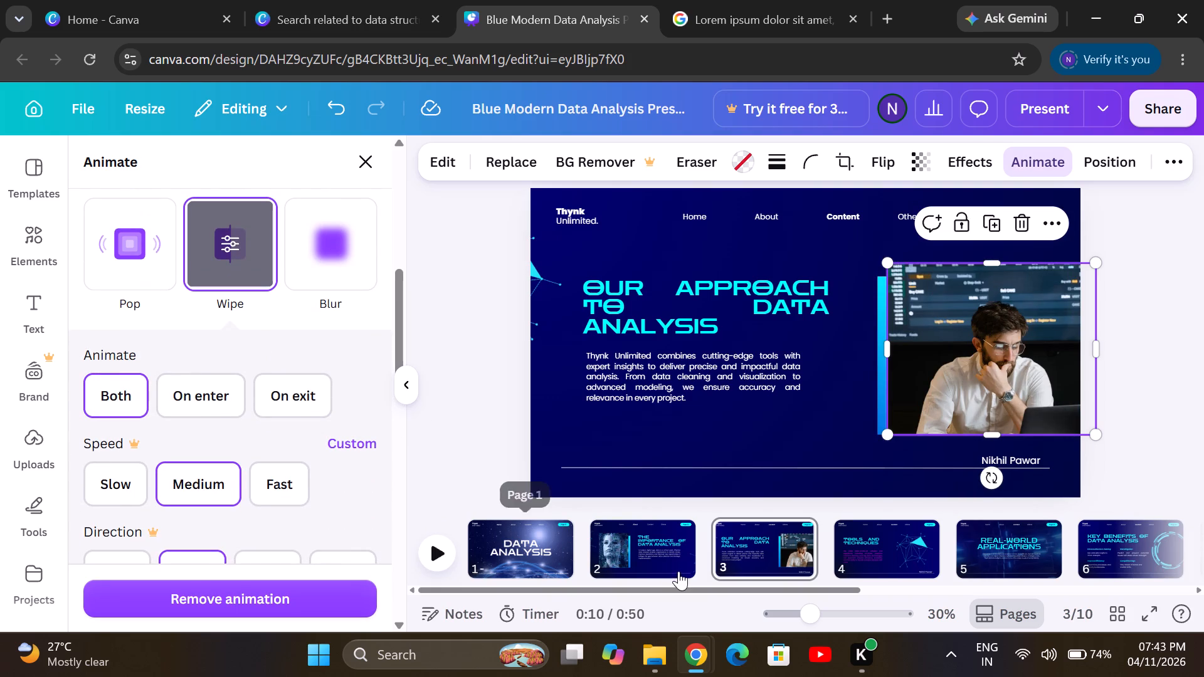
Apply the Wipe animation to the picture of the digital face on slide 2.
left_click(655, 567)
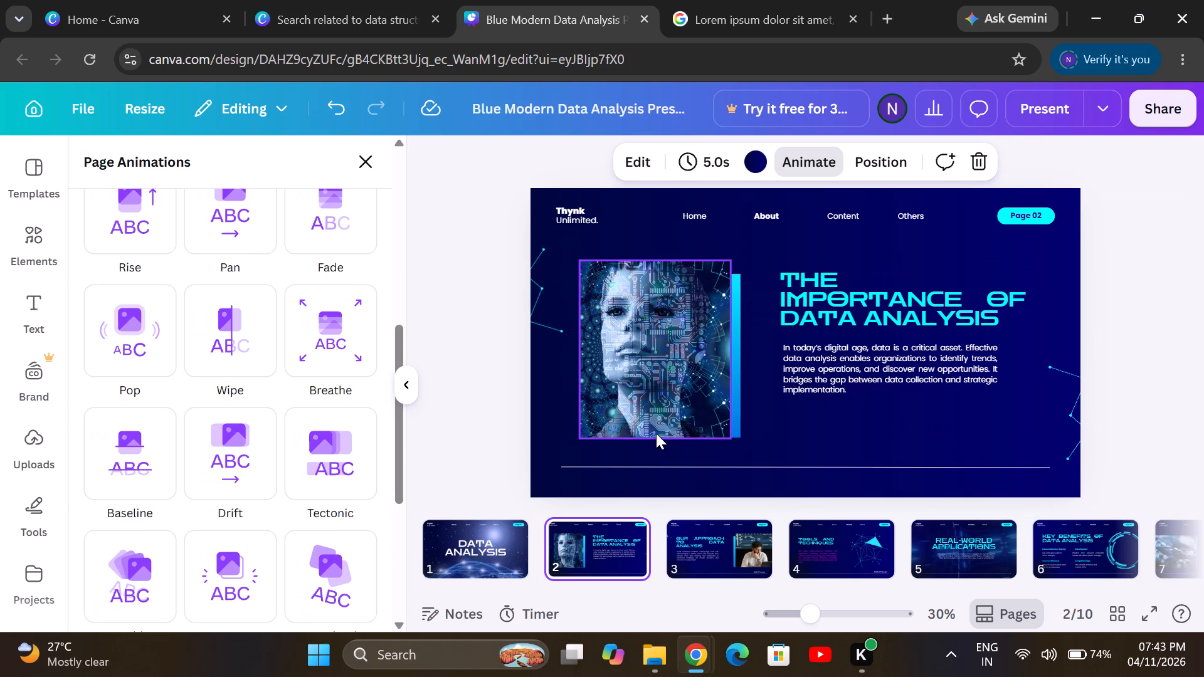
left_click(660, 422)
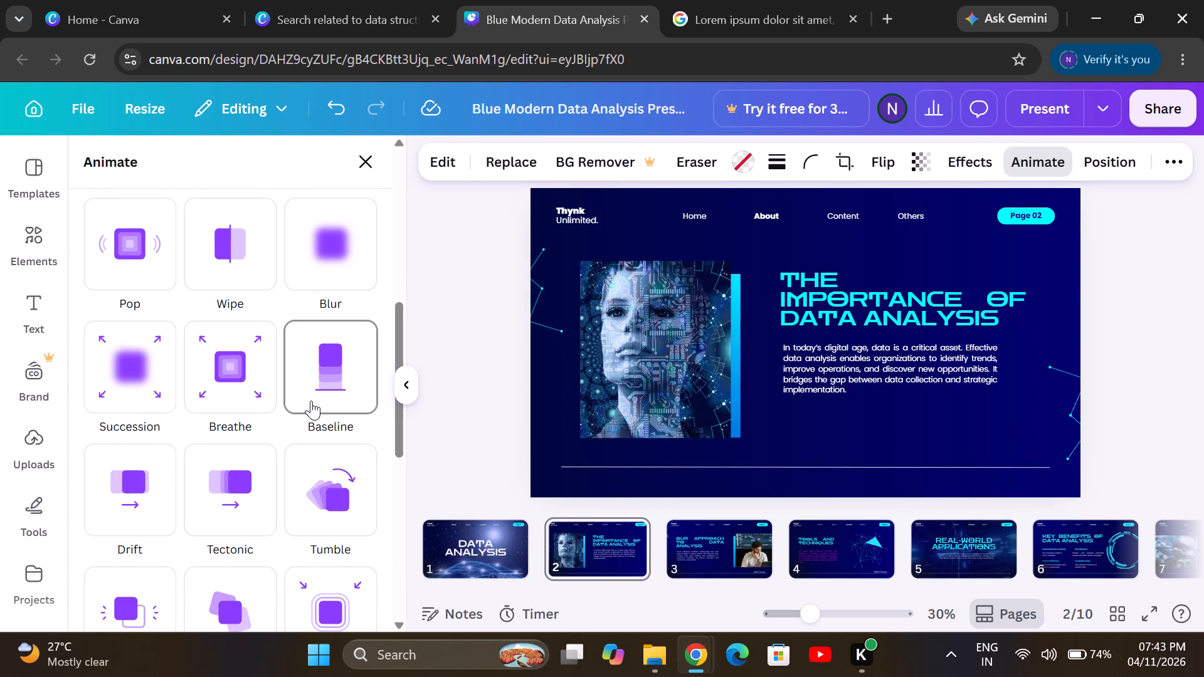
left_click(226, 241)
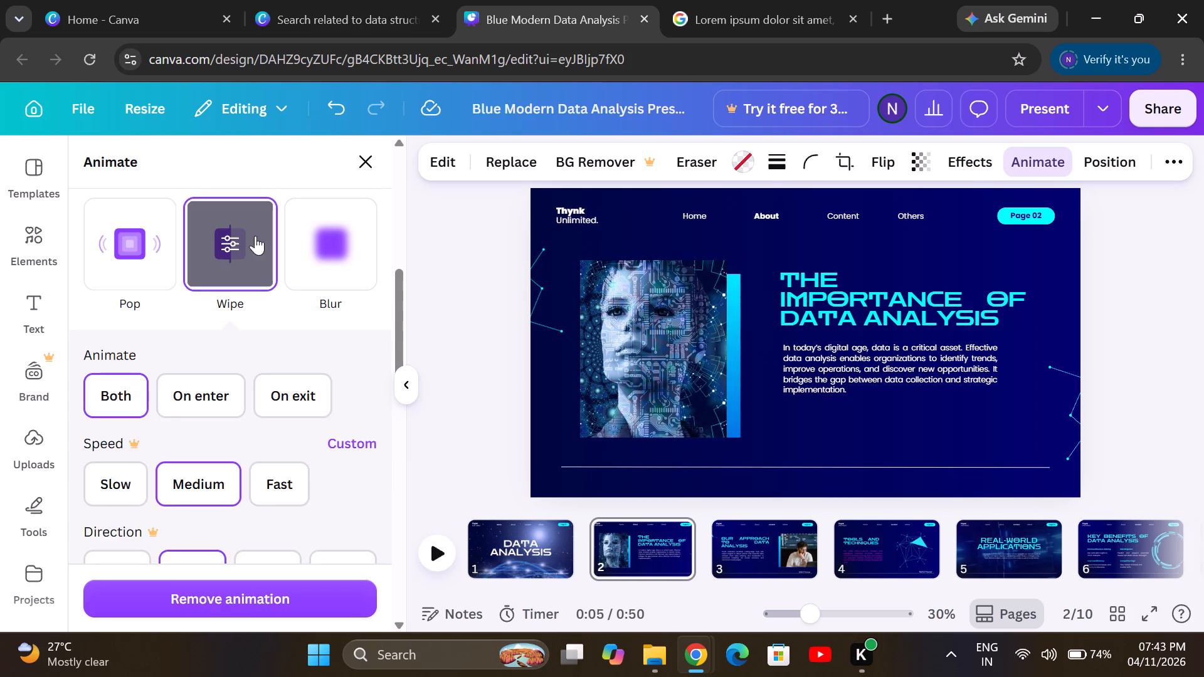
Apply the Burst text animation to the body paragraph on slide 4.
left_click(861, 553)
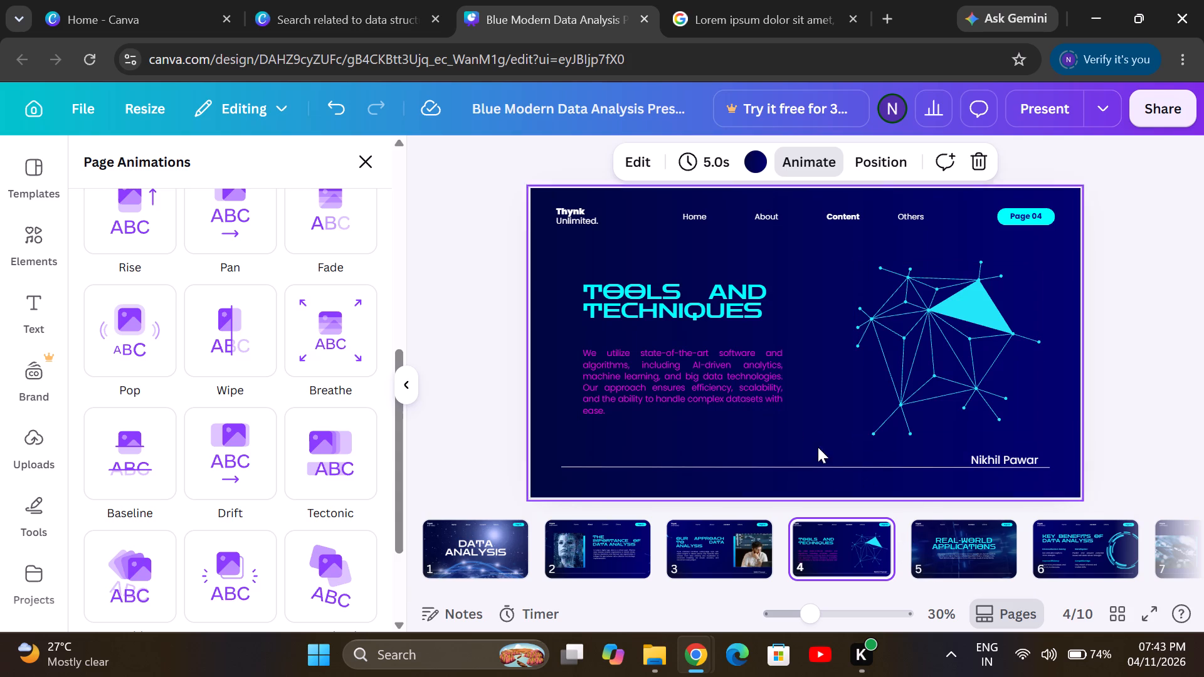
left_click(754, 401)
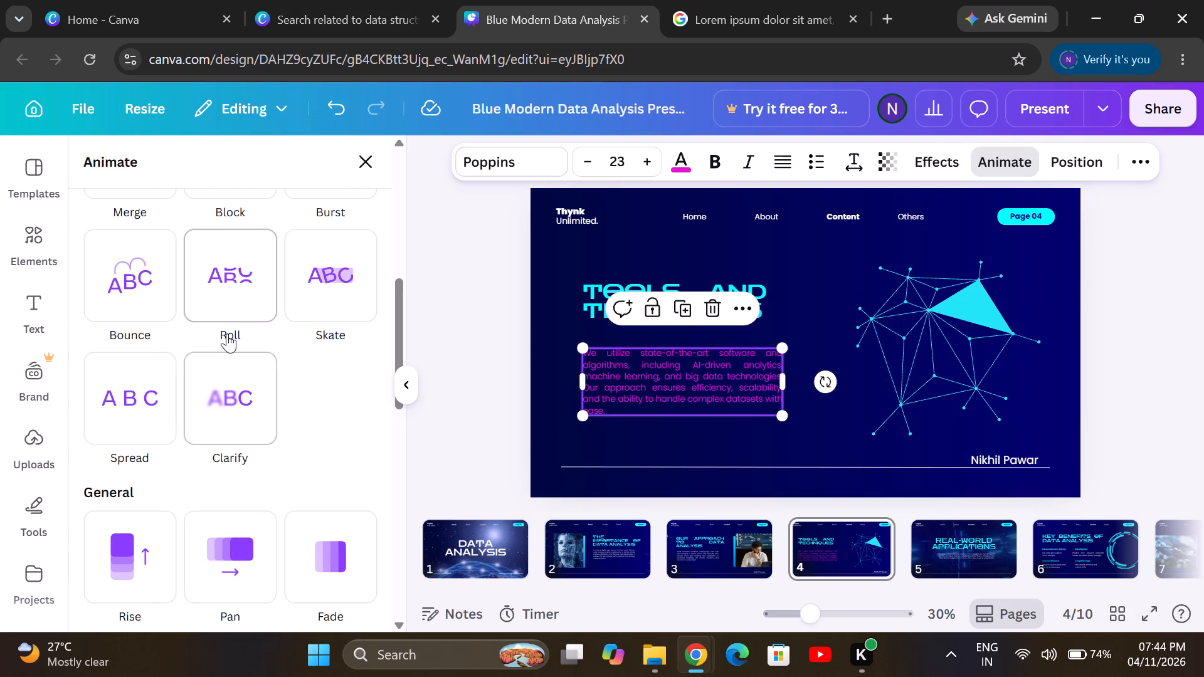
scroll(227, 333, "up", 1)
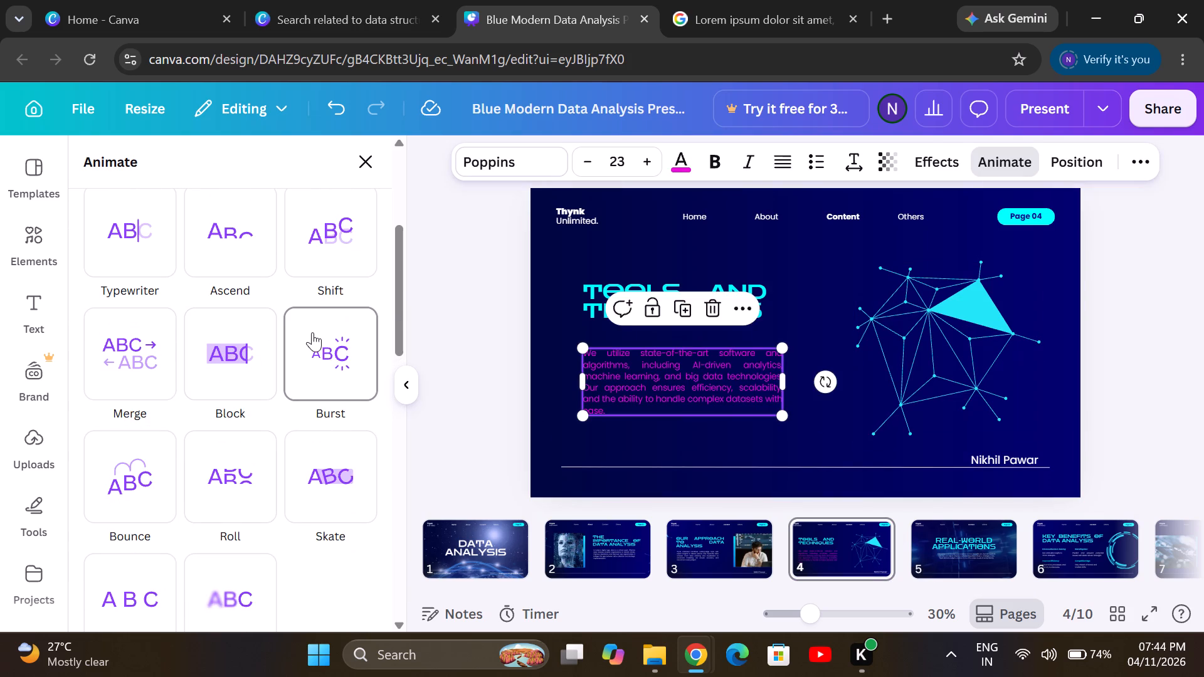
left_click(312, 332)
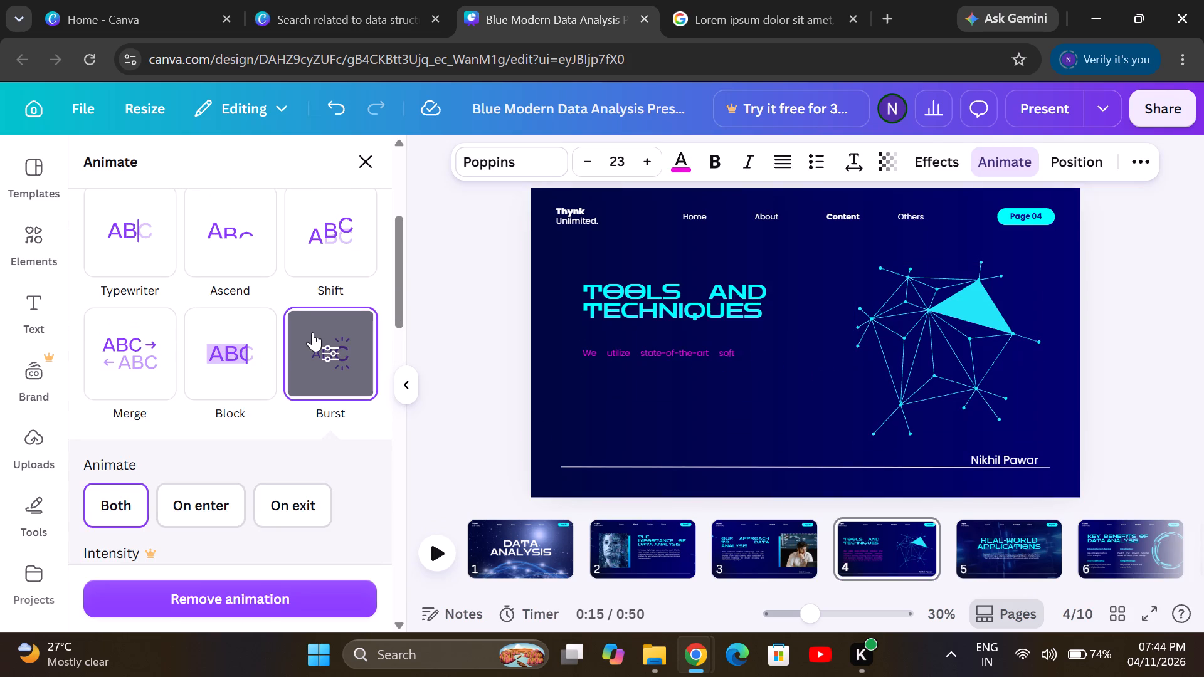
Apply the Shift text animation to the "Tools and Techniques" heading on slide 4.
left_click(635, 282)
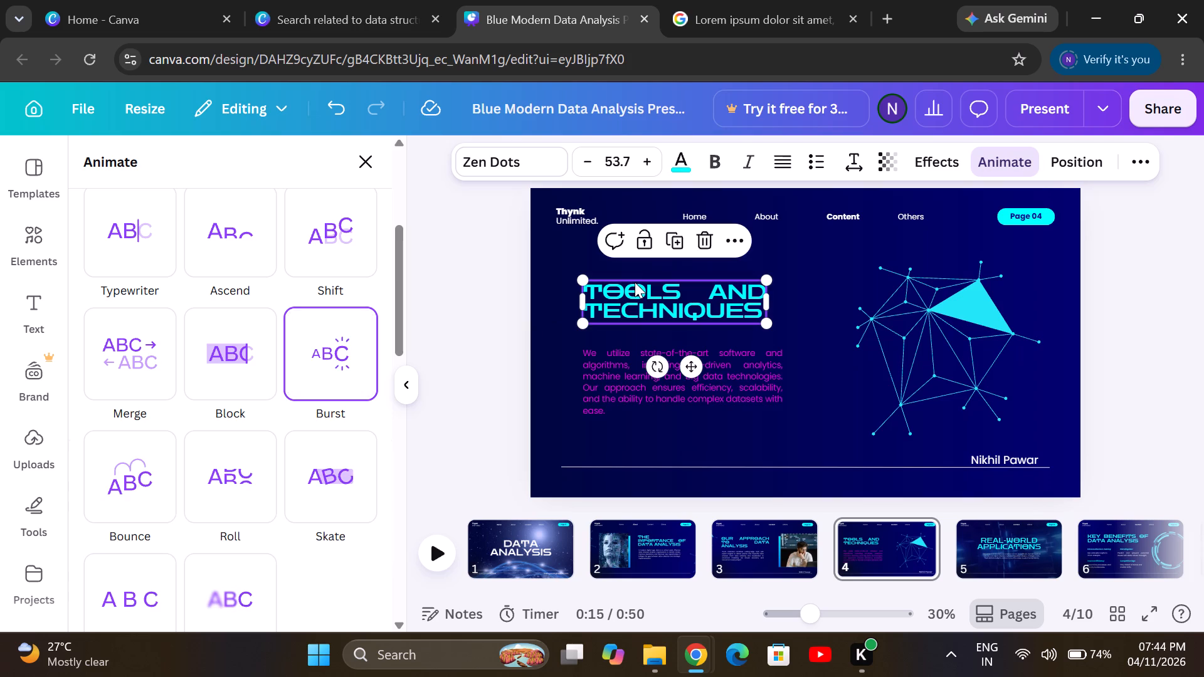
left_click(296, 211)
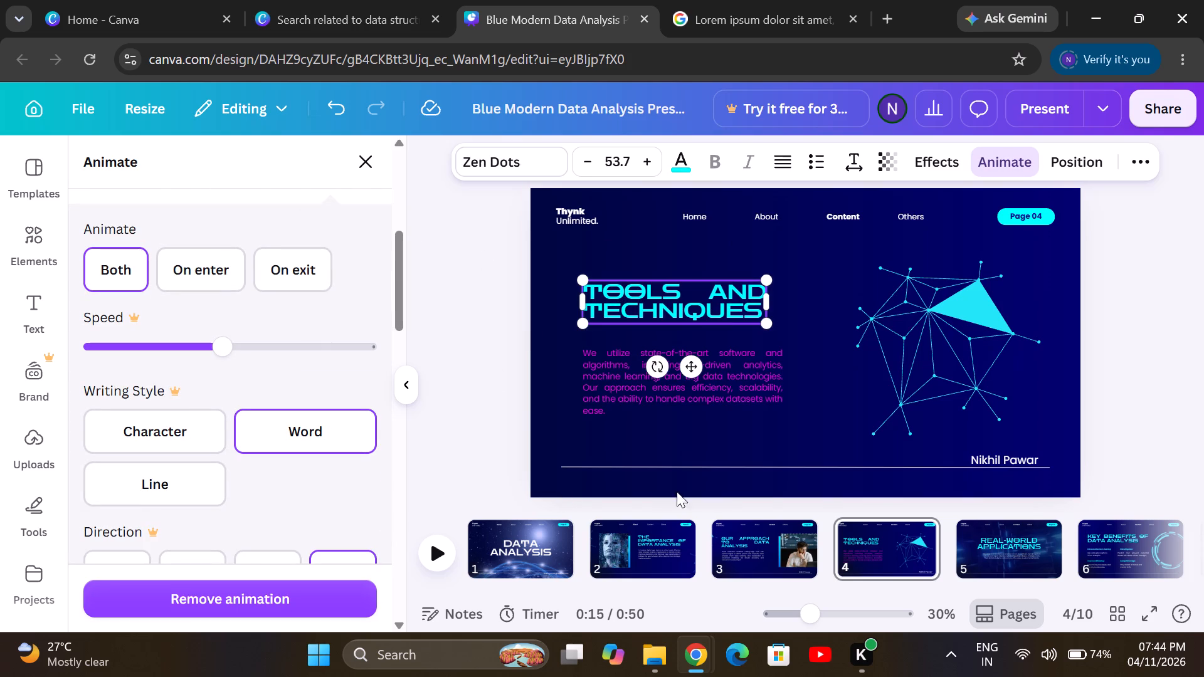
Add a text box to slide 6 and move it beneath the Competitive Edge text, just above the horizontal line.
left_click(938, 560)
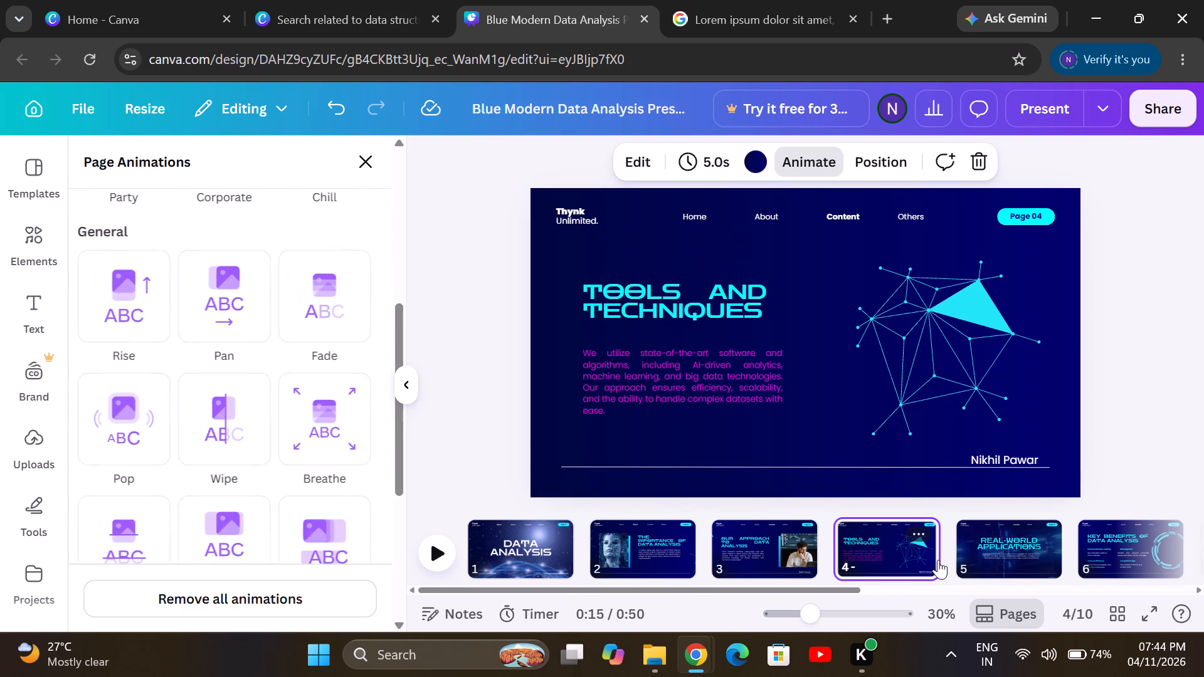
left_click(992, 532)
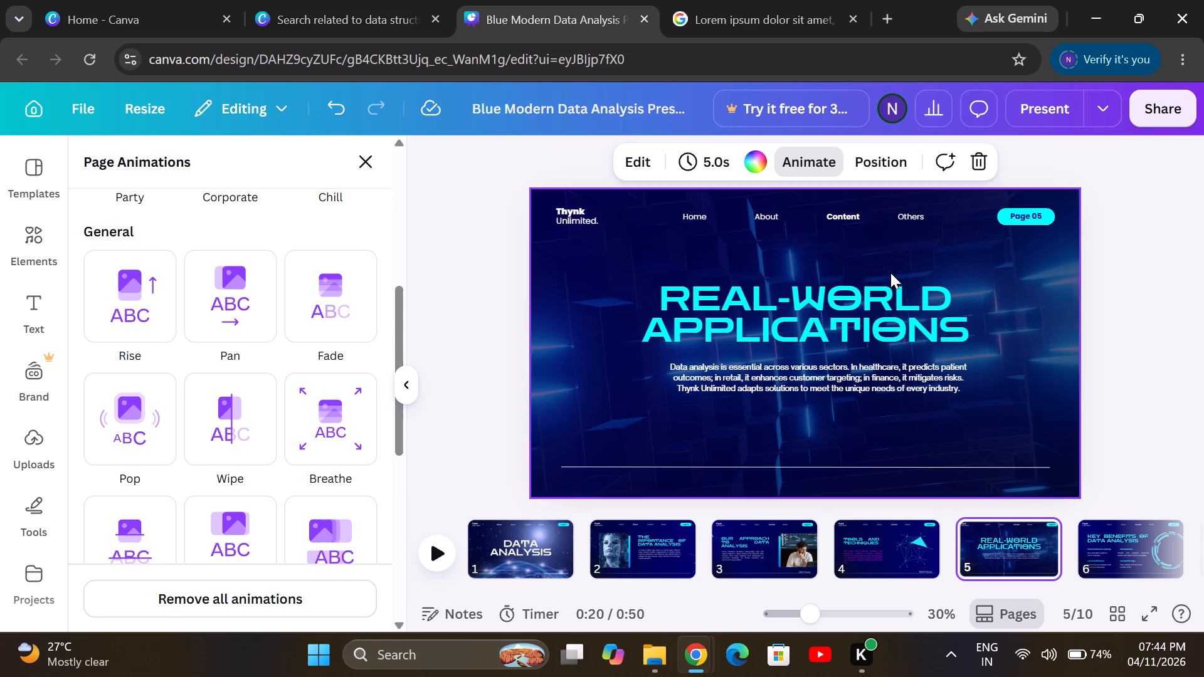
left_click(1107, 535)
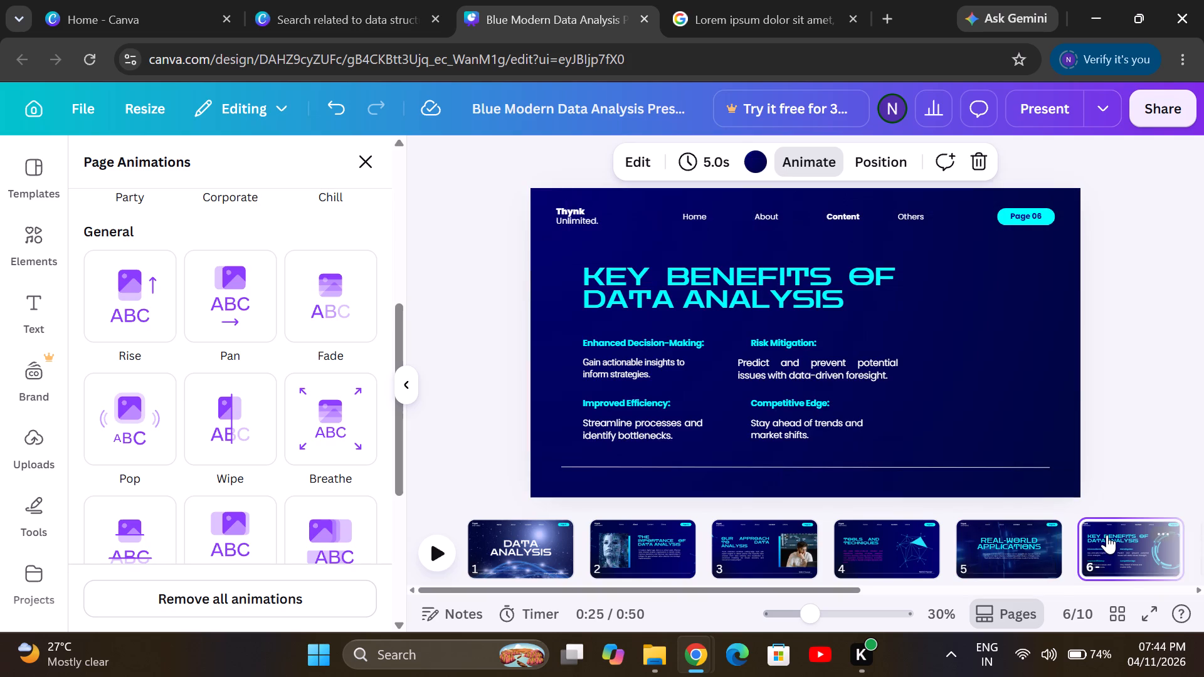
scroll(1107, 535, "left", 2)
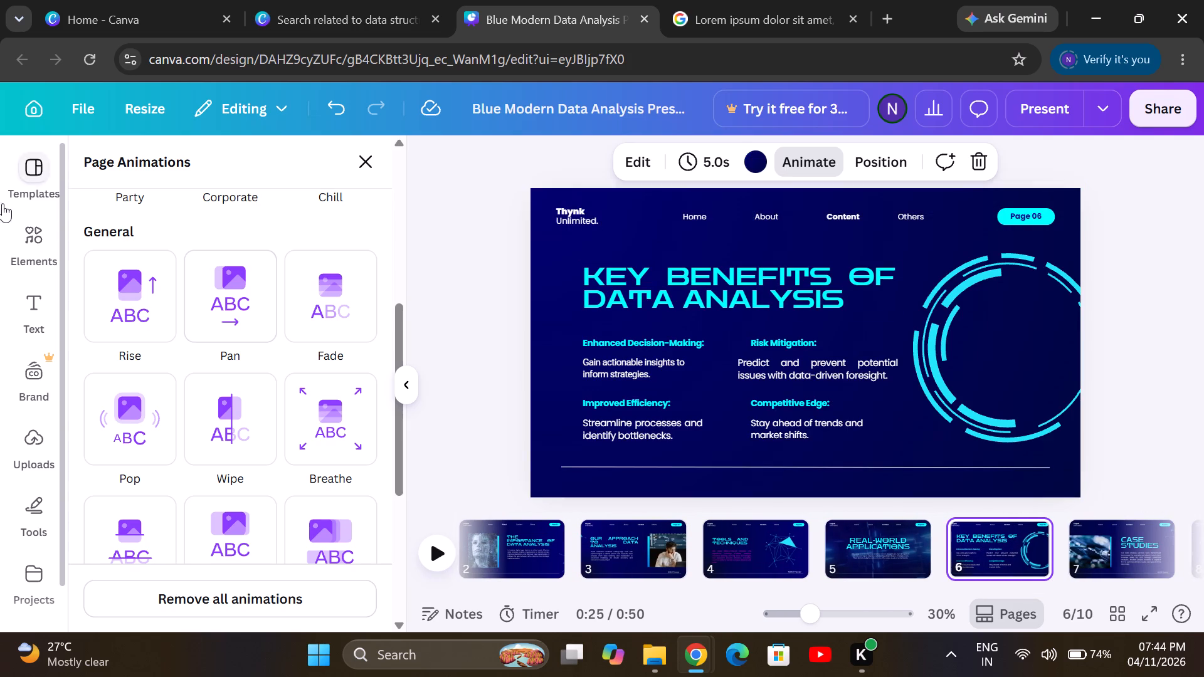
left_click(47, 320)
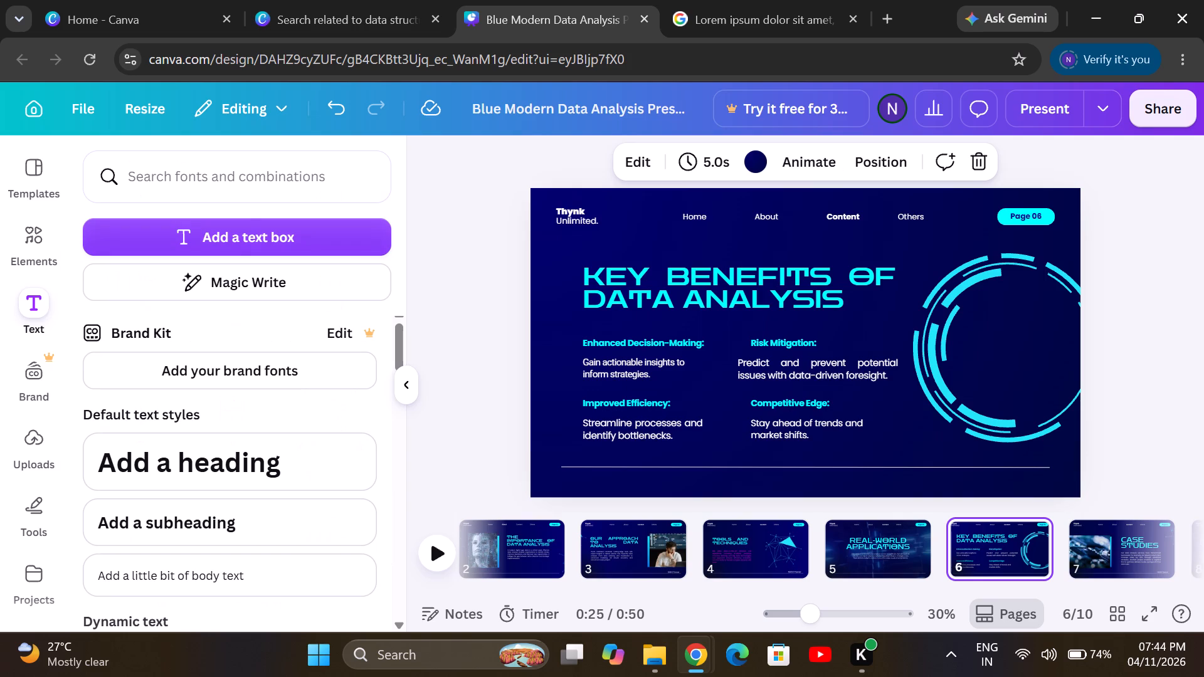
left_click(235, 234)
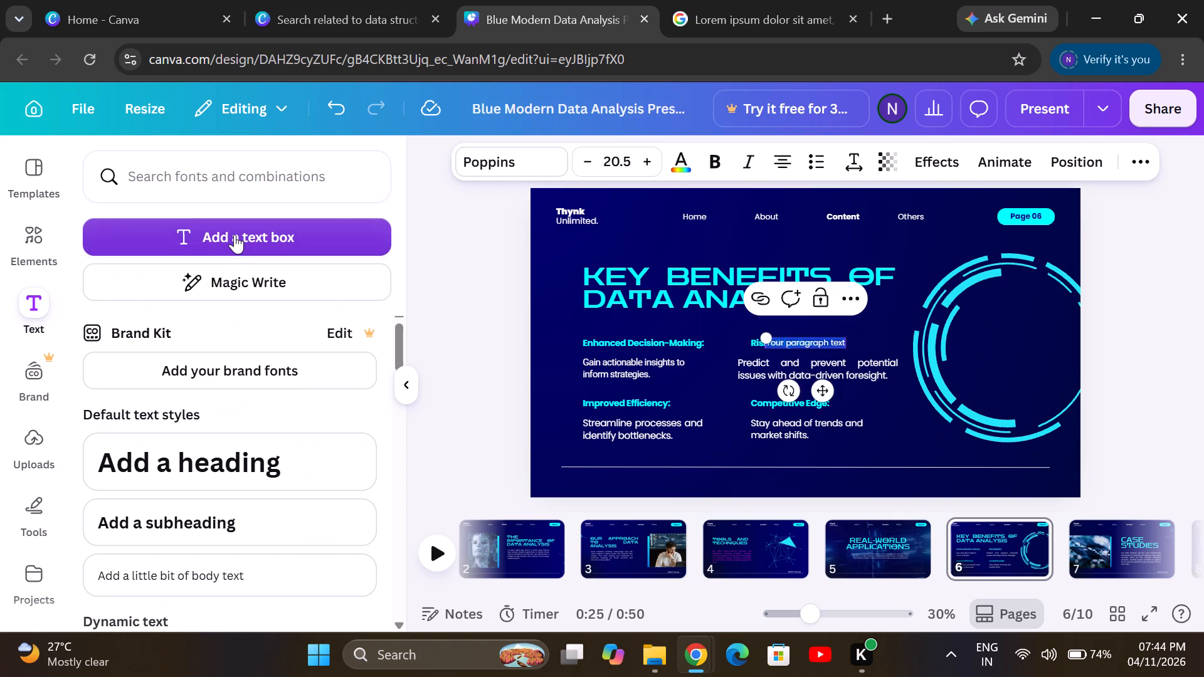
left_click(816, 342)
double_click(816, 342)
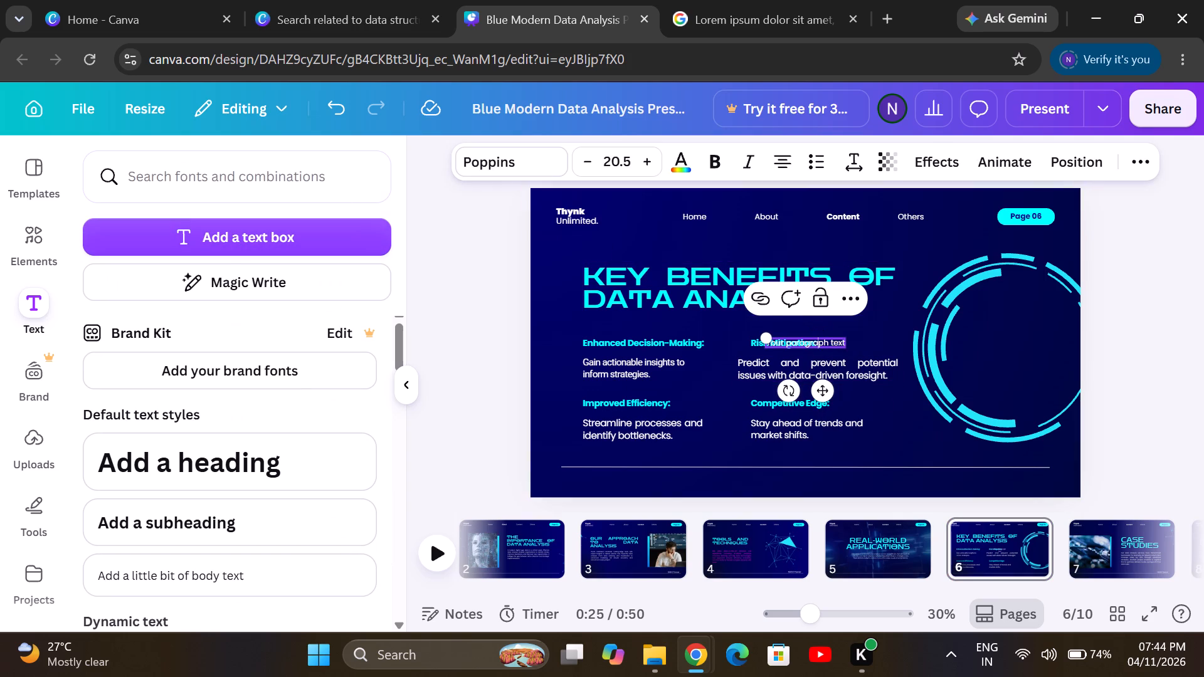
left_click(816, 342)
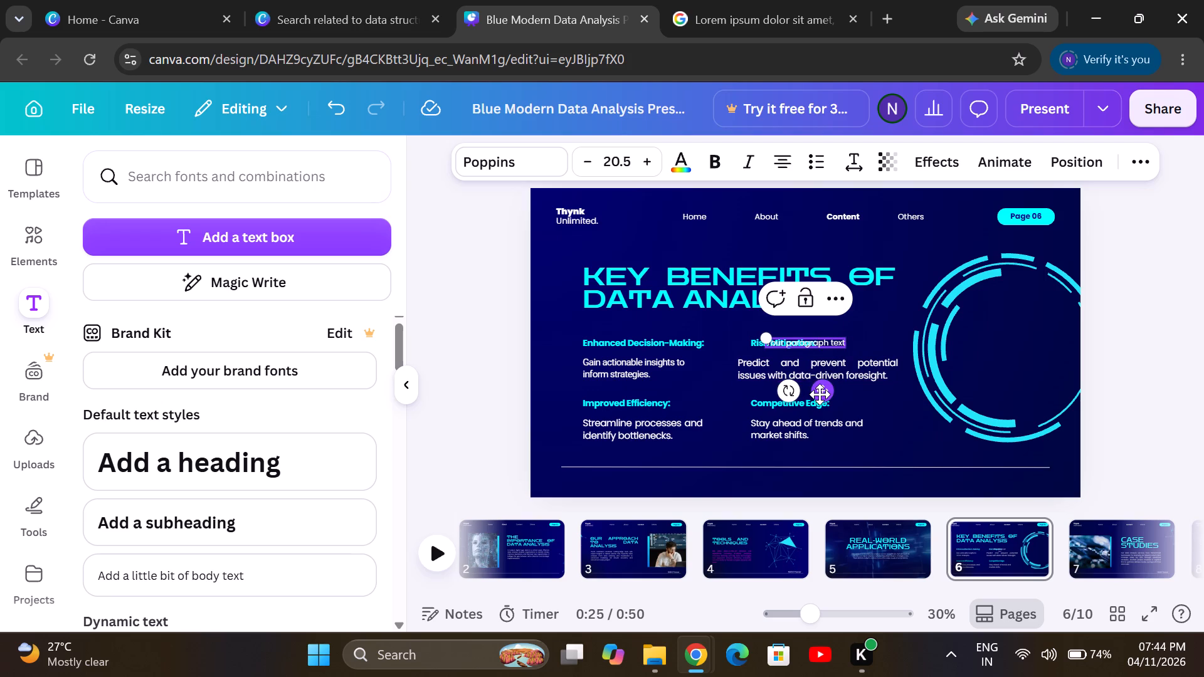
left_click_drag(820, 394, 913, 486)
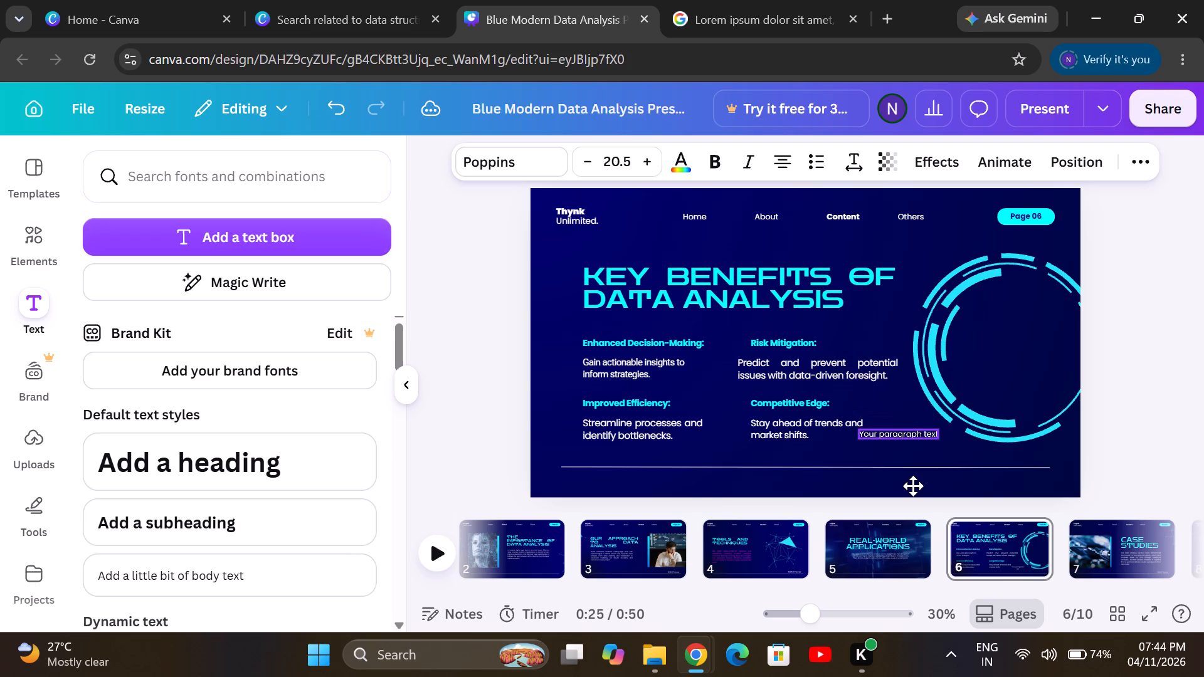
left_click_drag(913, 486, 909, 499)
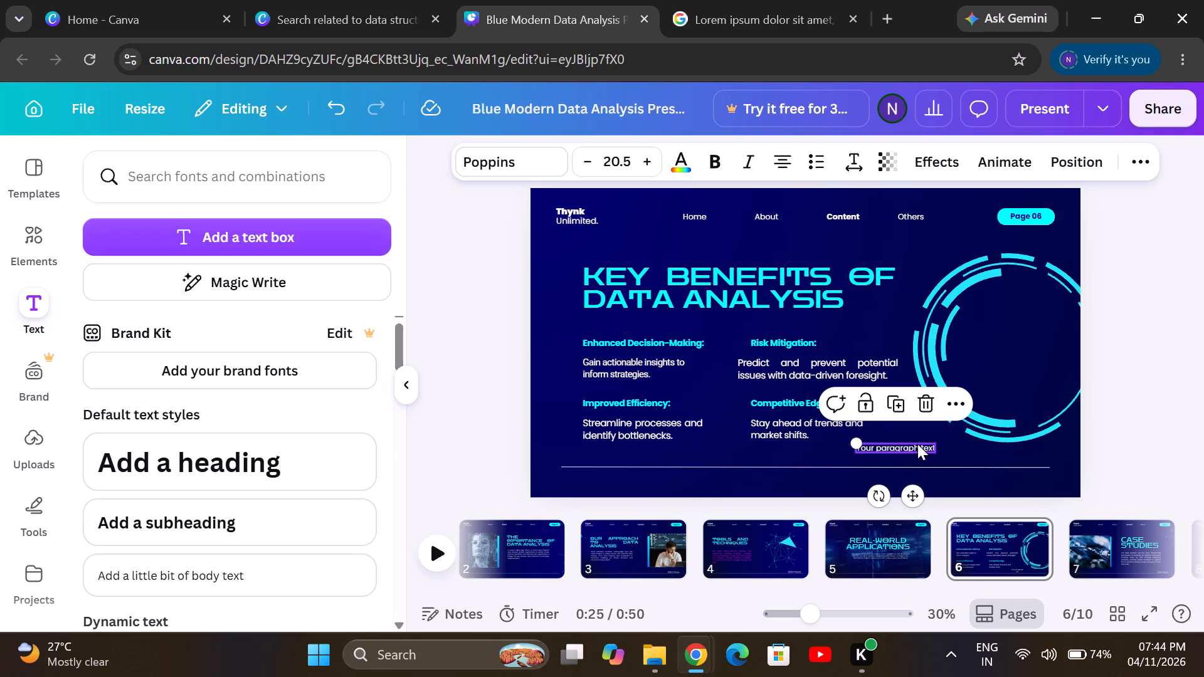
Replace the placeholder text in the new text box on slide 6 with the presenter's name.
double_click(917, 444)
key("BackSpace")
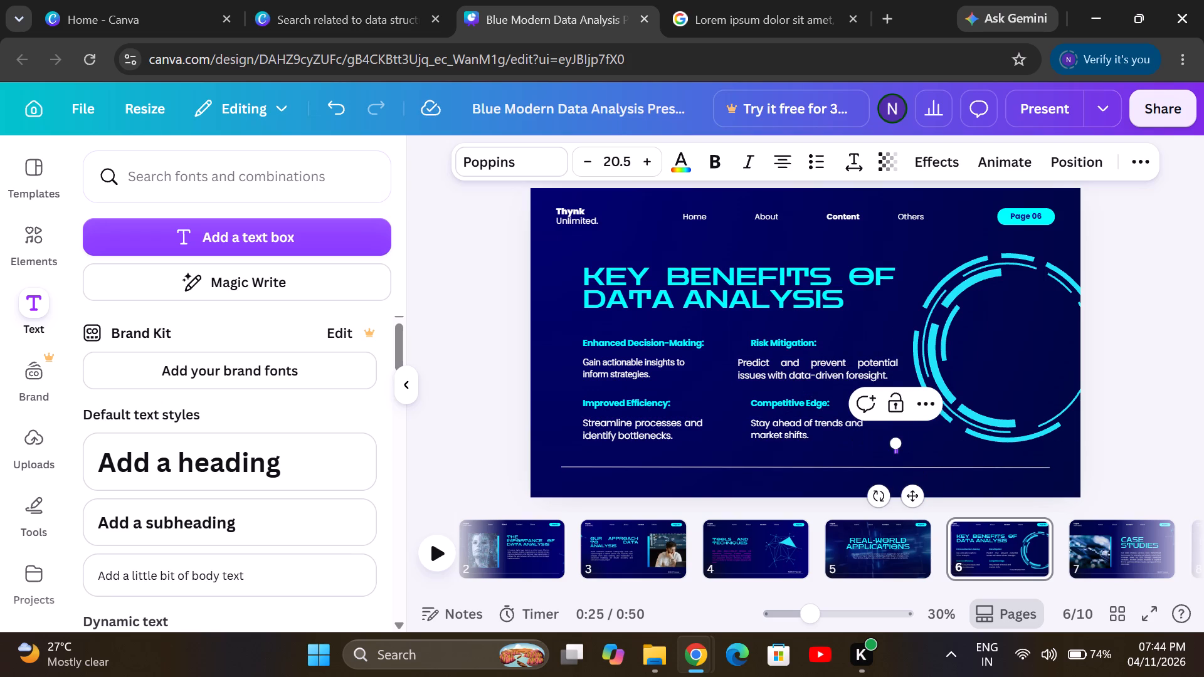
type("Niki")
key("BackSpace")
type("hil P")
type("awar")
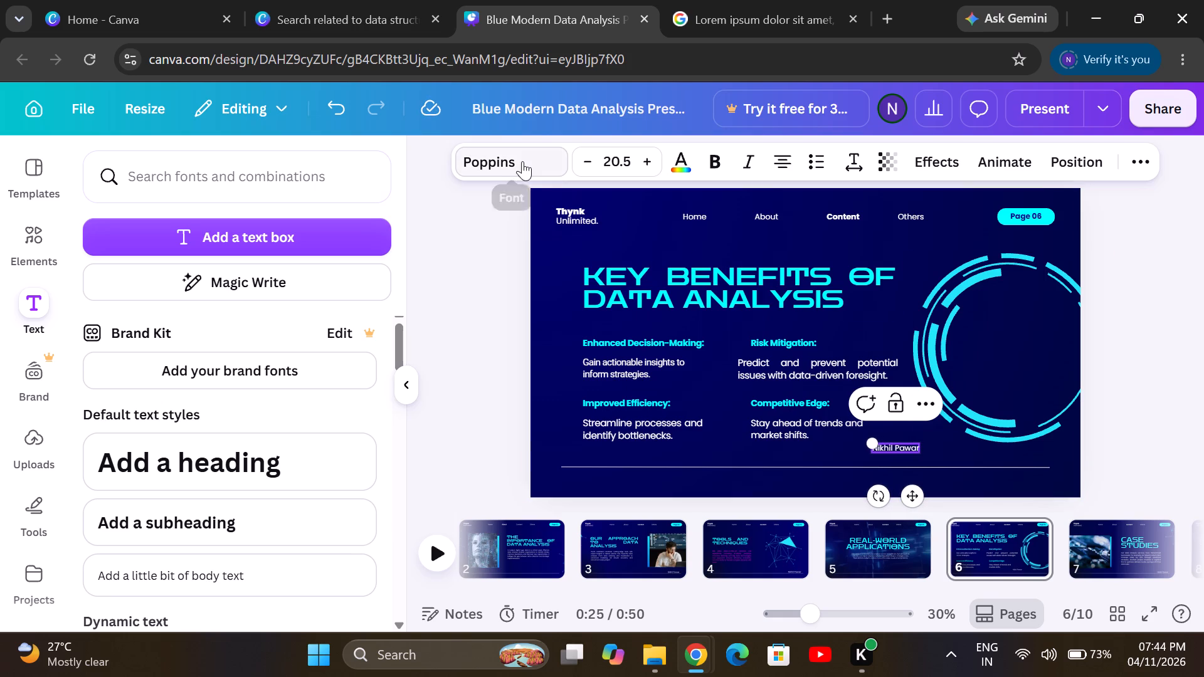
Try Times New Roman MT on the presenter's name on slide 6, settling on the Lora font.
left_click(524, 160)
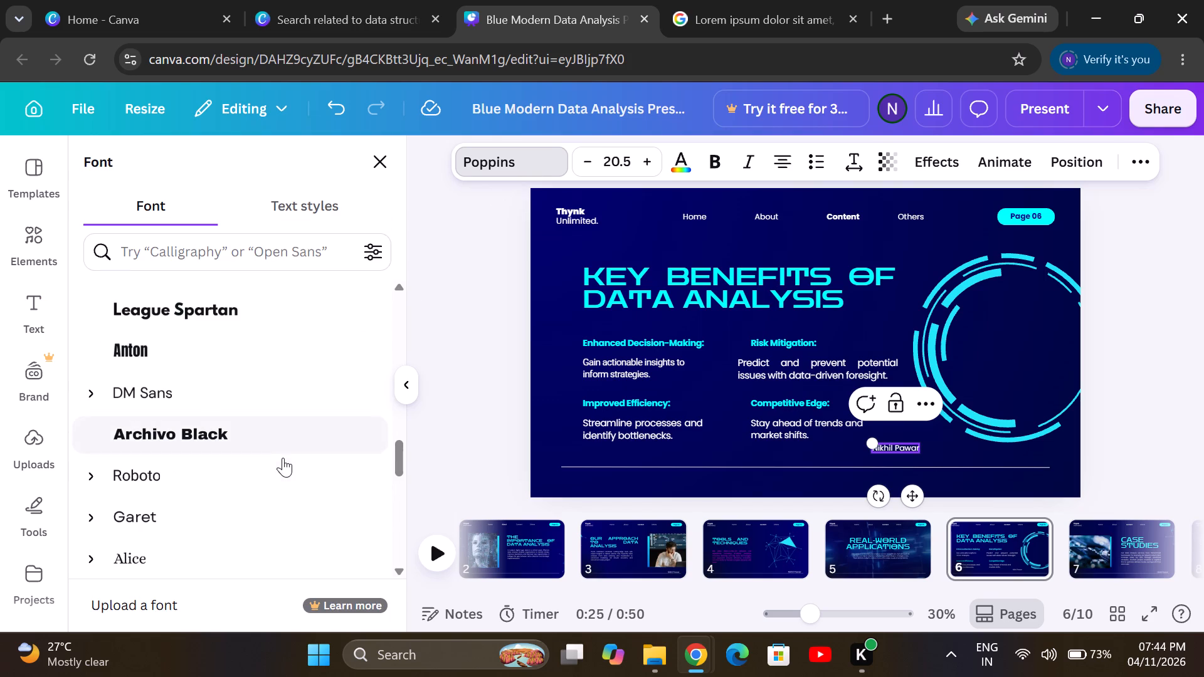
scroll(281, 462, "down", 4)
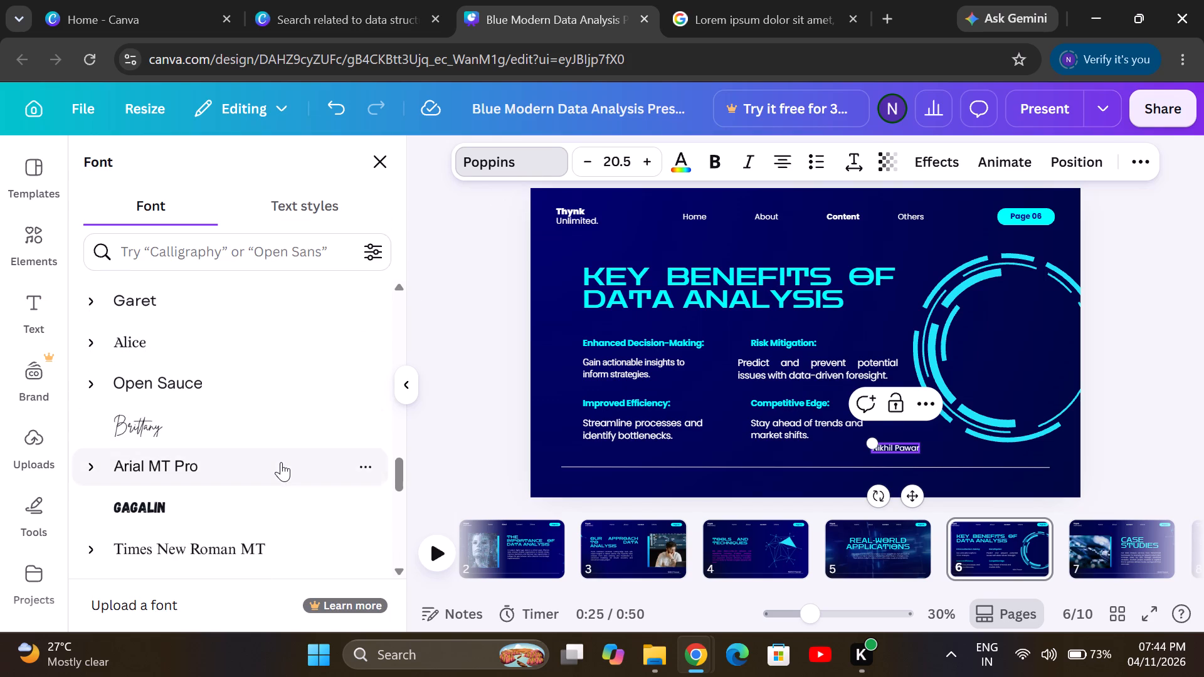
scroll(281, 462, "down", 1)
left_click(281, 462)
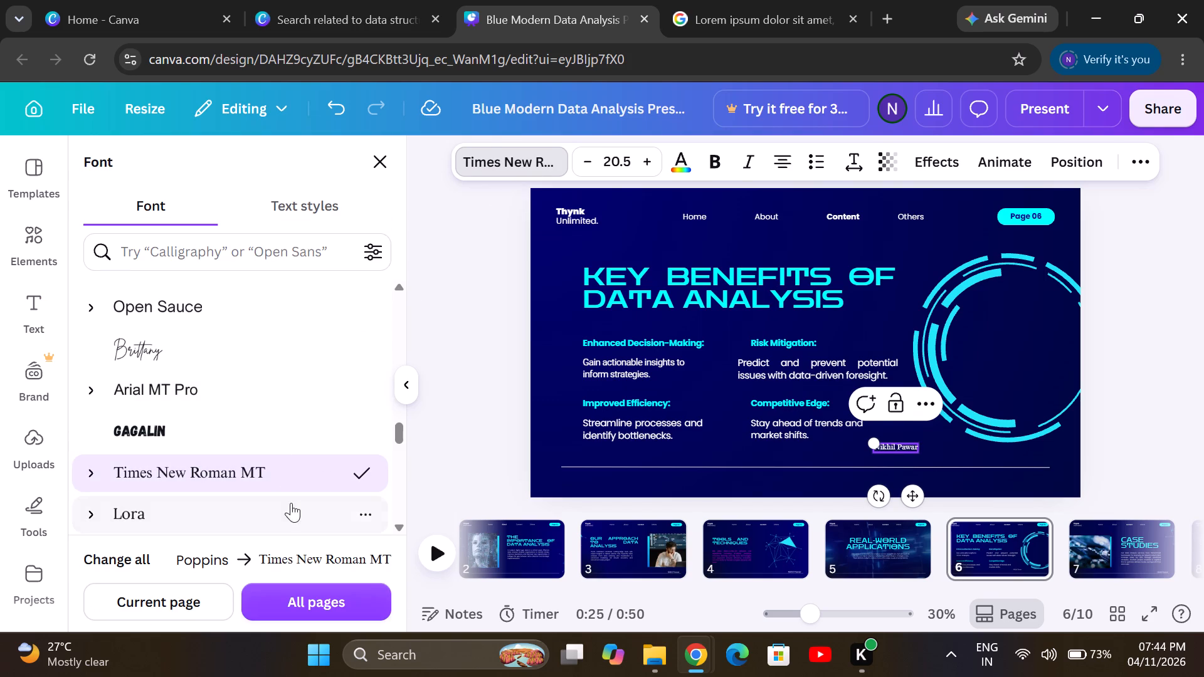
left_click(243, 508)
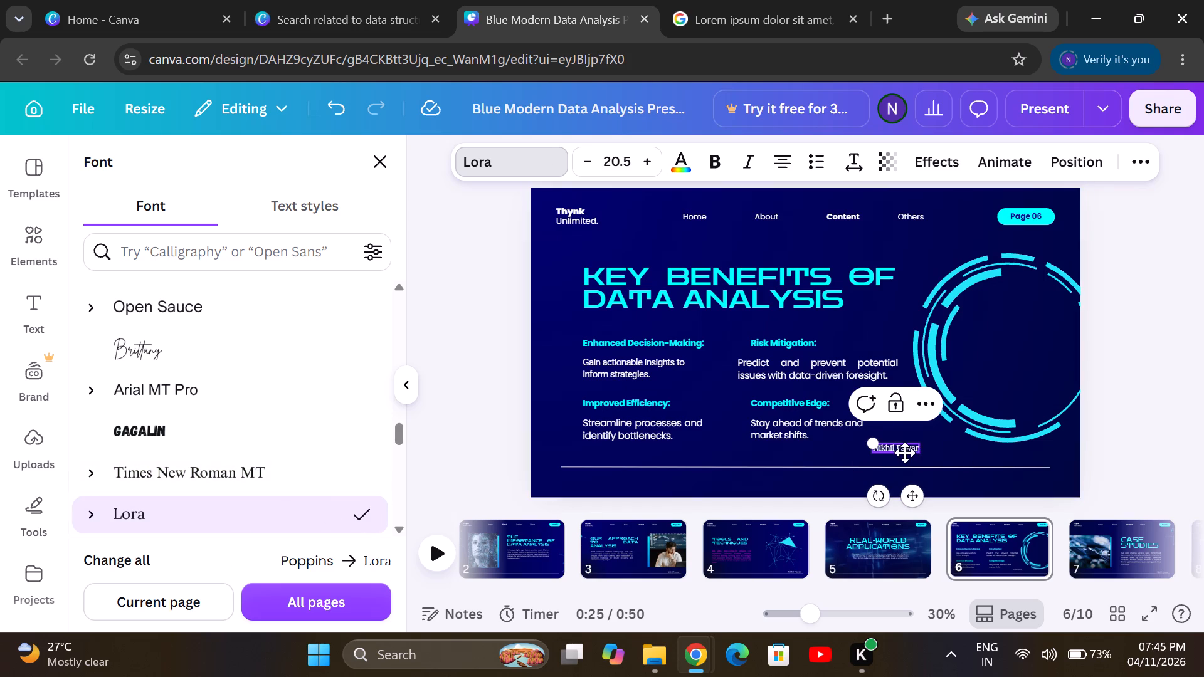
Widen the presenter's name text box on slide 6 to about 278 and shift it right, beneath the circular graphic's lower-left edge.
left_click_drag(922, 451, 956, 452)
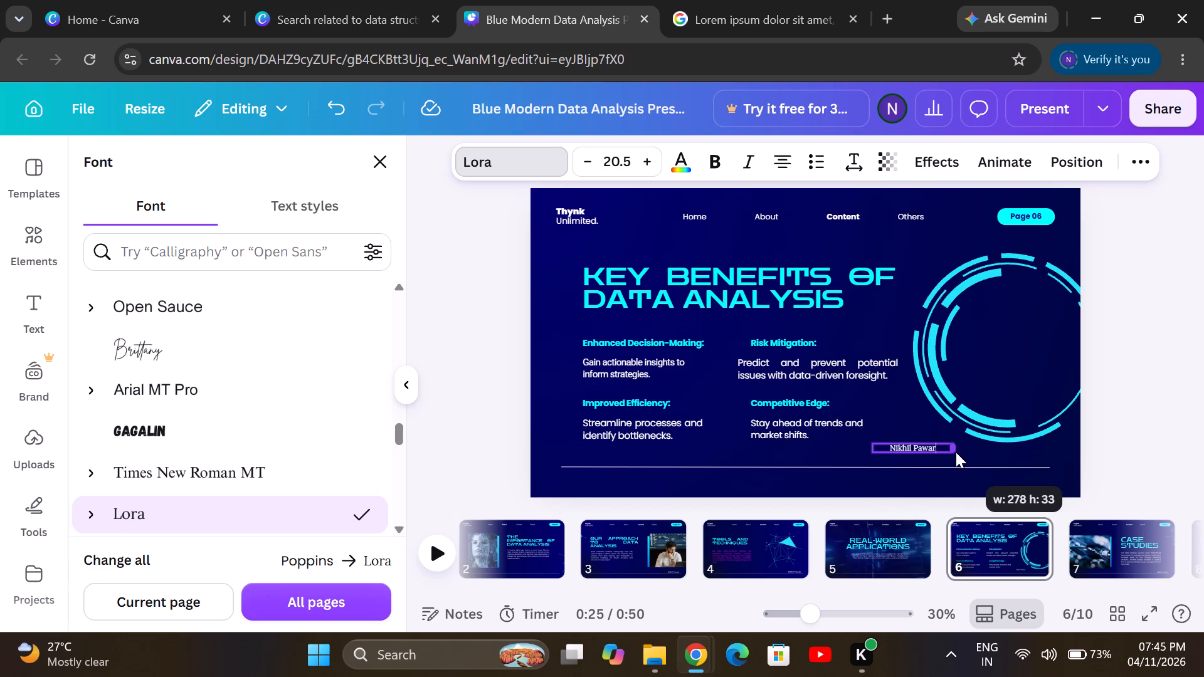
left_click_drag(956, 452, 956, 451)
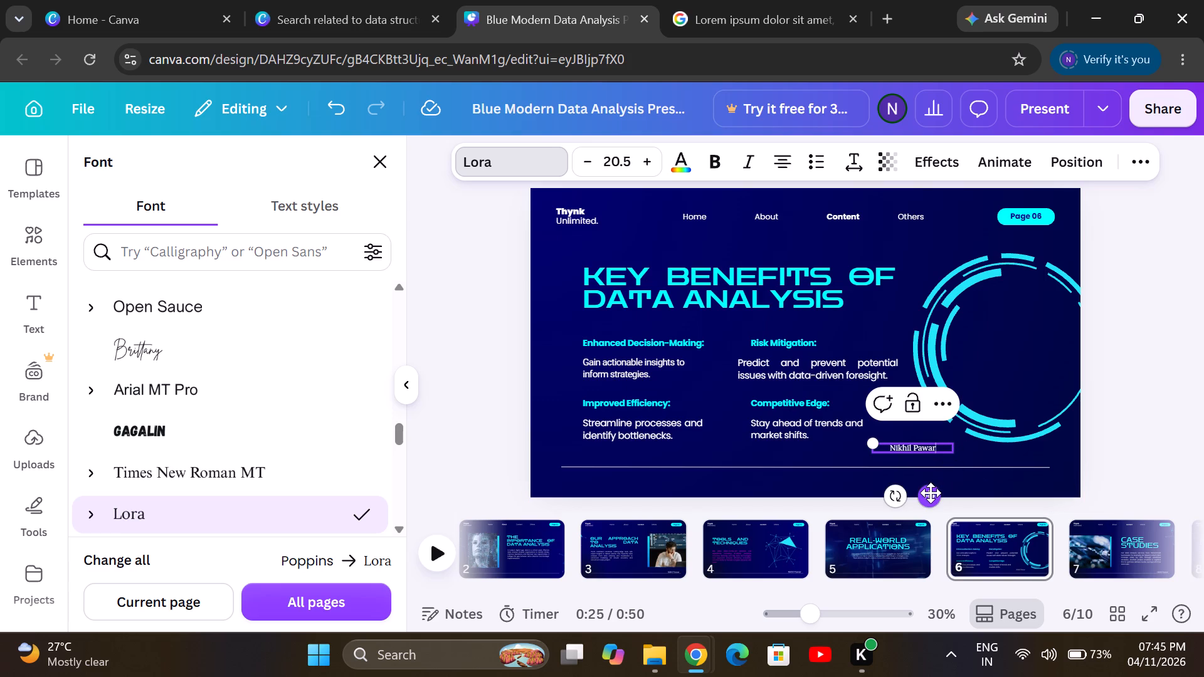
left_click_drag(933, 500, 996, 508)
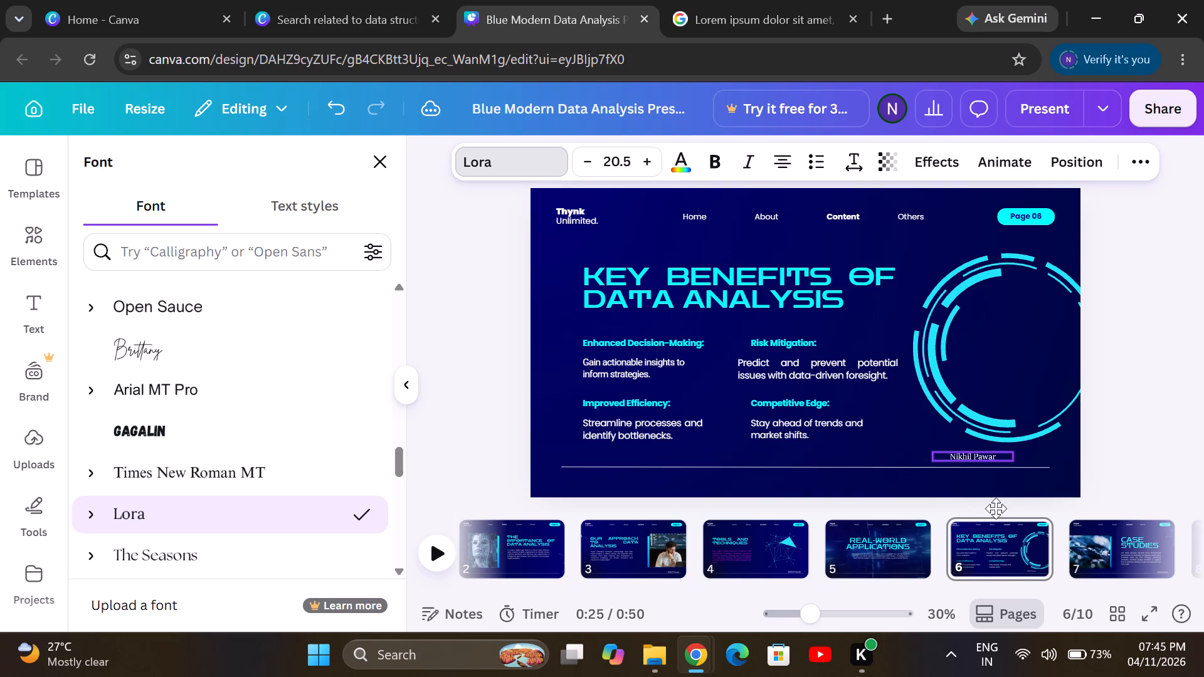
left_click_drag(996, 508, 963, 501)
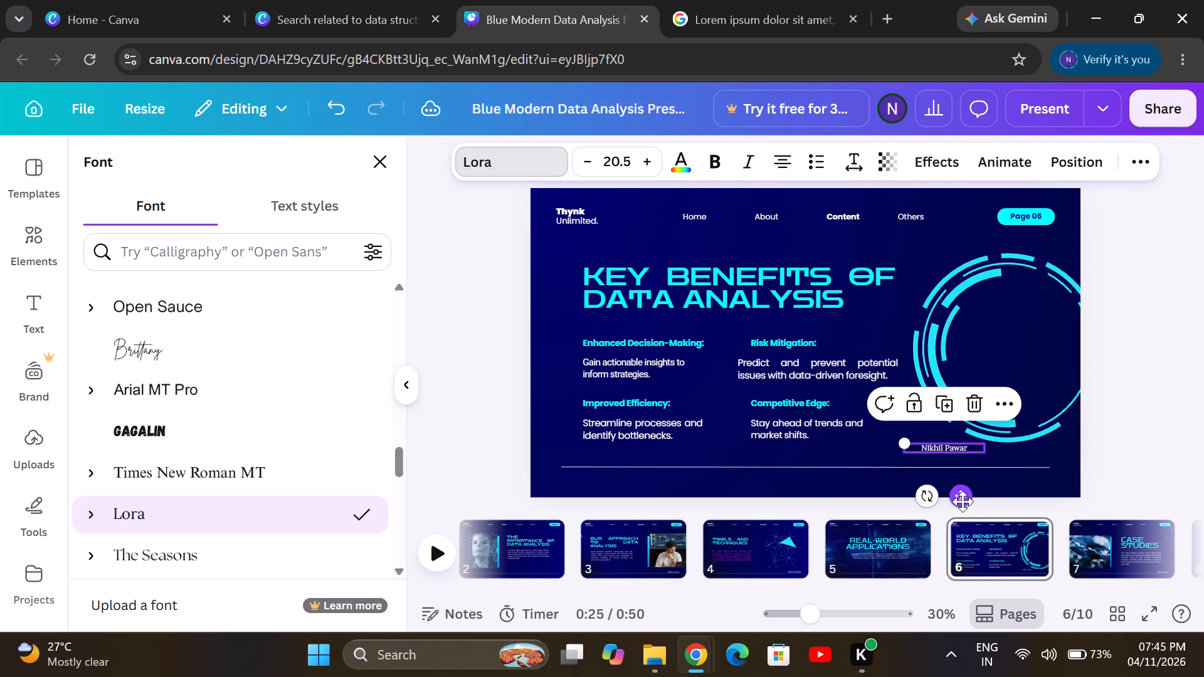
Increase the font size of the presenter's name on slide 6 to 24.5.
left_click(982, 449)
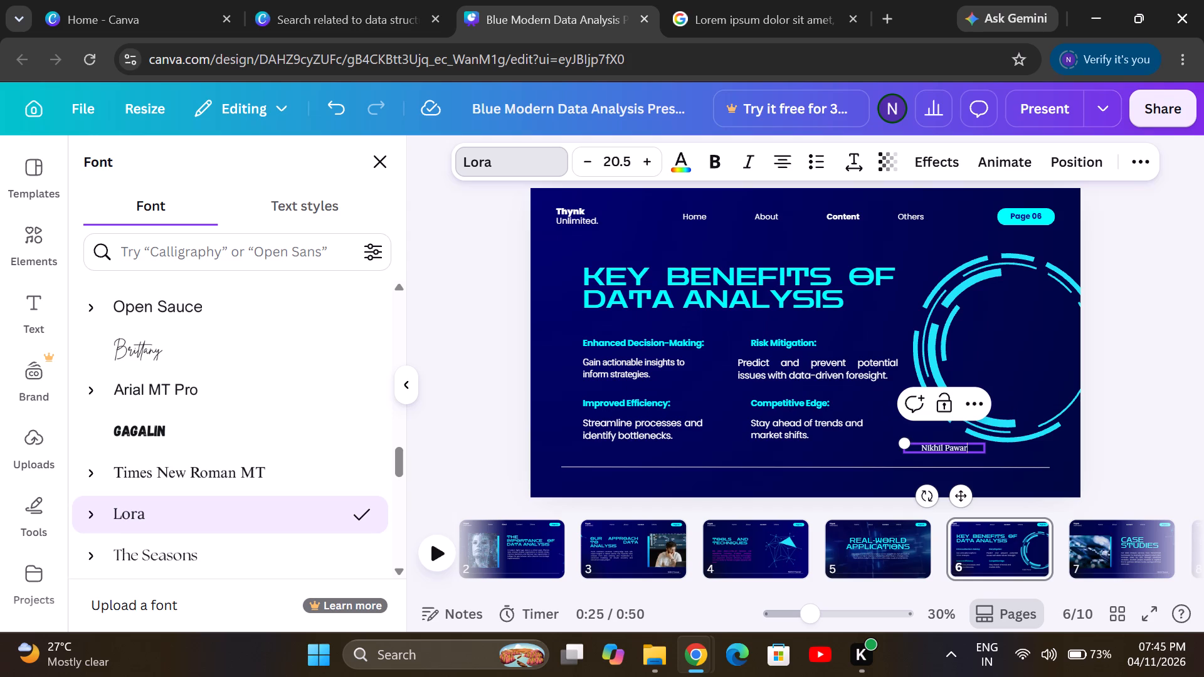
left_click(983, 451)
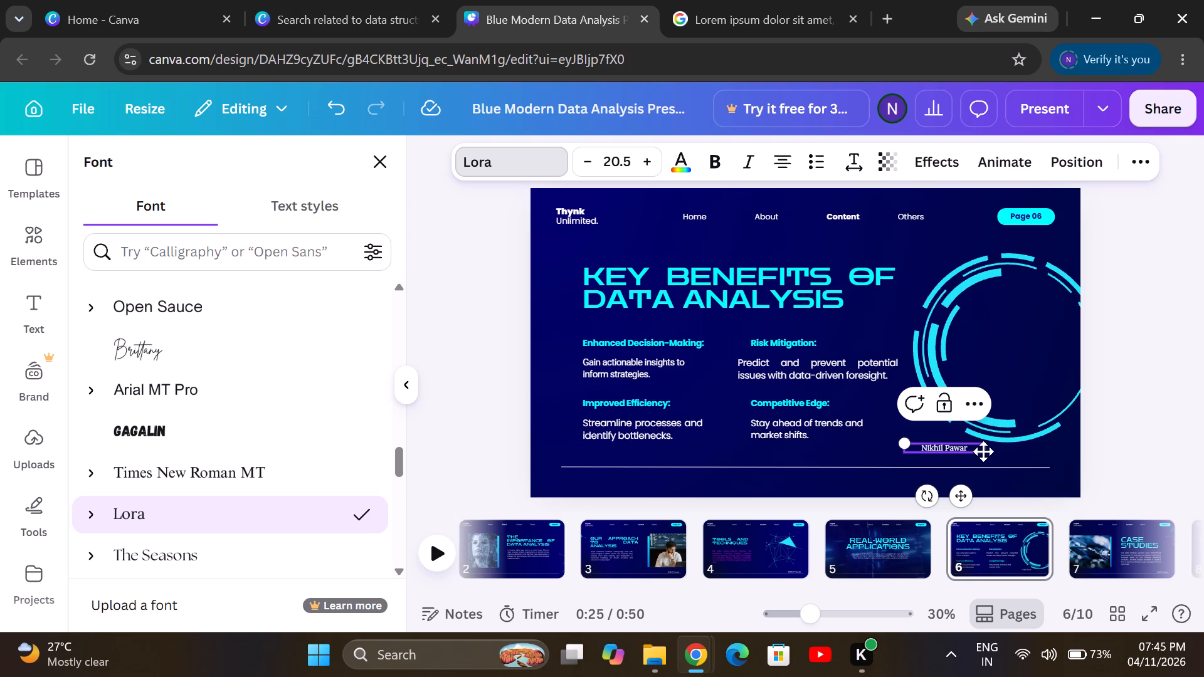
left_click_drag(983, 451, 992, 458)
left_click(992, 458)
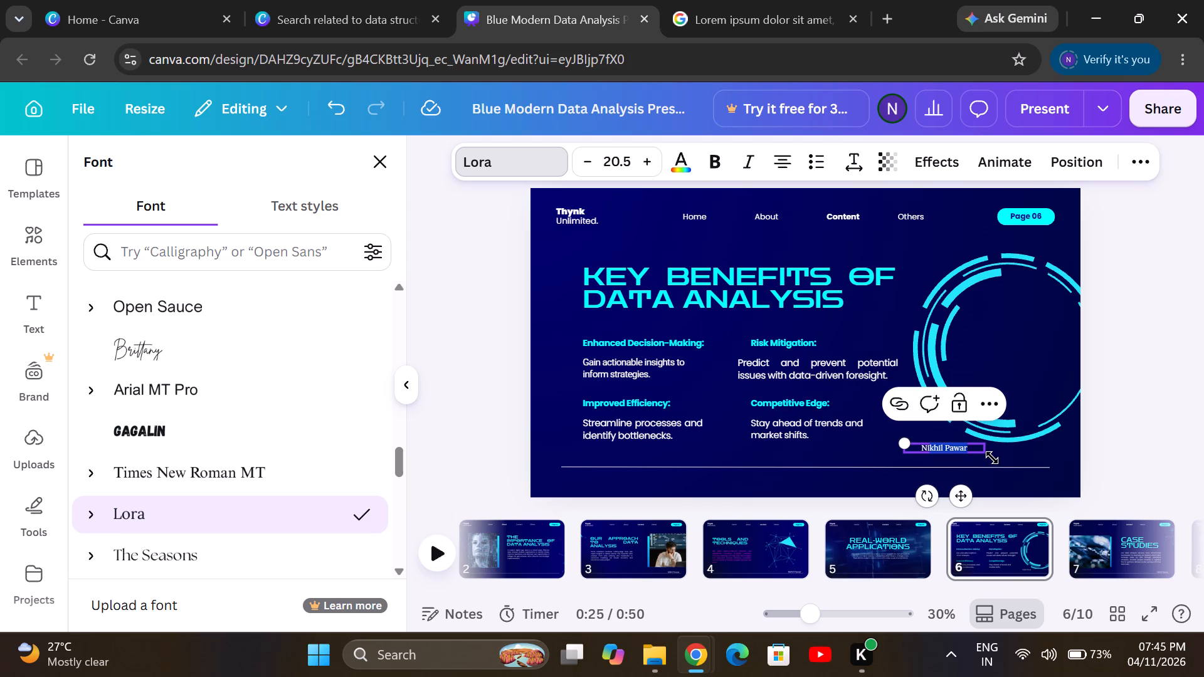
left_click(971, 468)
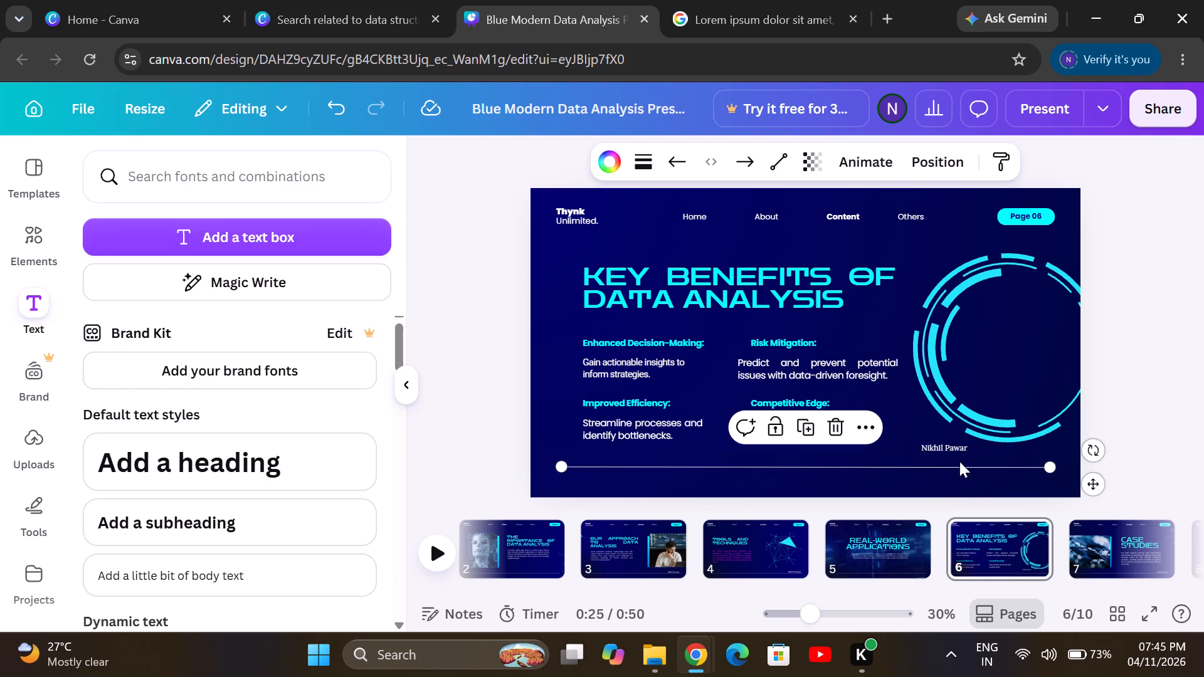
left_click(933, 444)
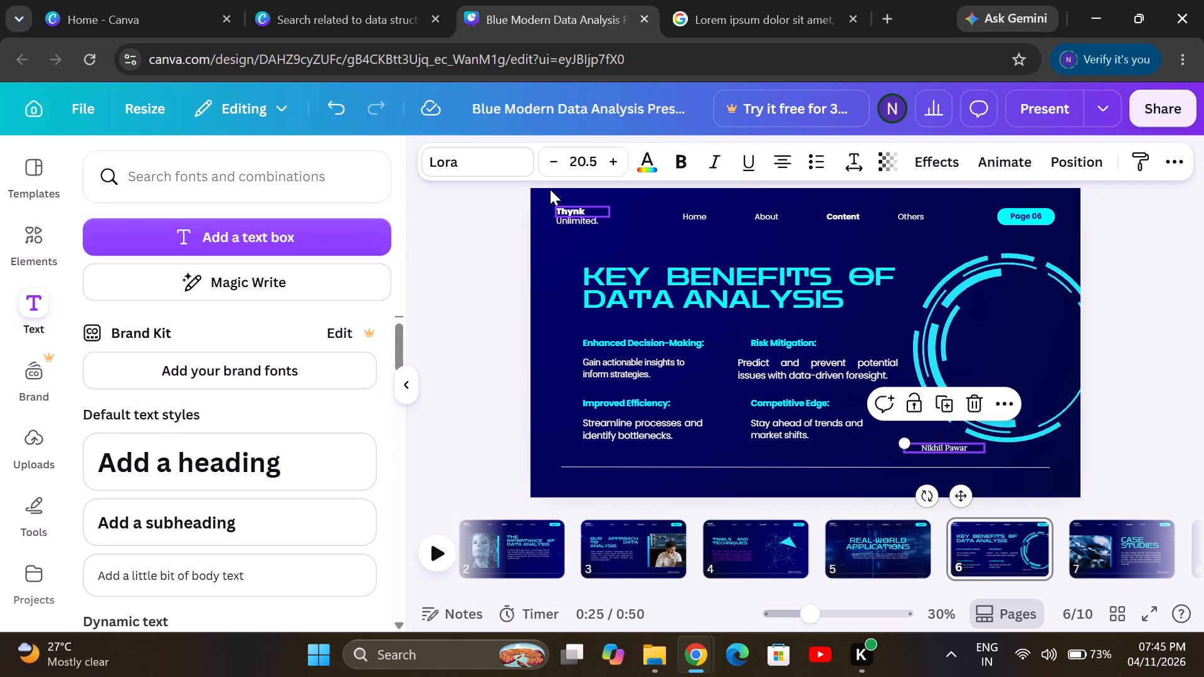
triple_click(618, 164)
triple_click(618, 164)
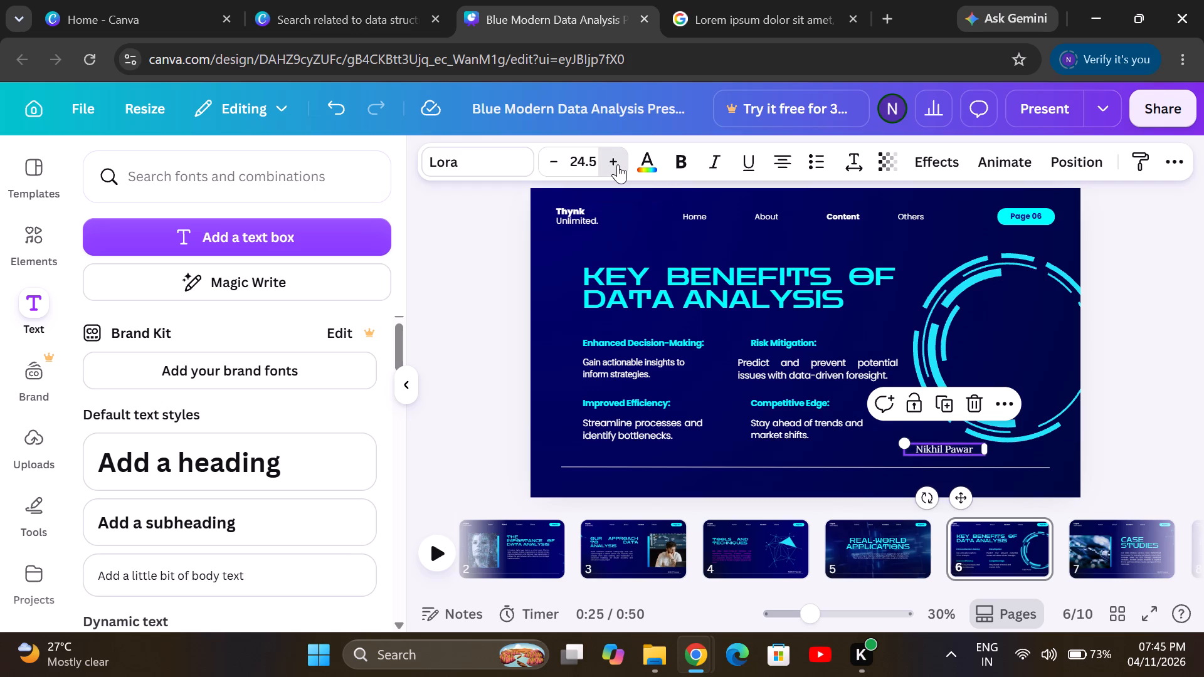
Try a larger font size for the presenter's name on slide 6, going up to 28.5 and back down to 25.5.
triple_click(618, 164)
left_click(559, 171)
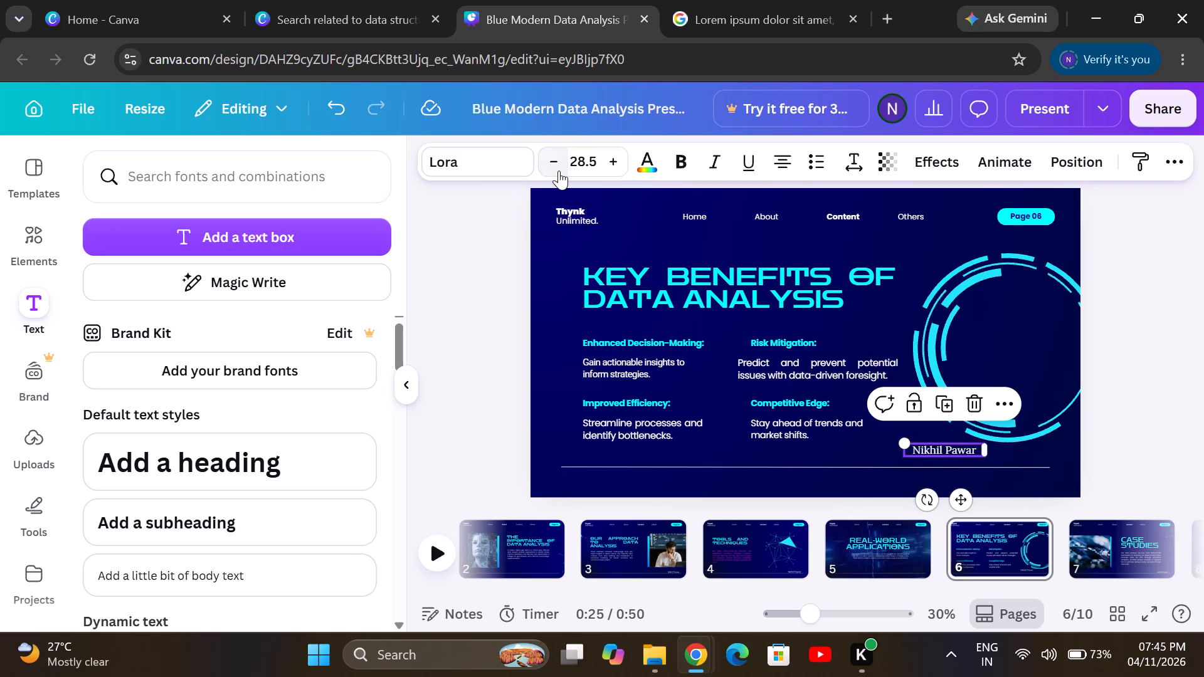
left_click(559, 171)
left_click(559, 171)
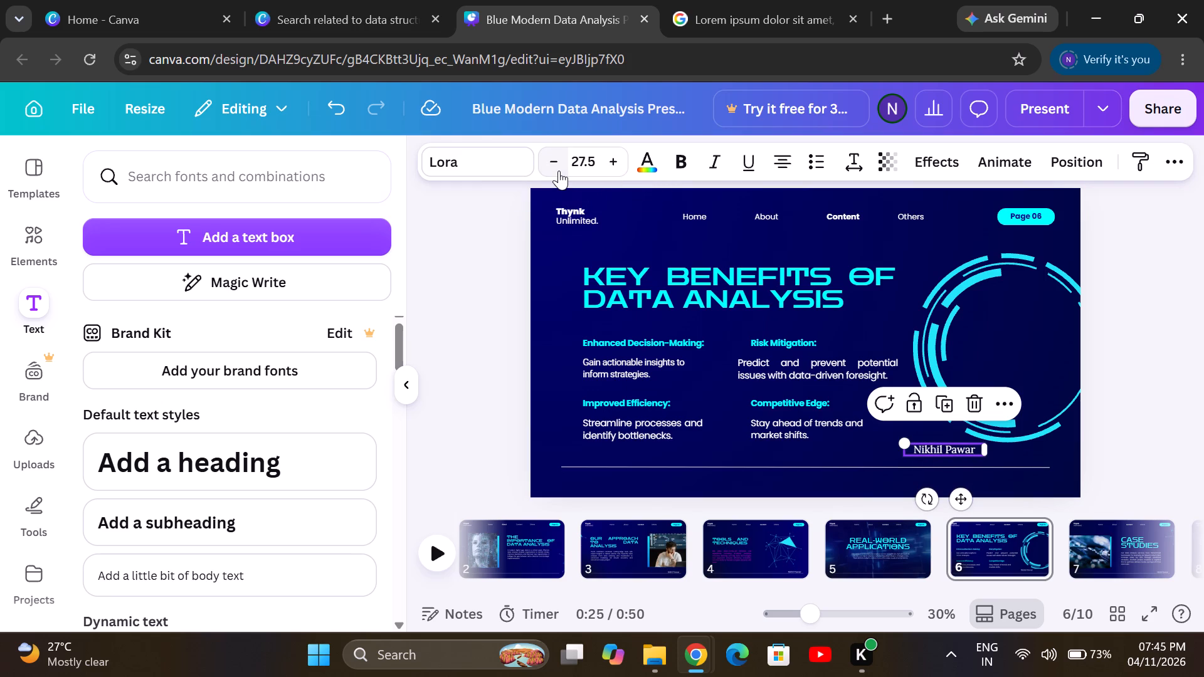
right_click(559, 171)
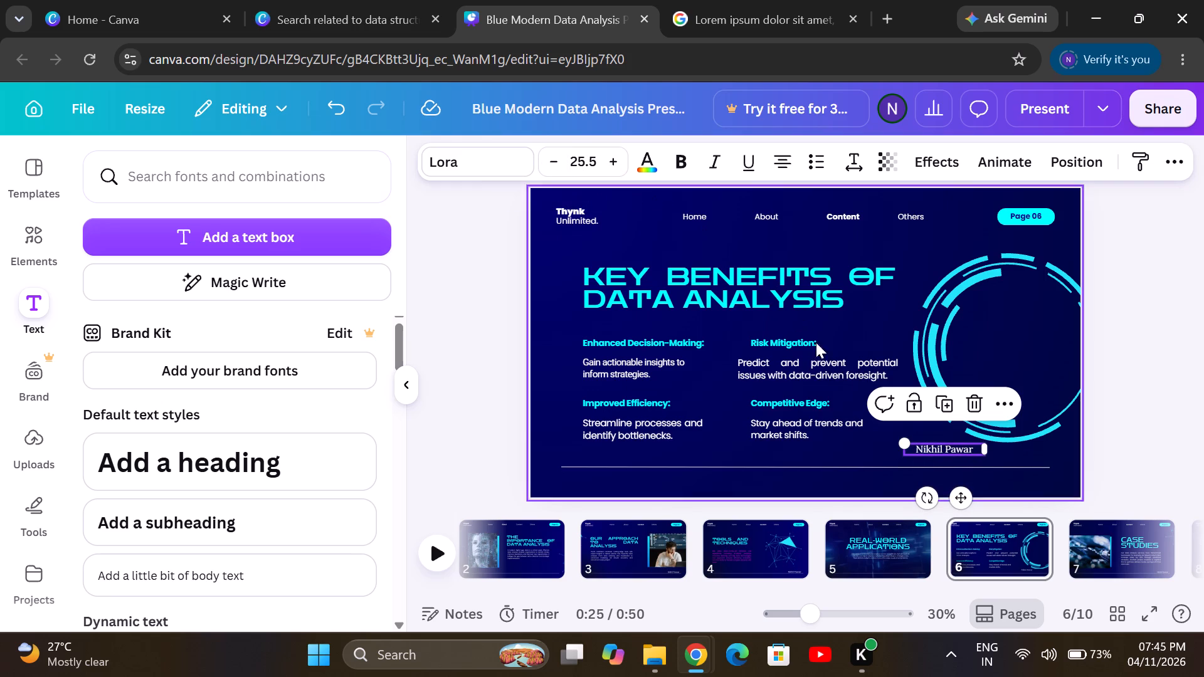
Move the presenter's name on slide 6 to the right end of the horizontal line, beneath the circular graphic.
left_click_drag(951, 446, 970, 453)
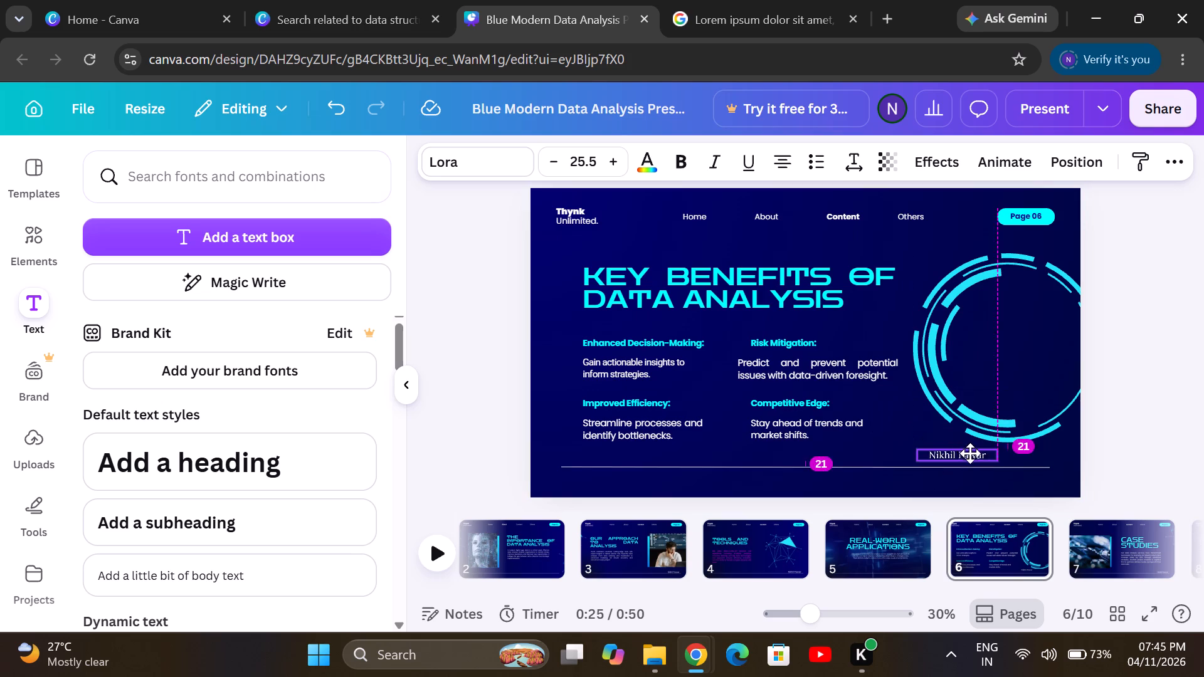
left_click_drag(970, 453, 1040, 461)
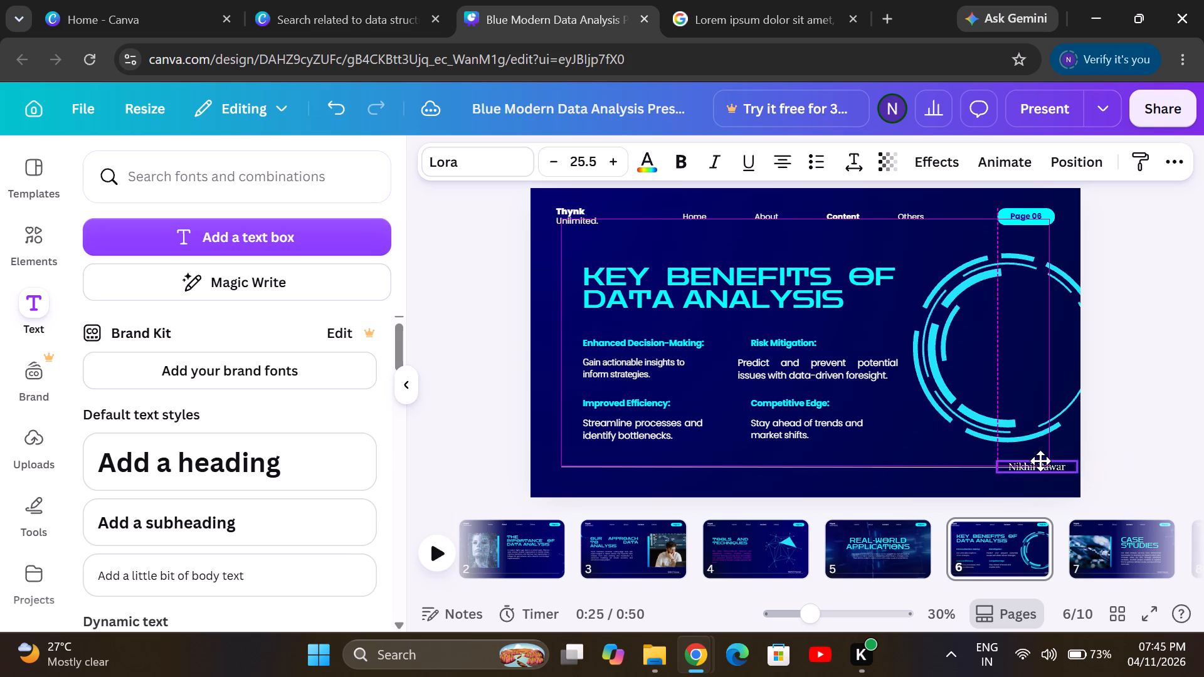
left_click_drag(1040, 461, 1025, 456)
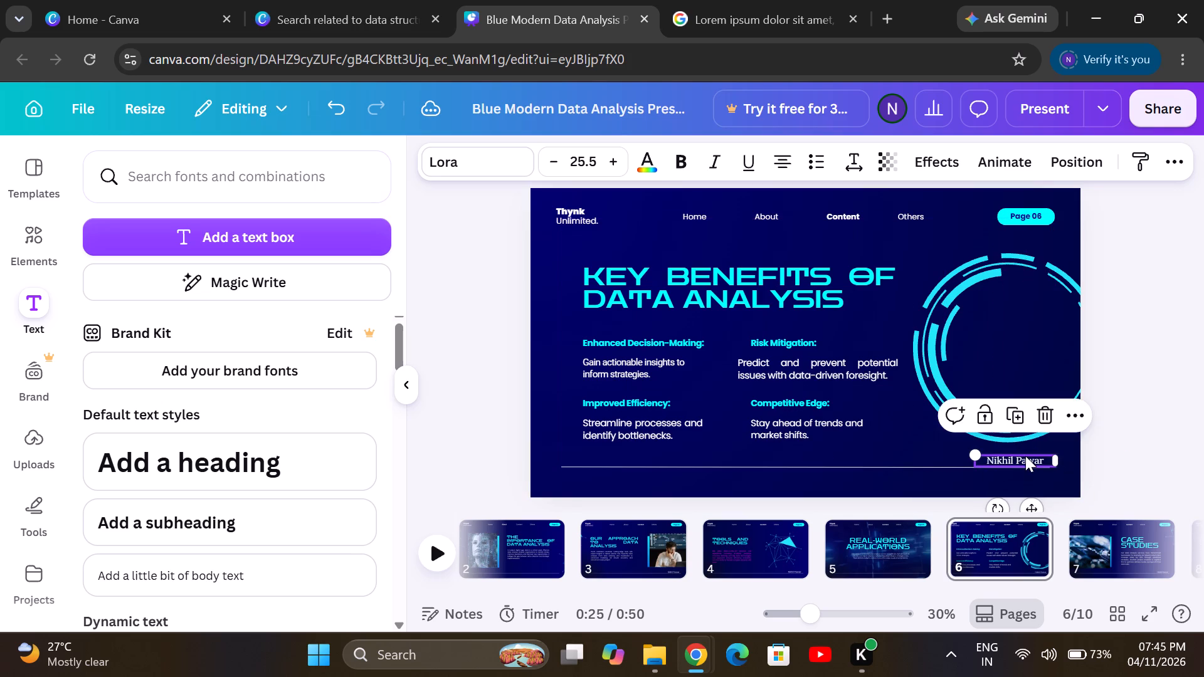
Set the font size of the presenter's name on slide 6 to 24.5.
left_click(556, 167)
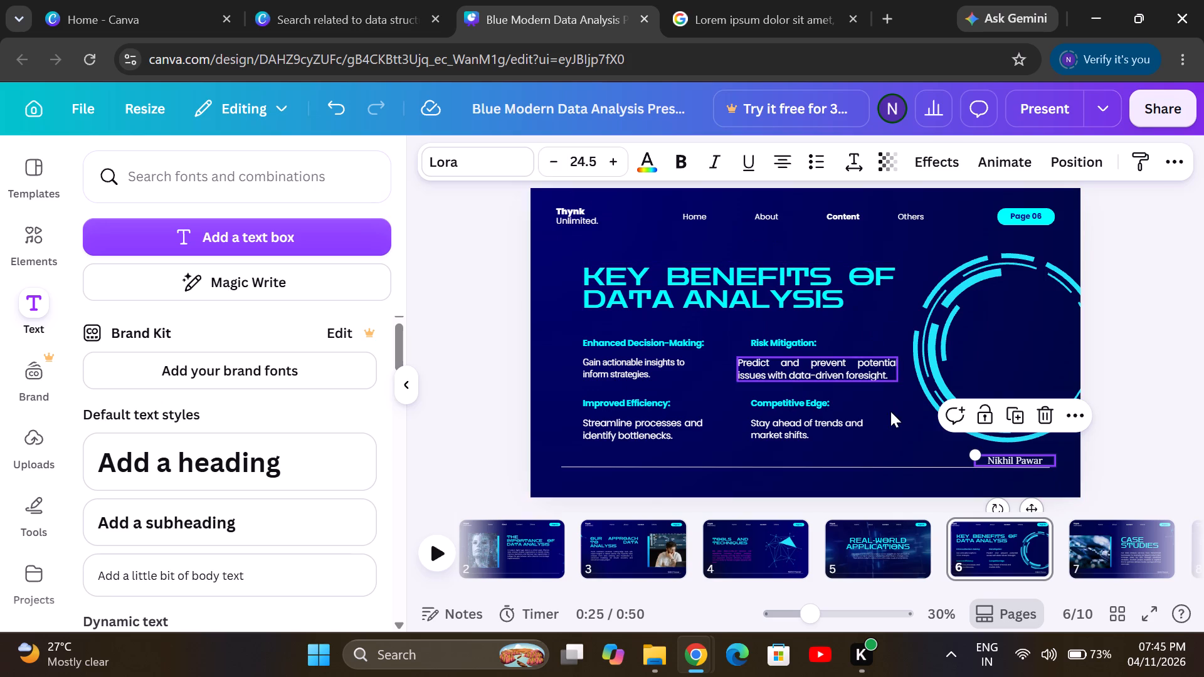
left_click(912, 491)
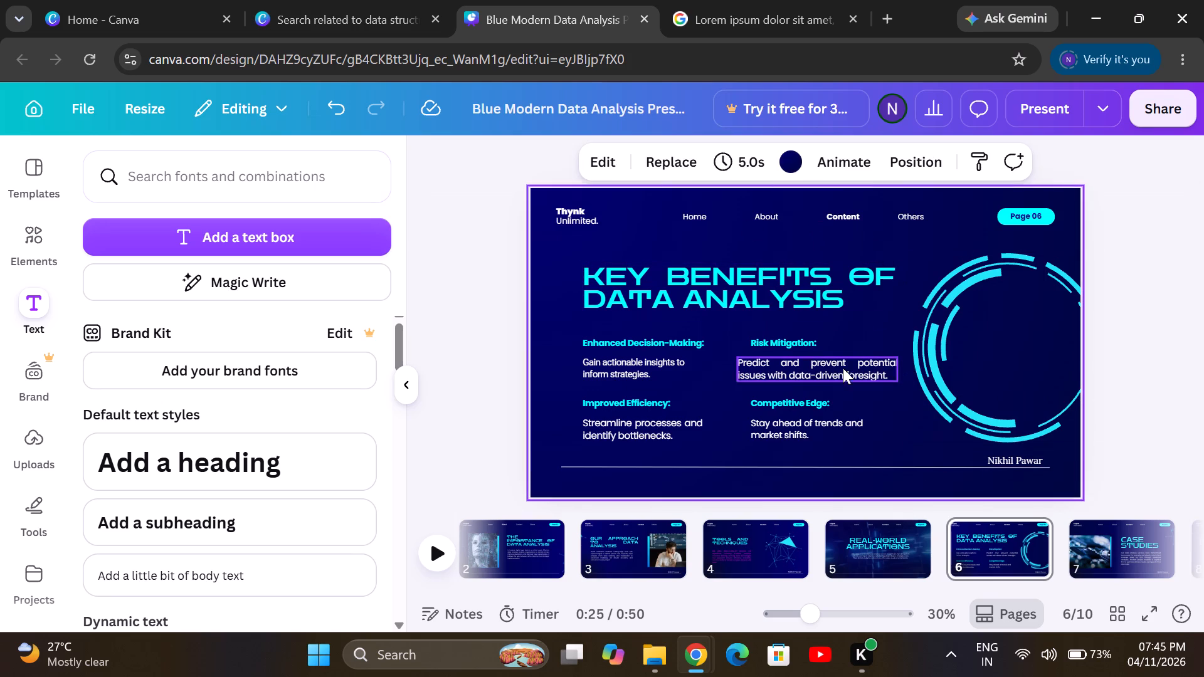
Apply the Shift text animation to the "Key Benefits of Data Analysis" heading on slide 6.
left_click(820, 260)
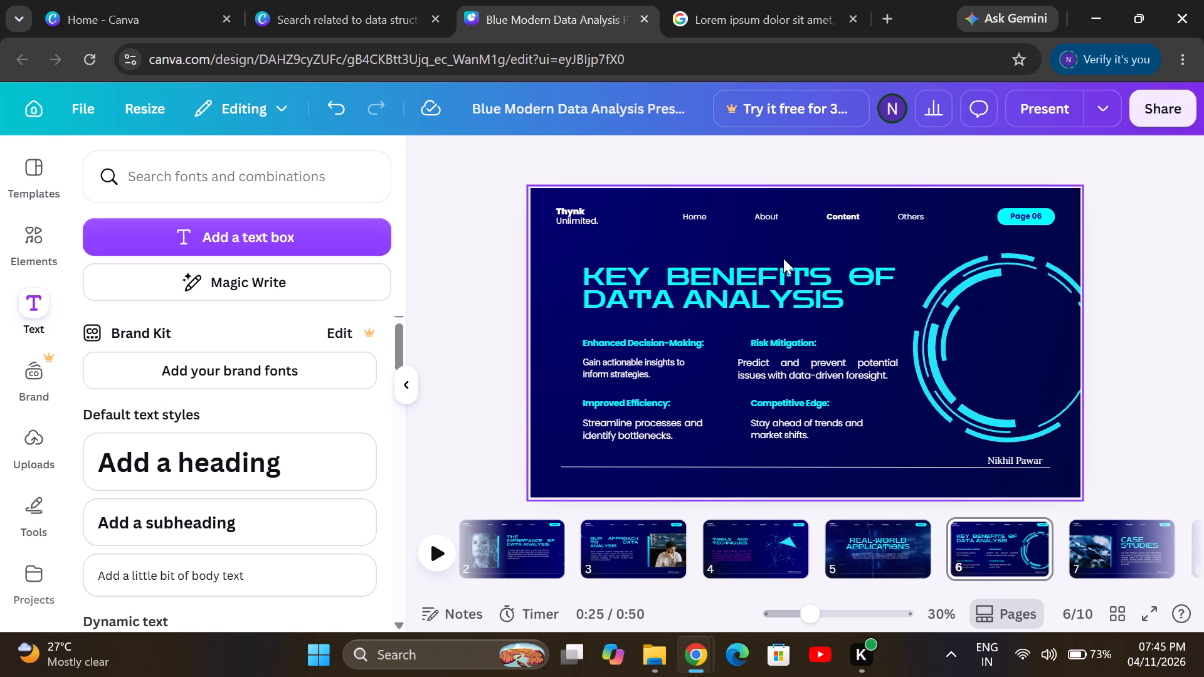
left_click(792, 295)
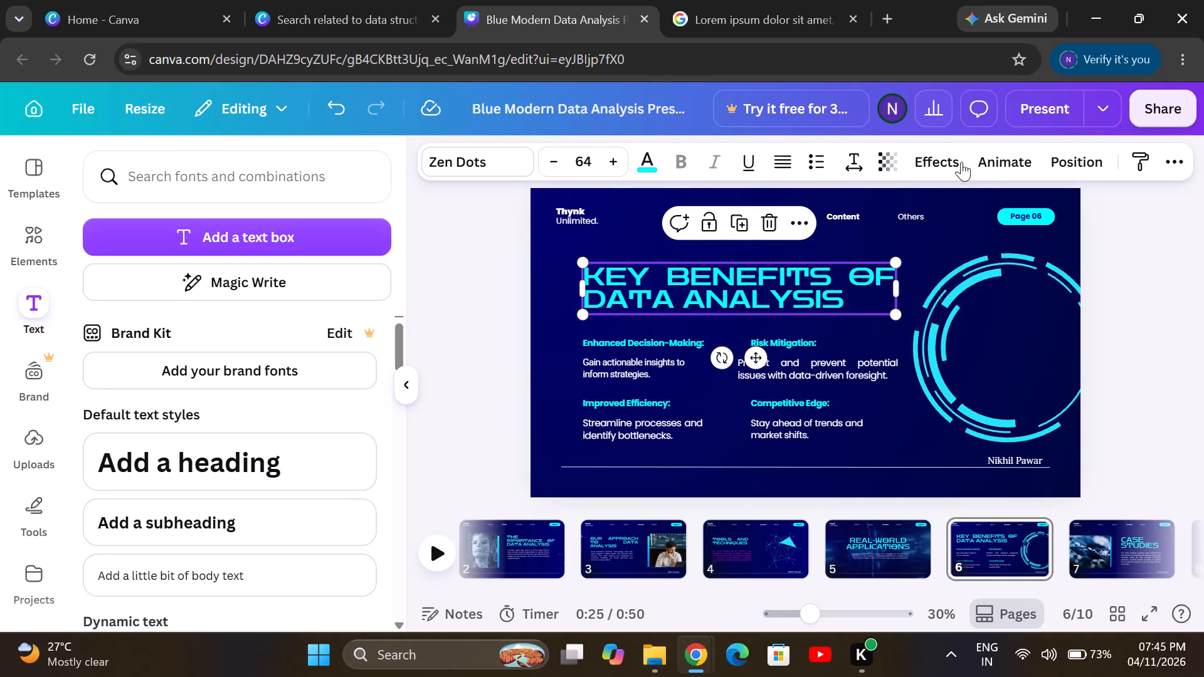
left_click(987, 164)
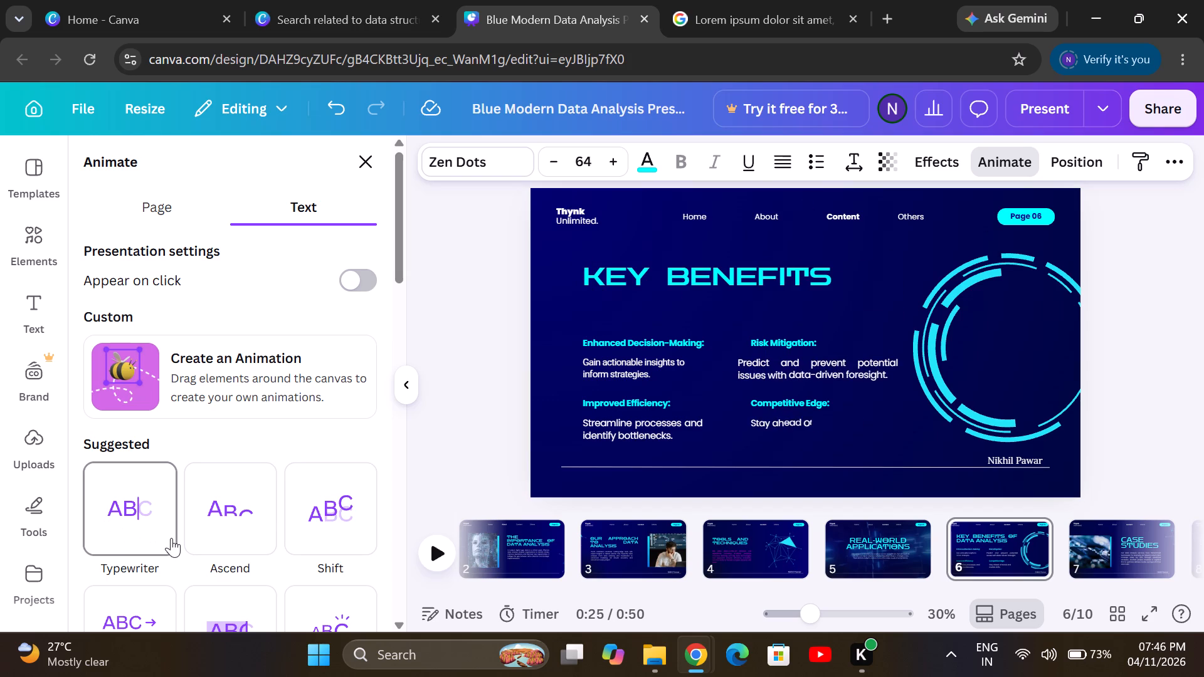
scroll(171, 538, "down", 1)
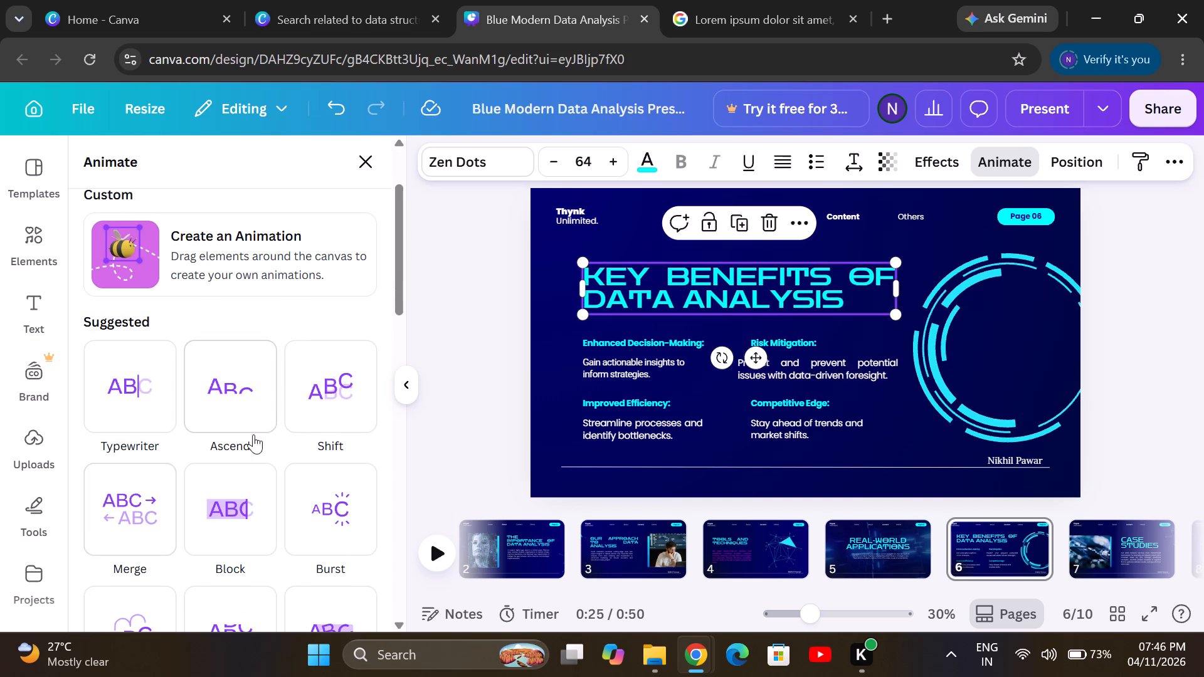
left_click(341, 361)
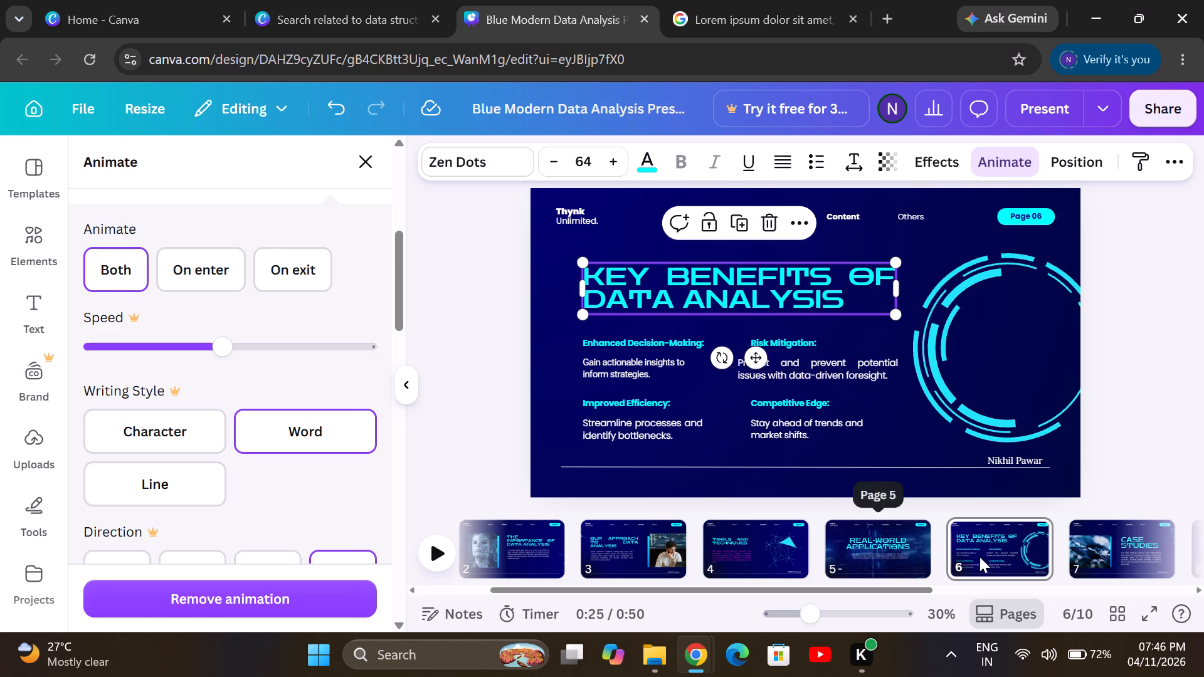
Apply the Burst text animation to the body paragraph under the "Case Studies" heading on slide 7.
left_click(1091, 553)
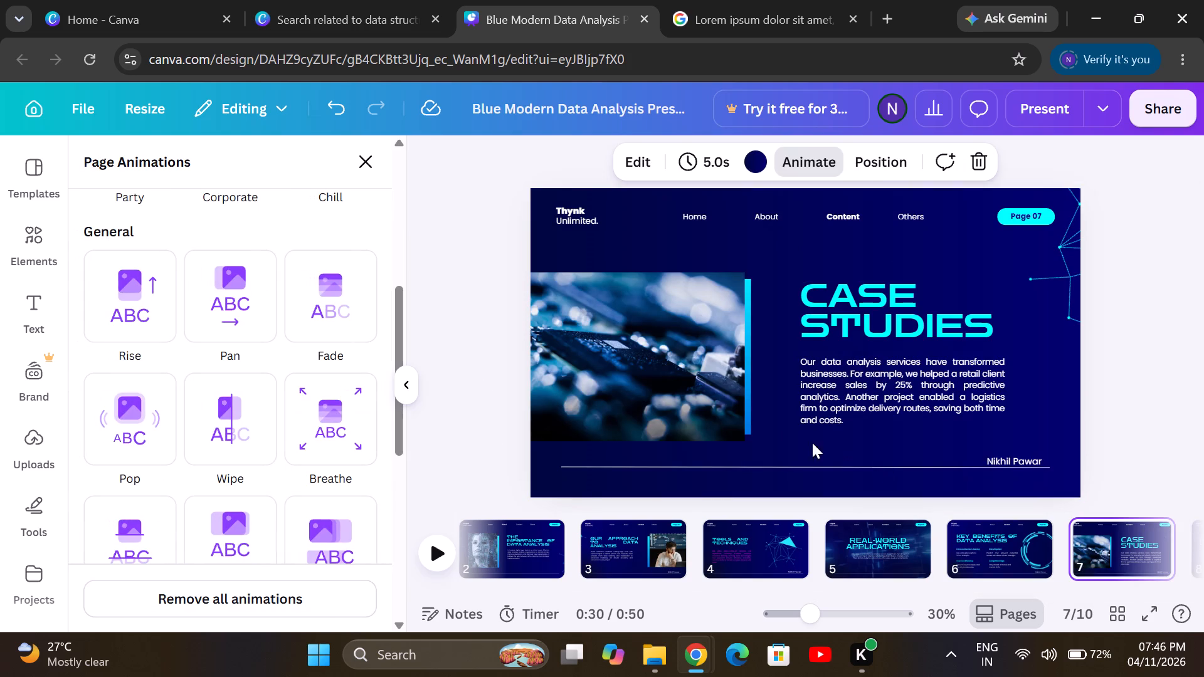
left_click(714, 392)
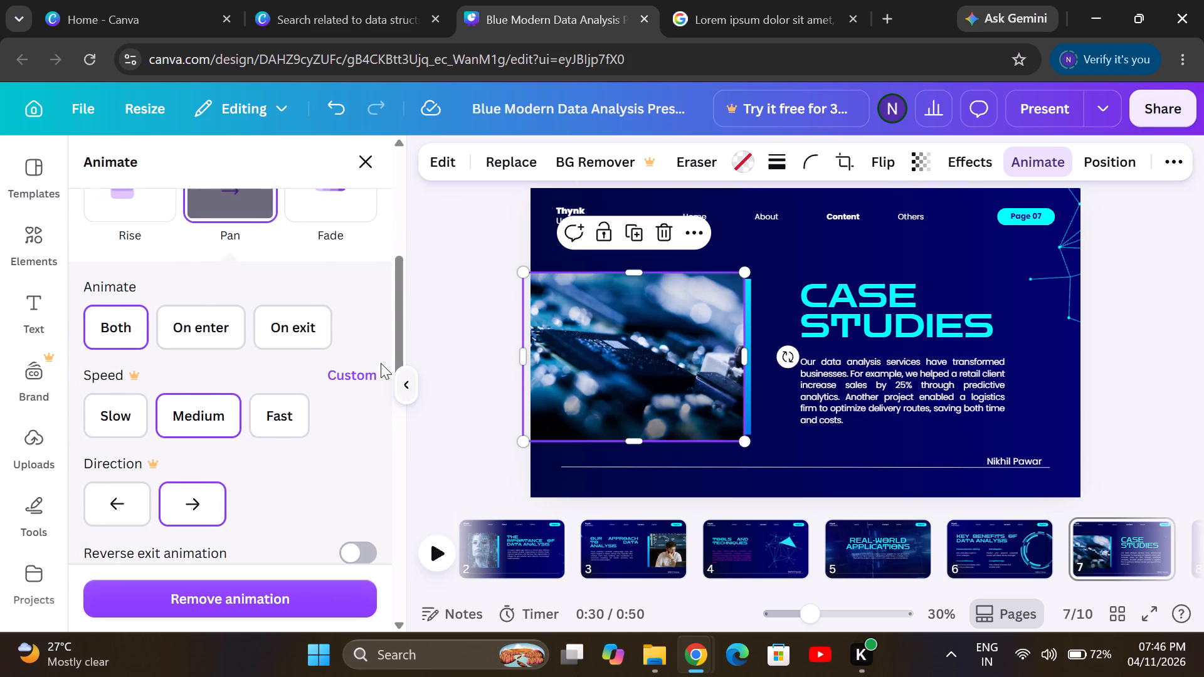
scroll(277, 294, "up", 2)
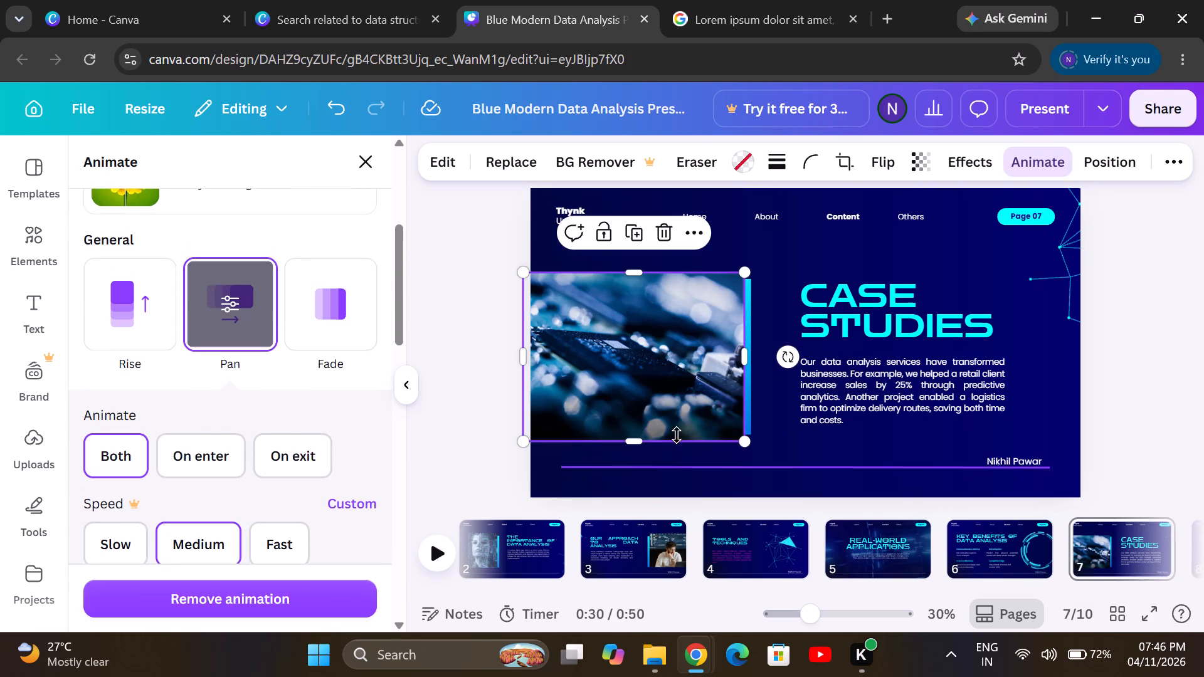
left_click(919, 399)
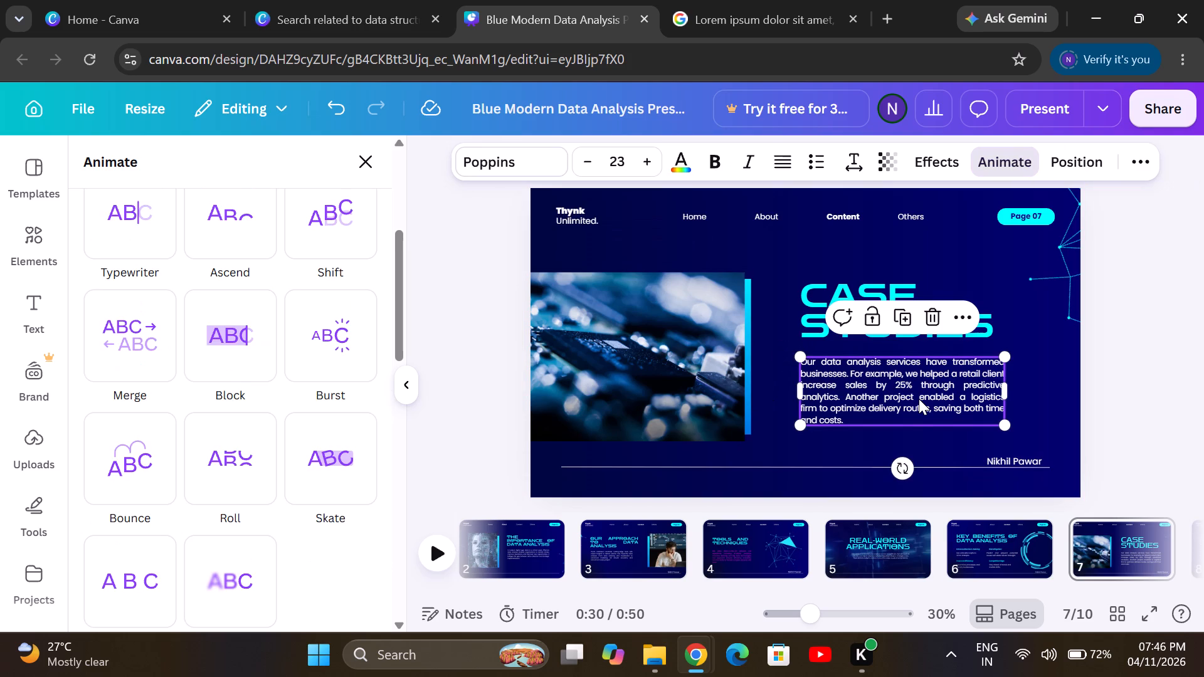
left_click(319, 332)
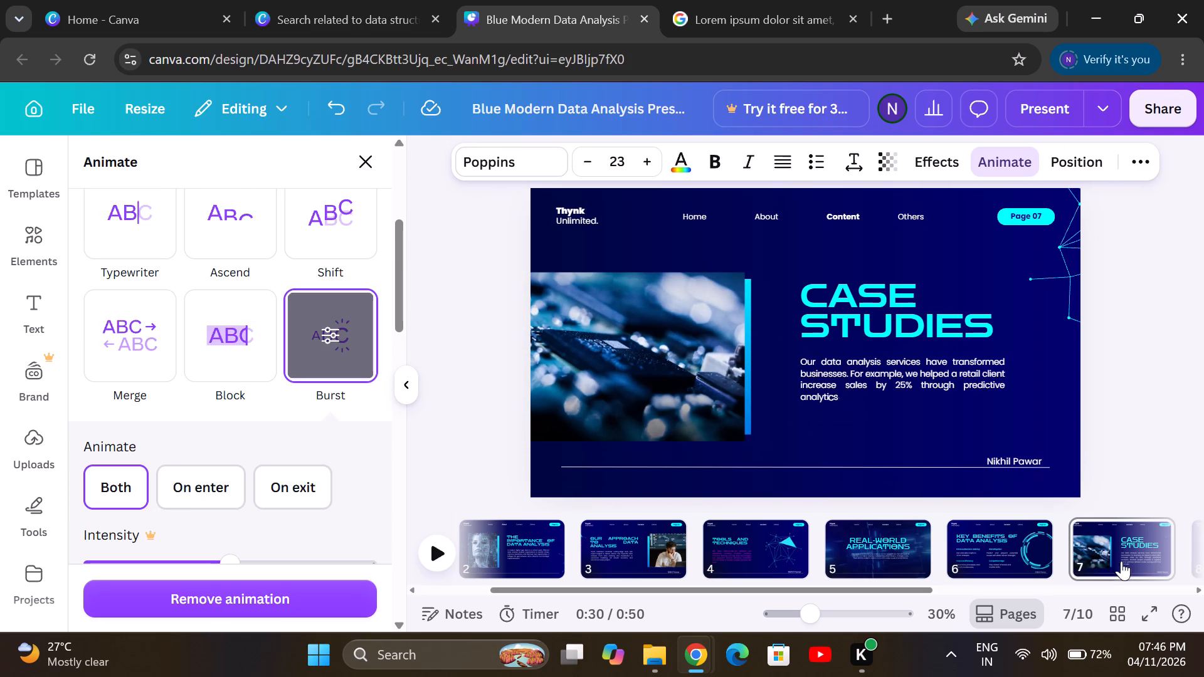
Replace the "Partner with Thynk Unlimited" heading on slide 10 with "Thank You".
left_click_drag(1137, 557, 1052, 552)
scroll(1052, 552, "left", 2)
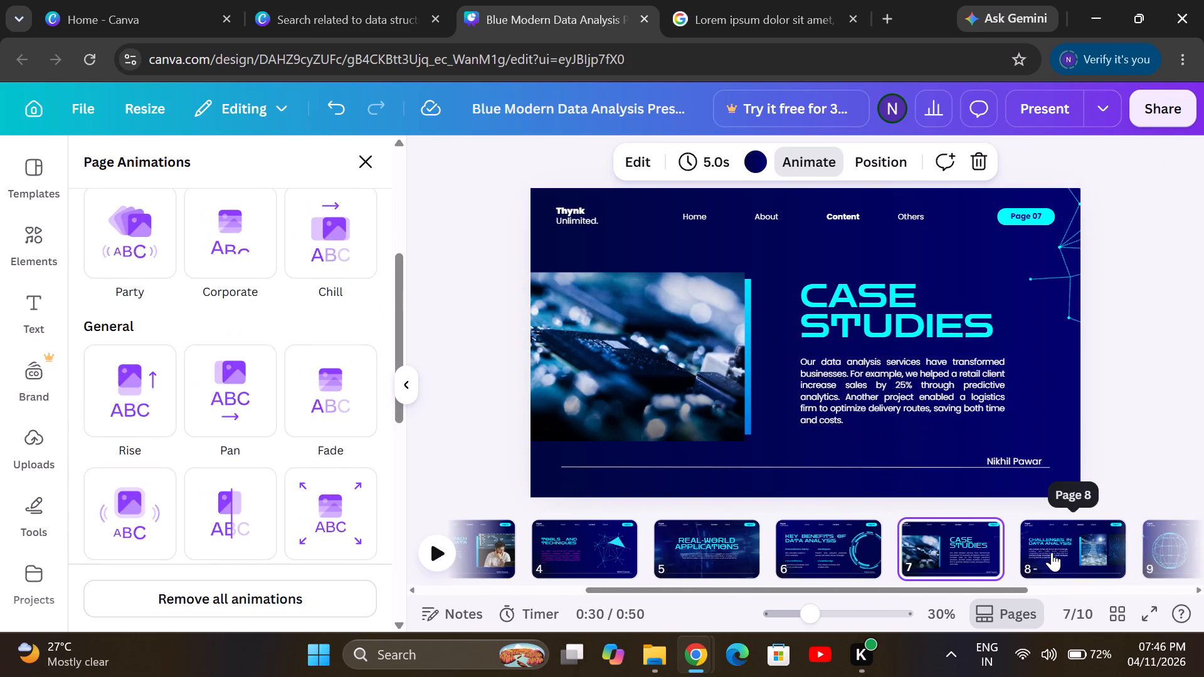
scroll(1052, 552, "left", 4)
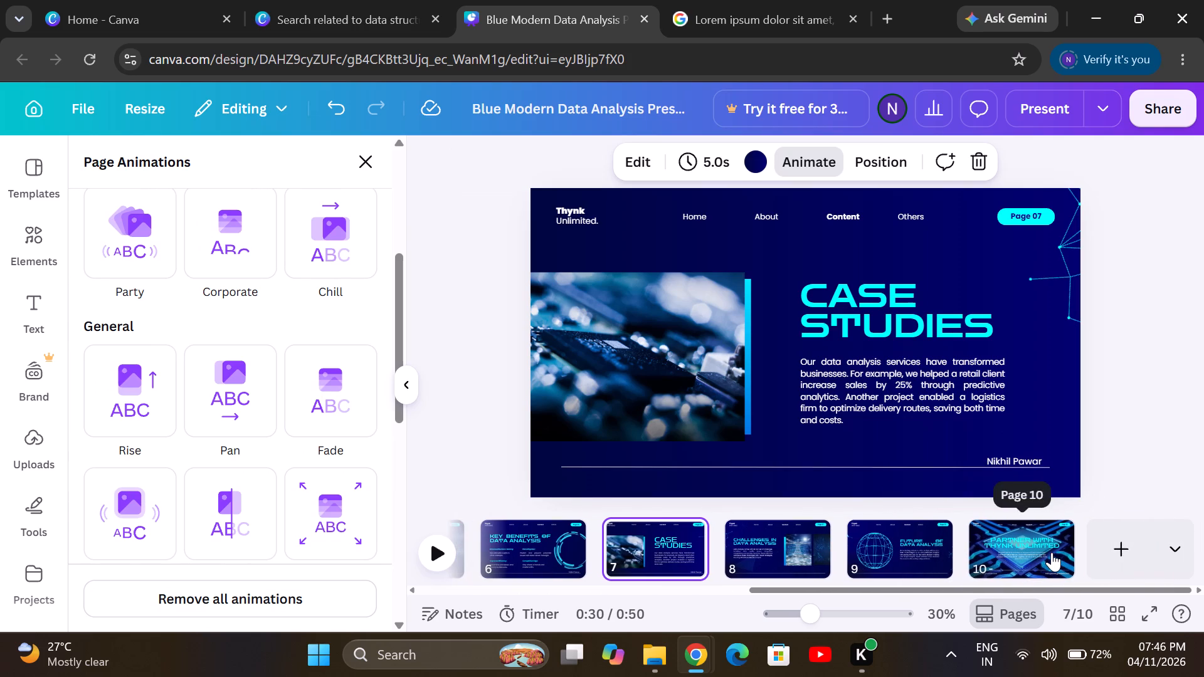
left_click(1052, 552)
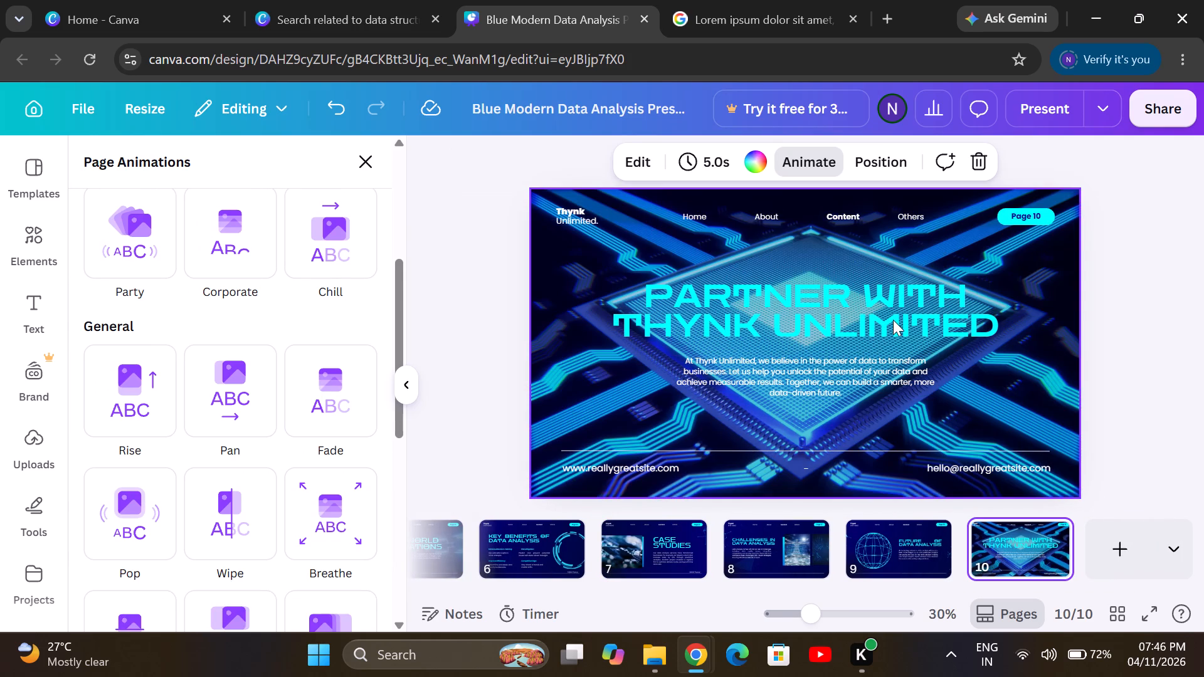
left_click(893, 320)
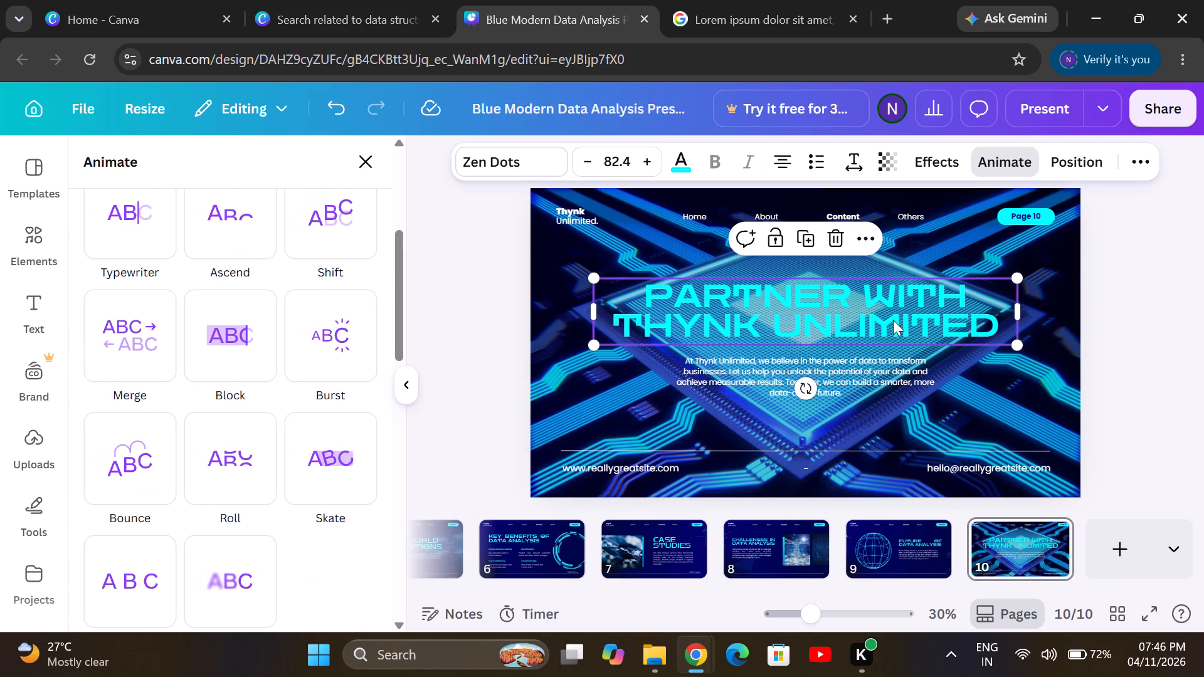
key("shift+t")
double_click(909, 311)
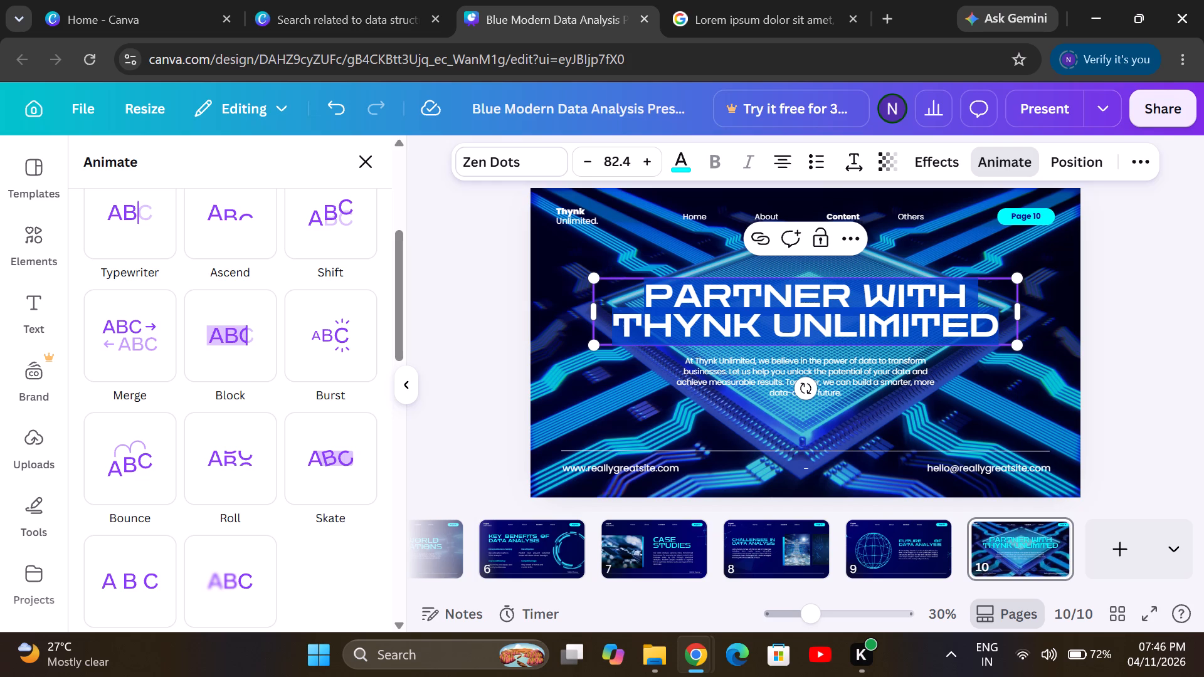
key("shift+t")
type("hanlk")
key("BackSpace")
key("BackSpace")
type("ks")
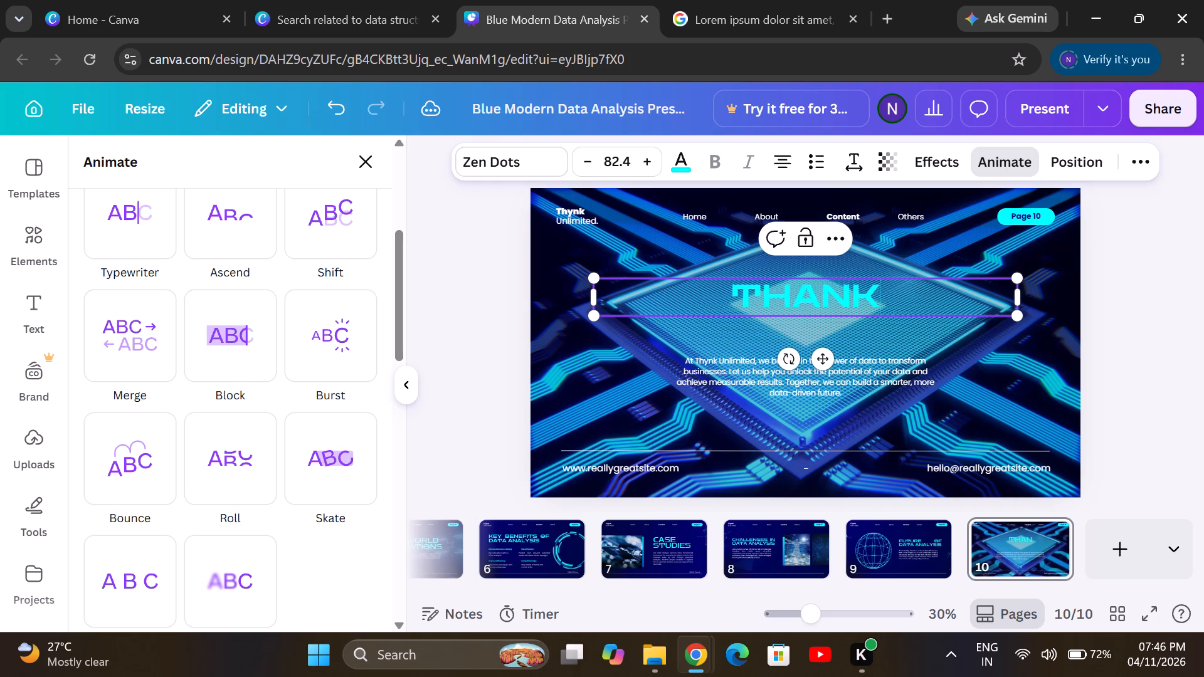
key("space")
key("BackSpace")
key("BackSpace")
key("space")
type("You")
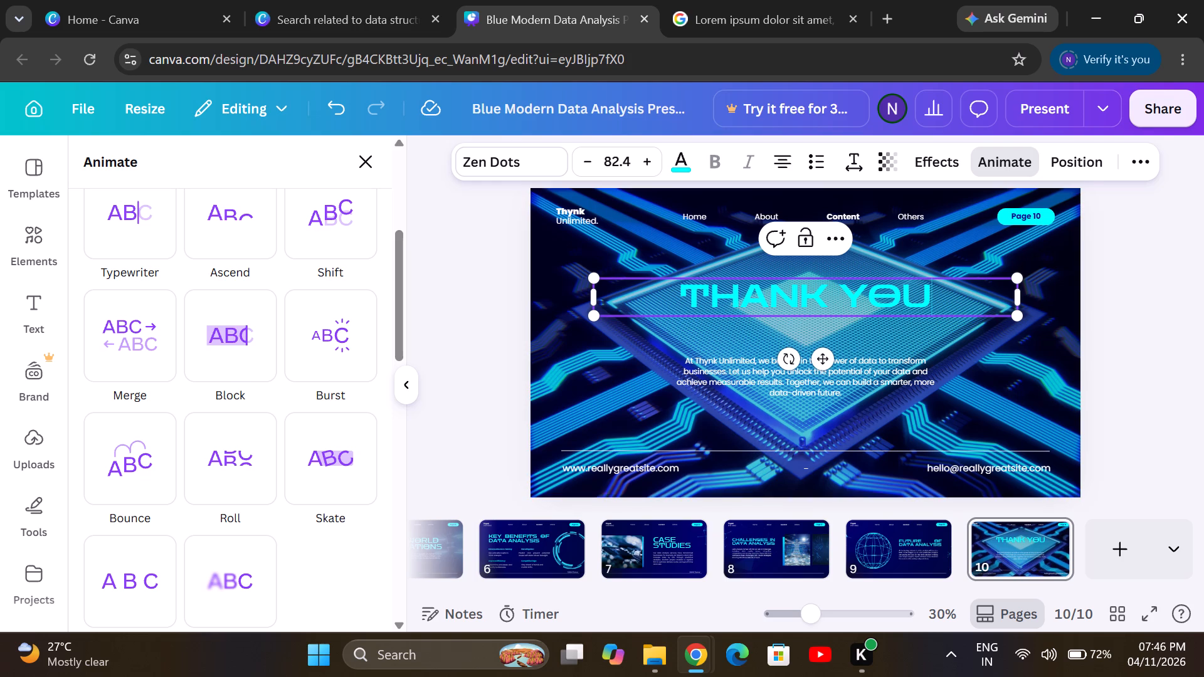
Resize the "Thank You" heading on slide 10 to about 1,583 wide and 155 high, with the font size at 97.
left_click(1014, 298)
left_click_drag(1019, 298, 931, 307)
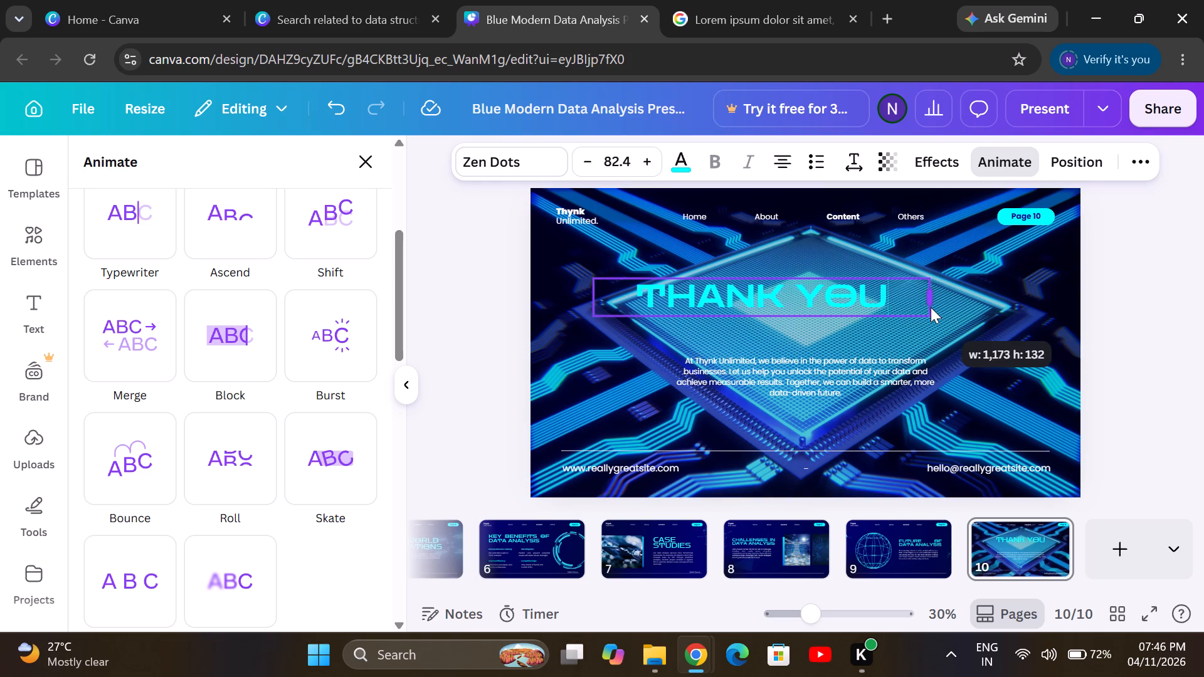
left_click_drag(931, 307, 981, 302)
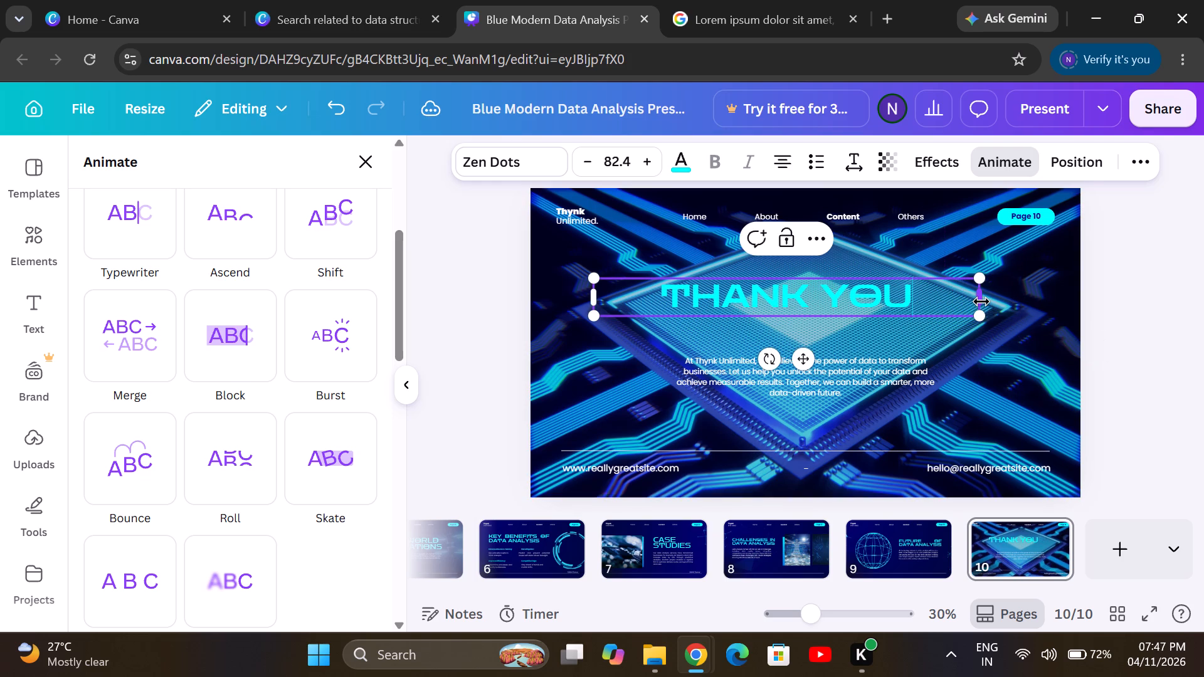
left_click_drag(980, 314, 1040, 358)
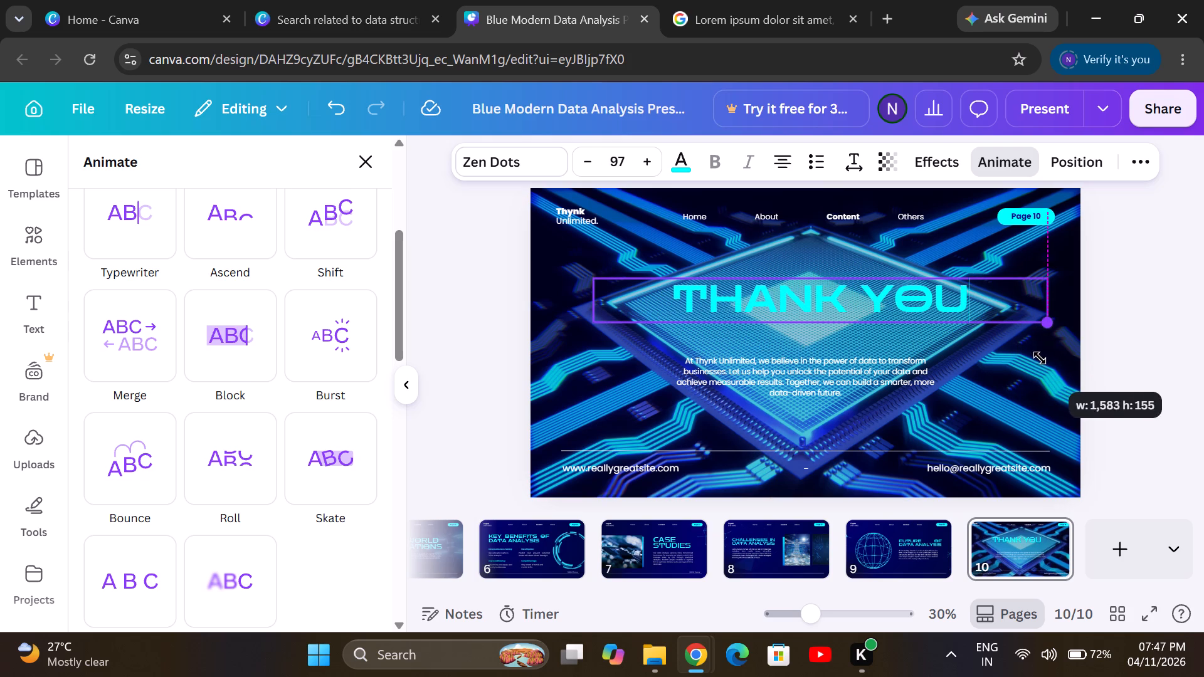
left_click_drag(1040, 358, 1044, 362)
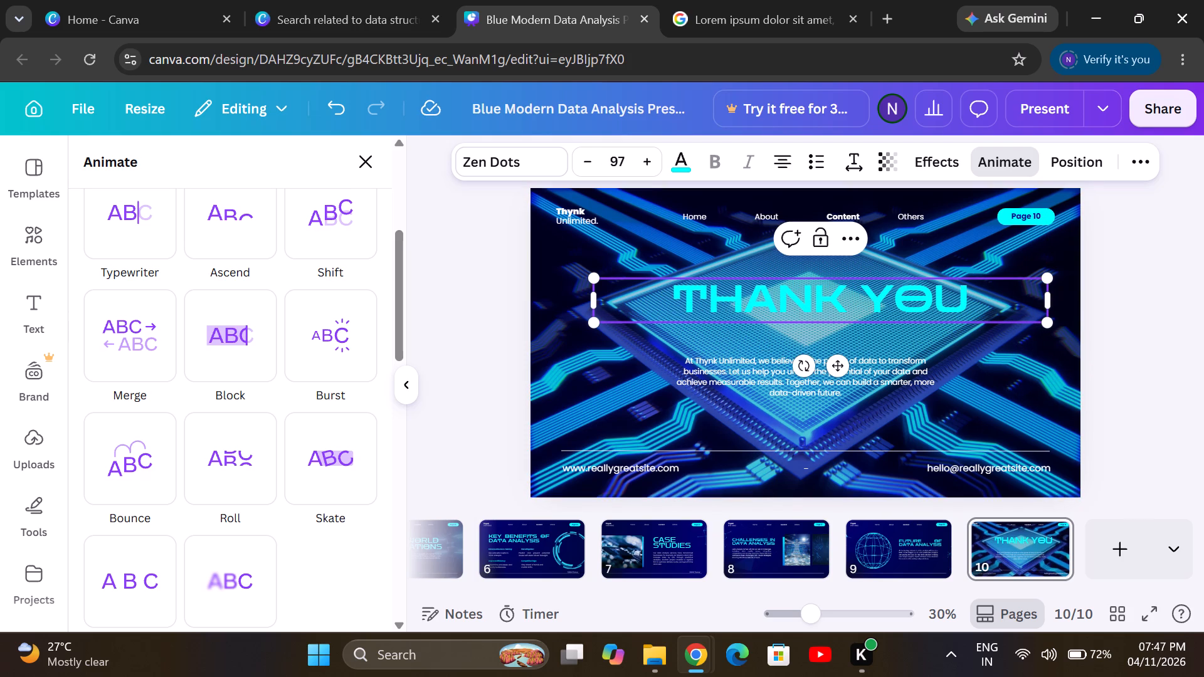
Centre the "Thank You" heading horizontally on slide 10 and lower it slightly toward the body paragraph.
left_click_drag(998, 324, 980, 323)
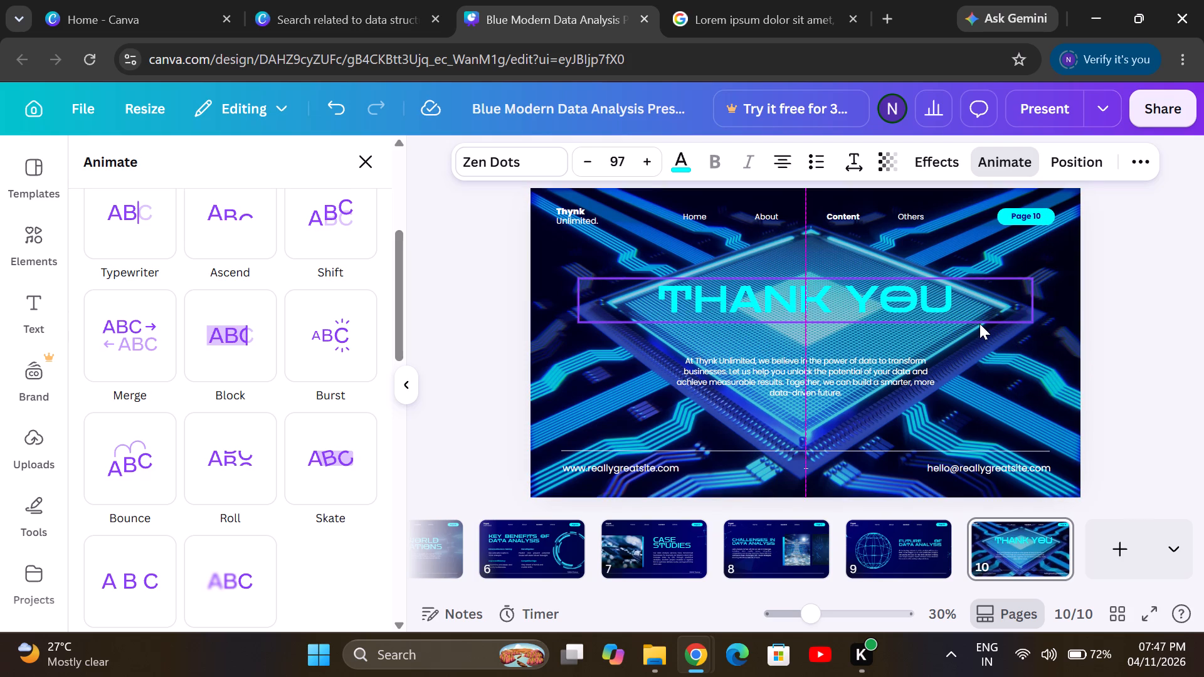
left_click_drag(980, 323, 985, 323)
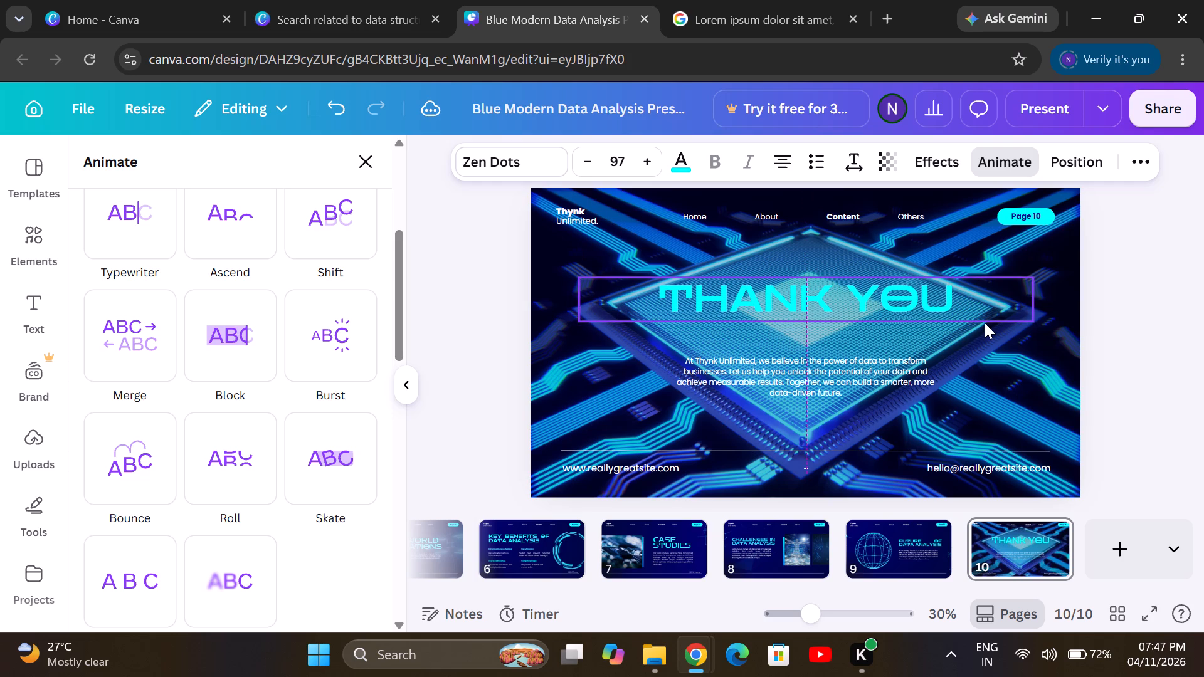
left_click_drag(985, 323, 984, 330)
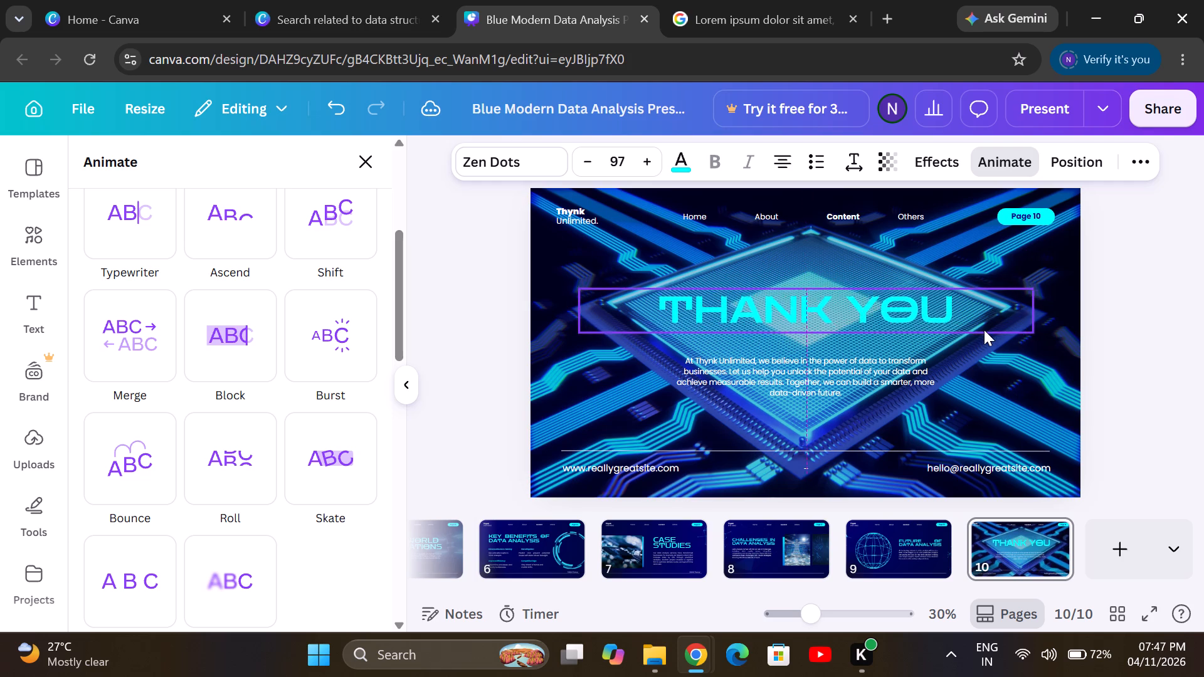
Raise the "Thank You" heading on slide 10 slightly, away from the body paragraph.
left_click_drag(984, 330, 980, 323)
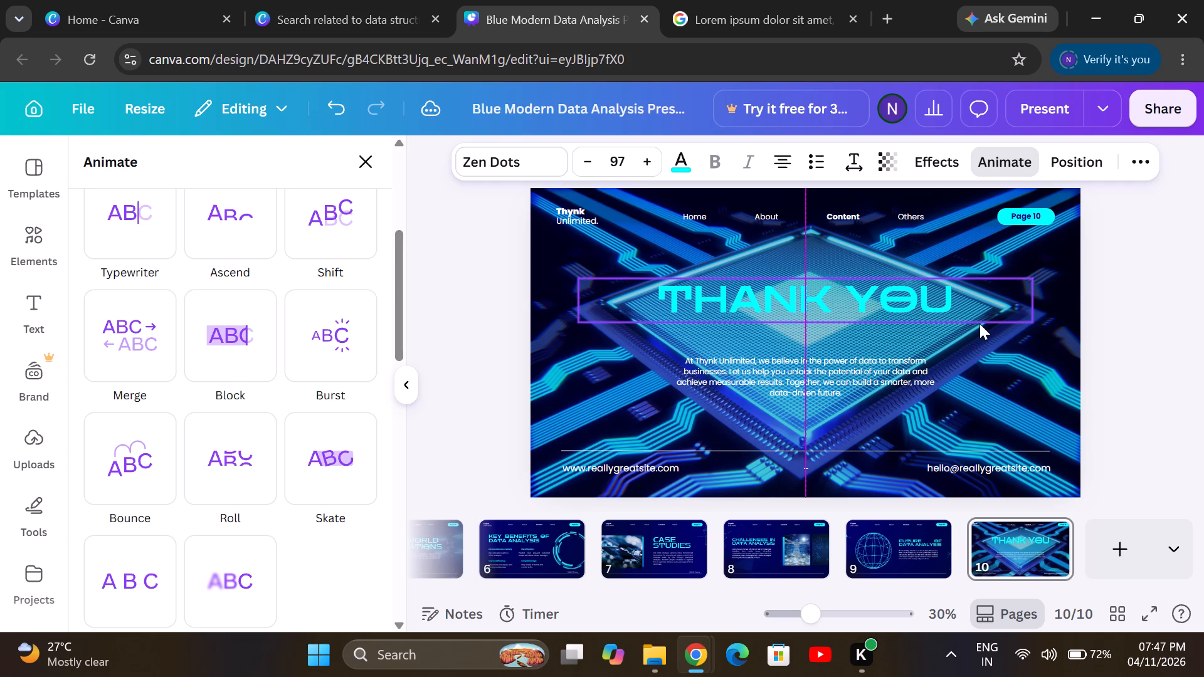
left_click_drag(980, 323, 985, 322)
Reposition the full-page background overlay on slide 10, centred horizontally and slightly above the page's top edge.
left_click_drag(985, 322, 944, 354)
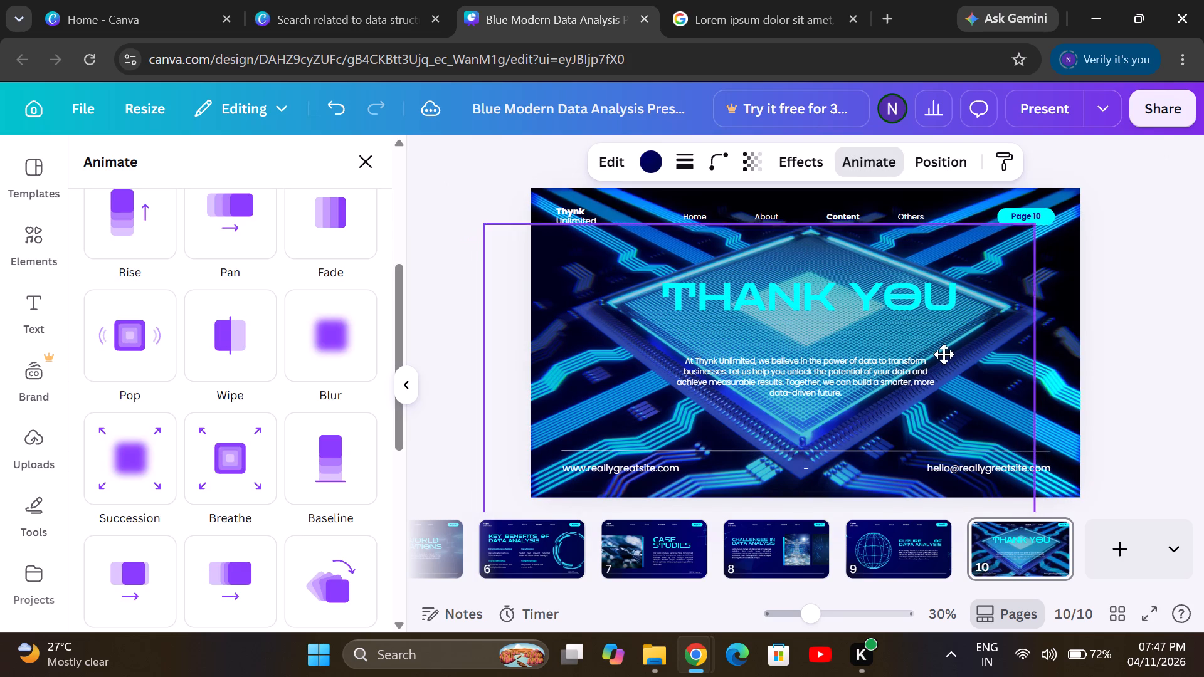
left_click_drag(944, 354, 986, 315)
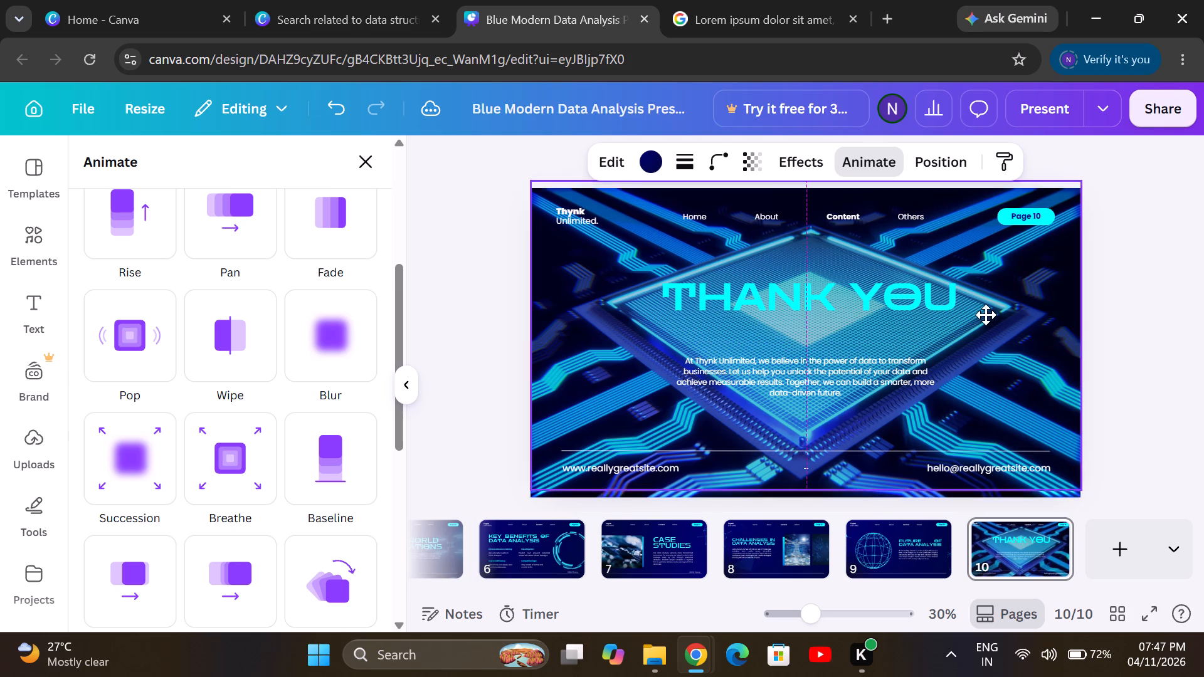
left_click_drag(986, 315, 983, 317)
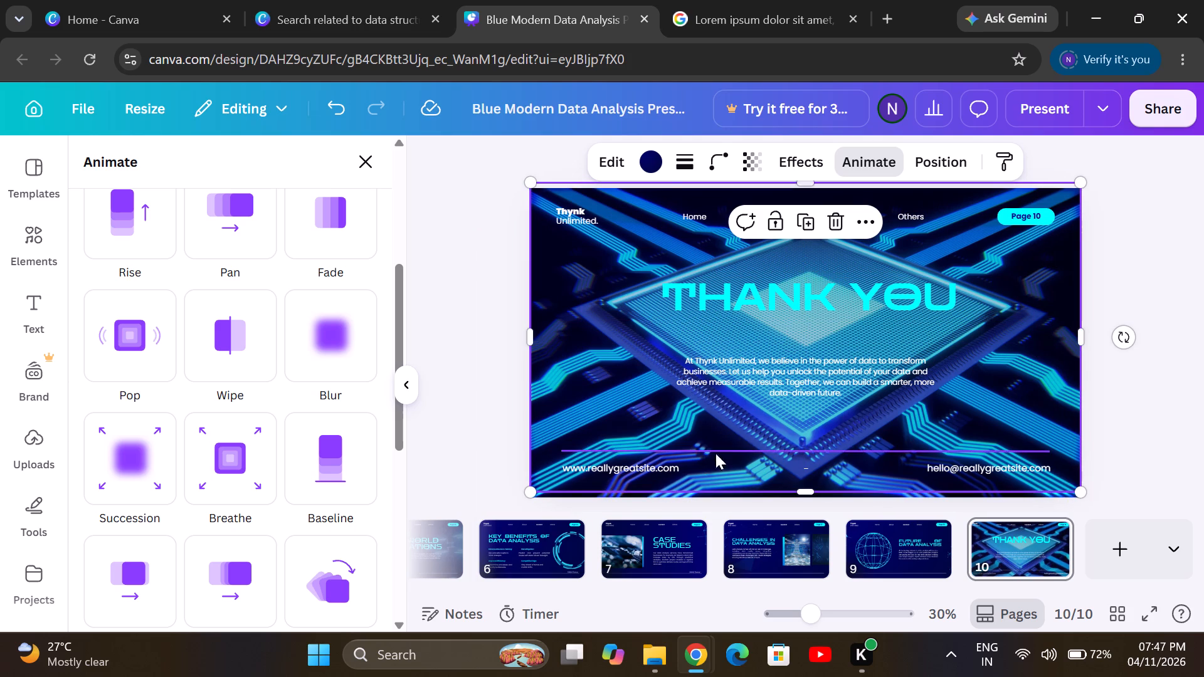
Replace the placeholder e-mail text in slide 10's footer with the presenter's name.
double_click(951, 466)
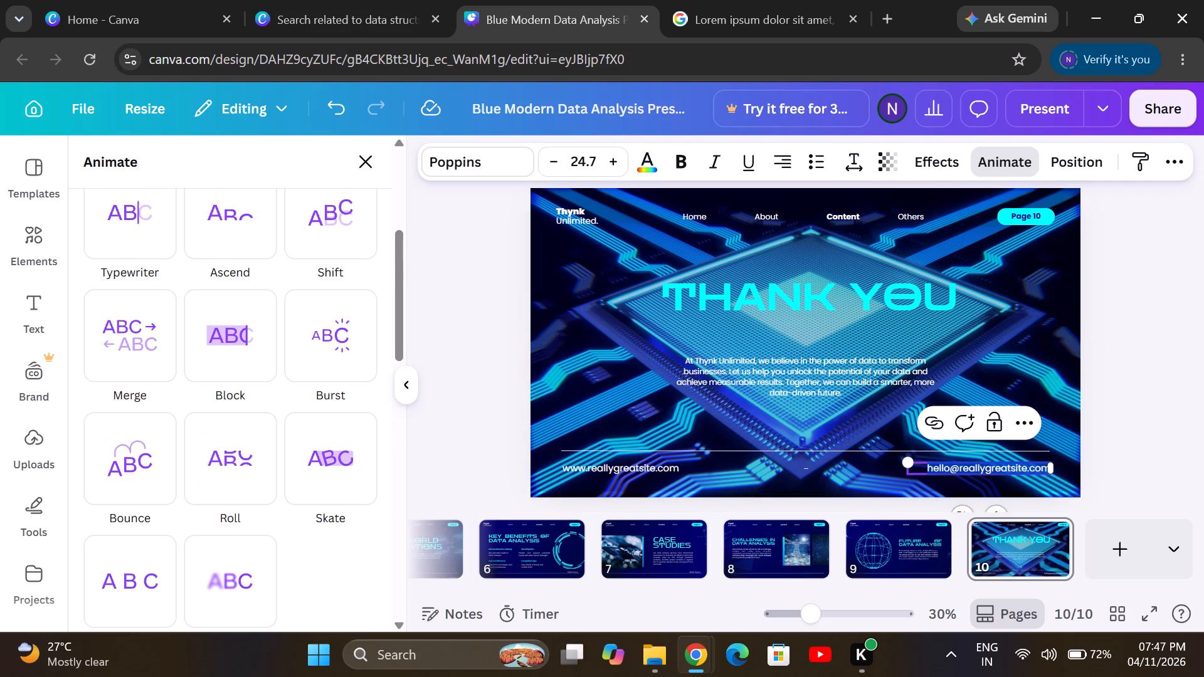
key("BackSpace")
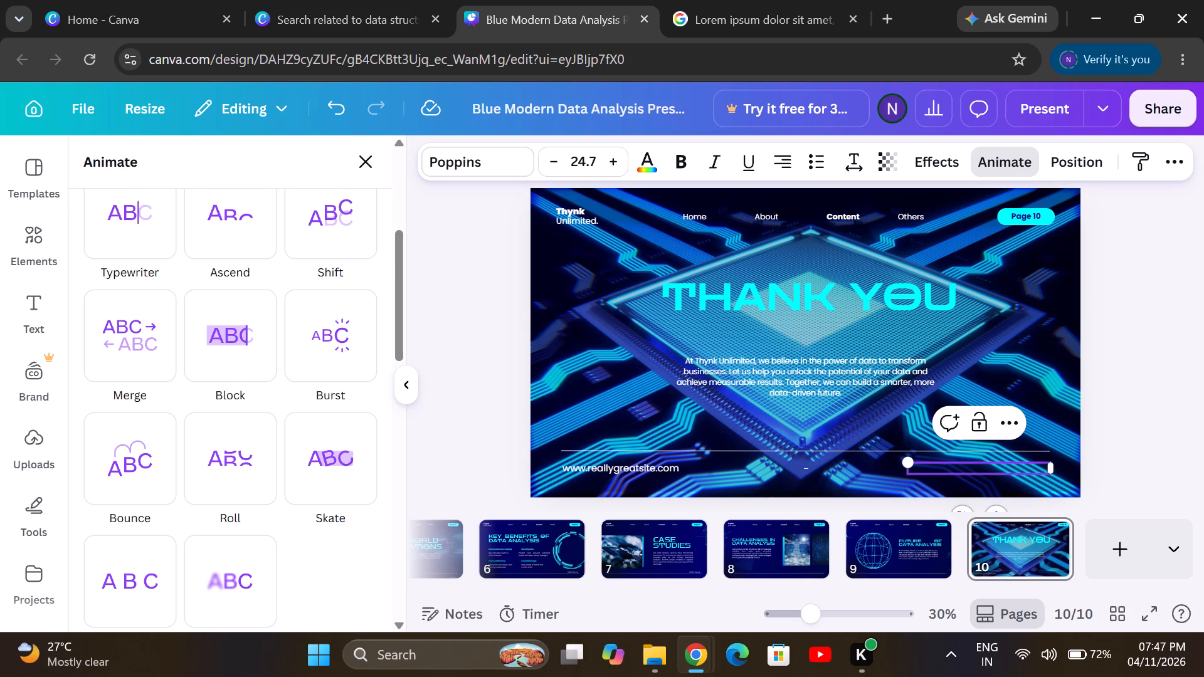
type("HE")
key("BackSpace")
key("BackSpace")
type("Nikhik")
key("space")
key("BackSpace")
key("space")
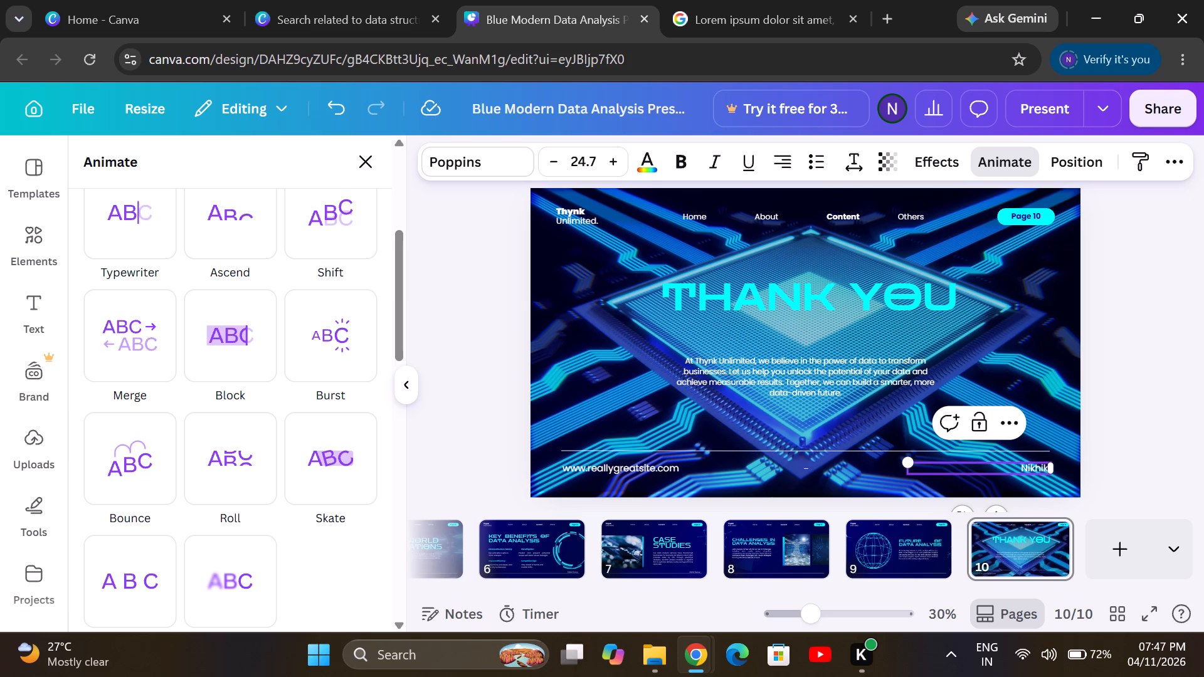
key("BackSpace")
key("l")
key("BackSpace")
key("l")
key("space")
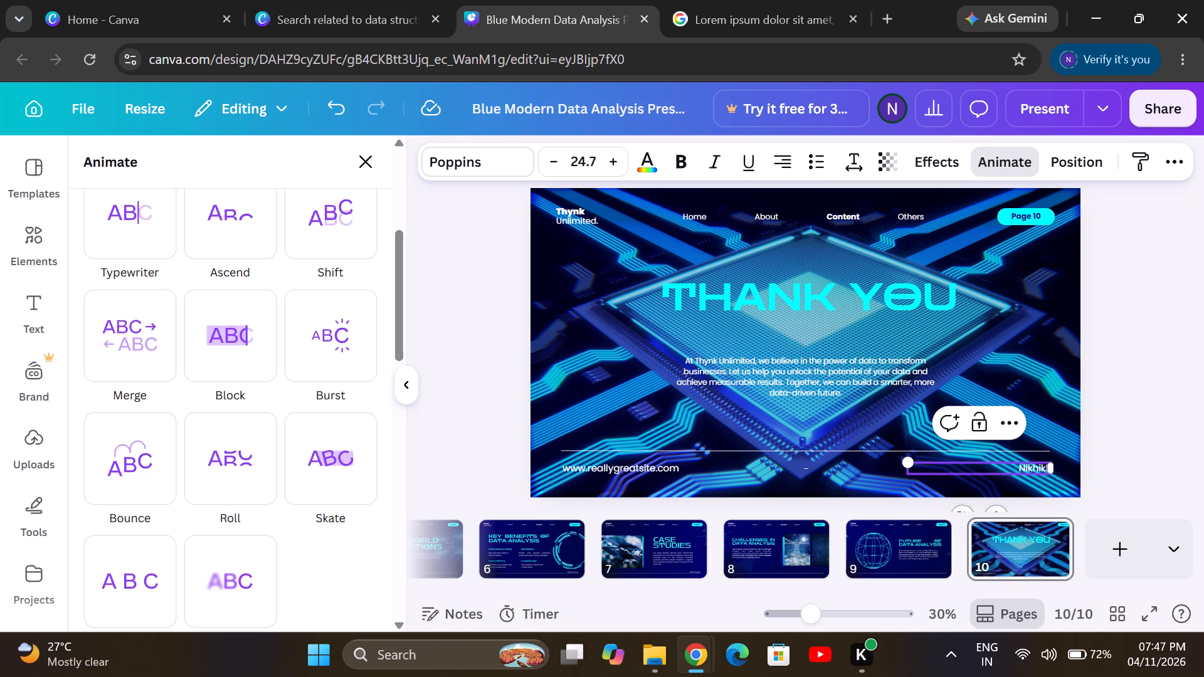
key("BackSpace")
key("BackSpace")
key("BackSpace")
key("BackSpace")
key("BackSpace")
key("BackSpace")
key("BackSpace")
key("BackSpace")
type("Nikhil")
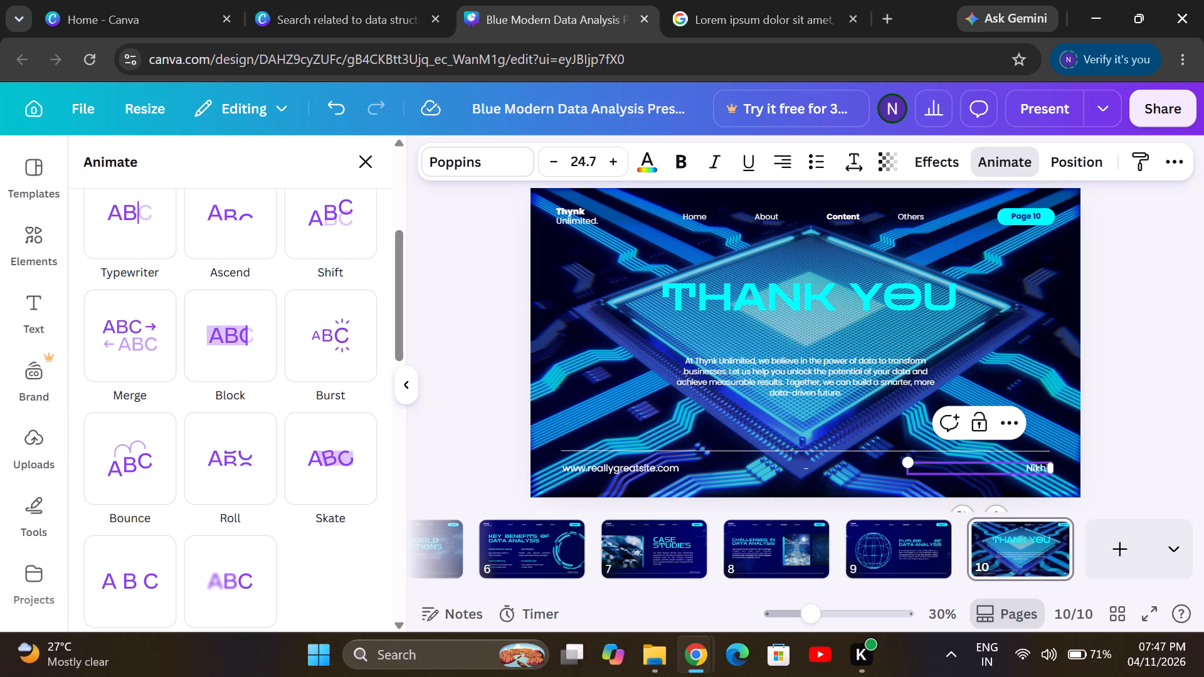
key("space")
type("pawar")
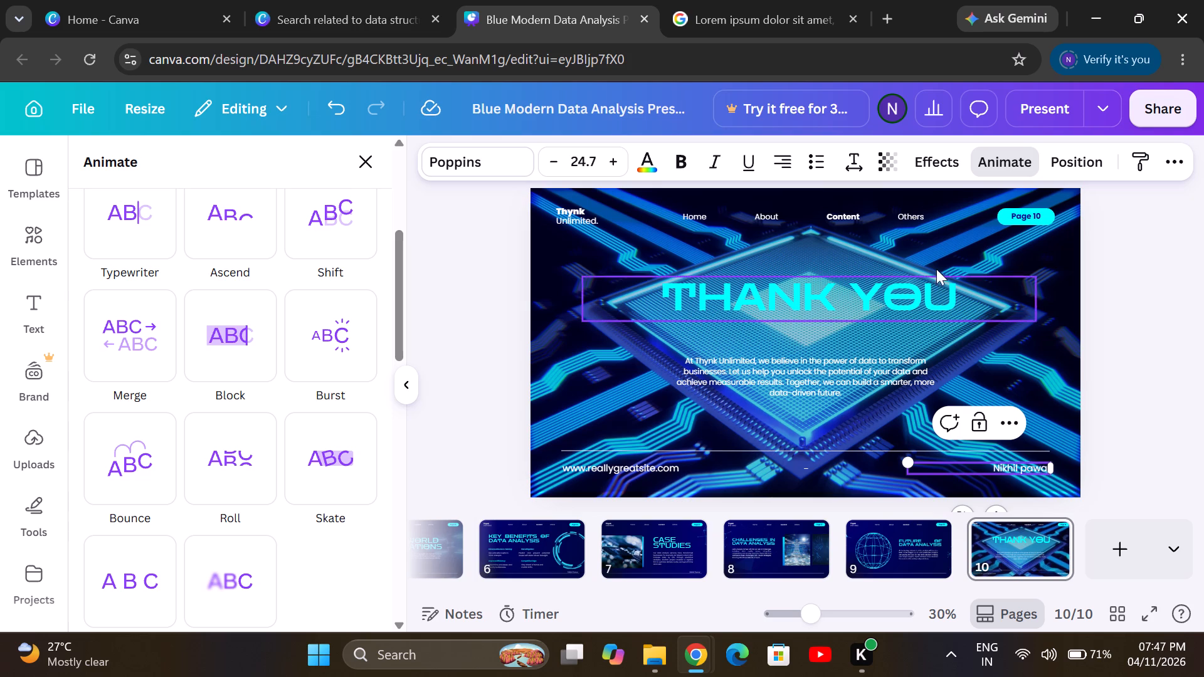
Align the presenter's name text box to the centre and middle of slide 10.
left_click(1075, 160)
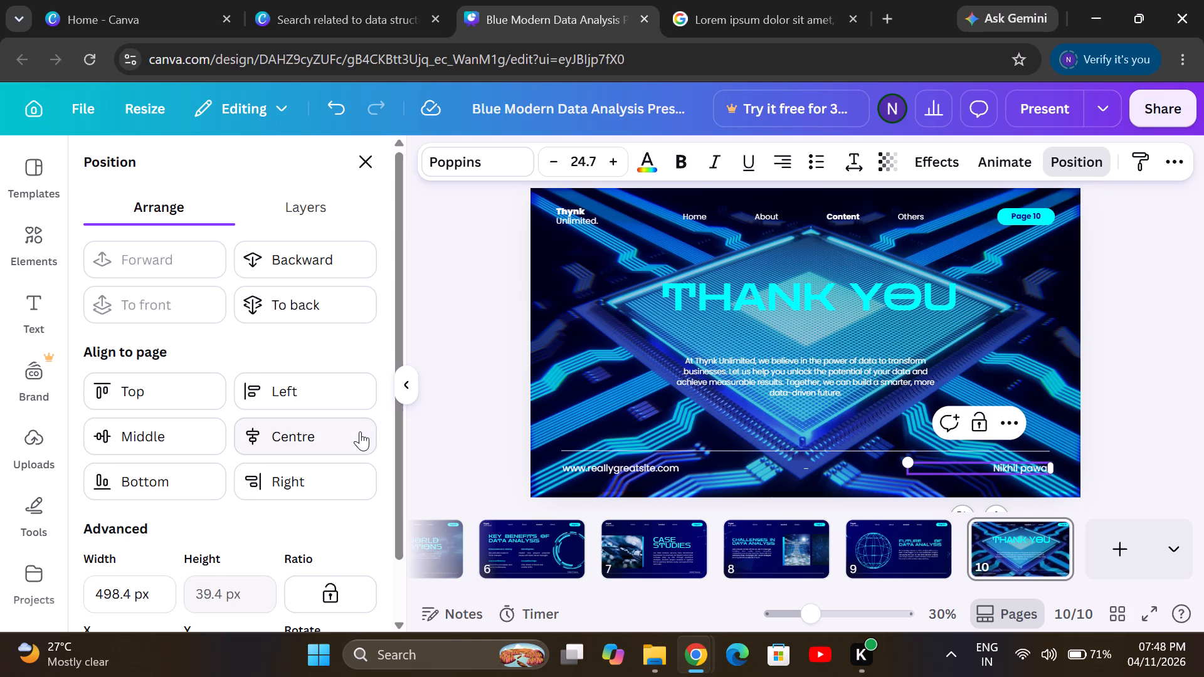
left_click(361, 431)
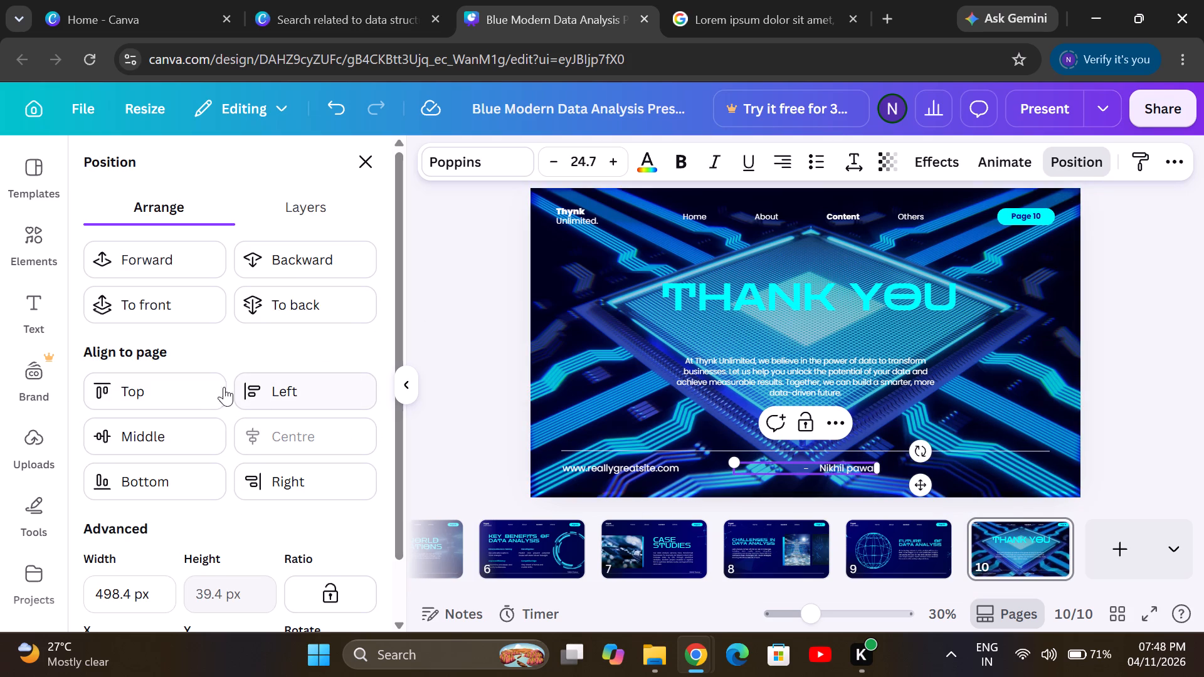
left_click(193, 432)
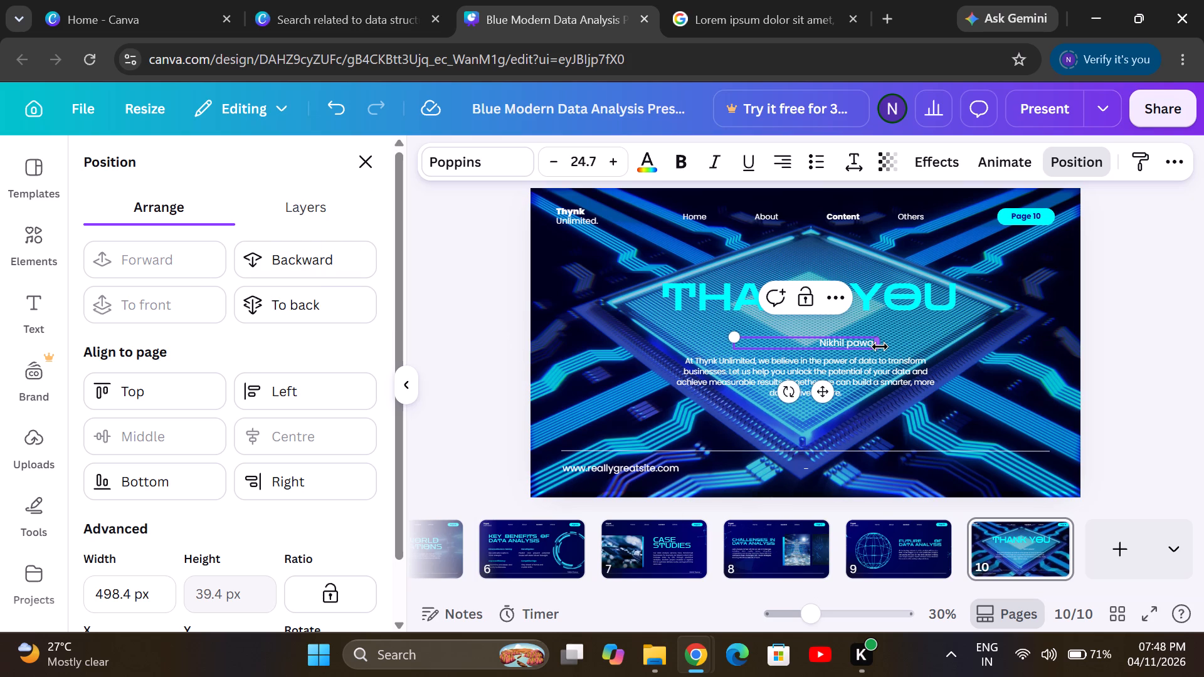
Narrow the presenter's name text box on slide 10 to about 331 px wide.
left_click_drag(880, 347, 991, 337)
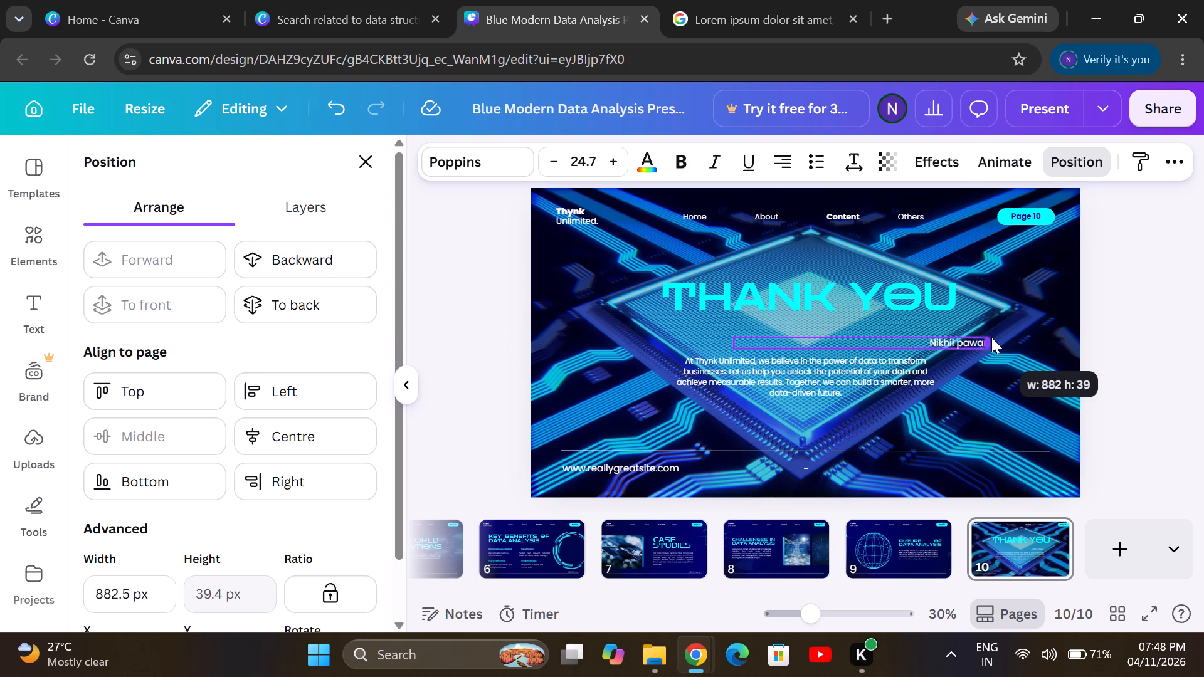
left_click_drag(991, 337, 815, 411)
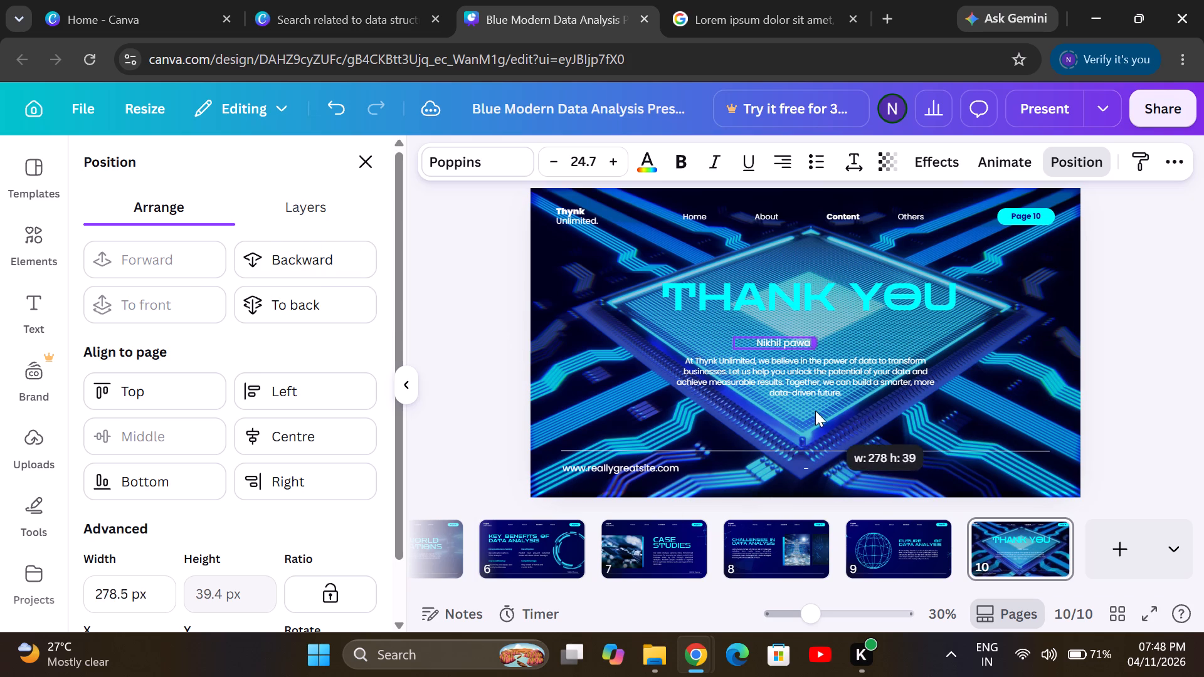
left_click_drag(815, 411, 811, 403)
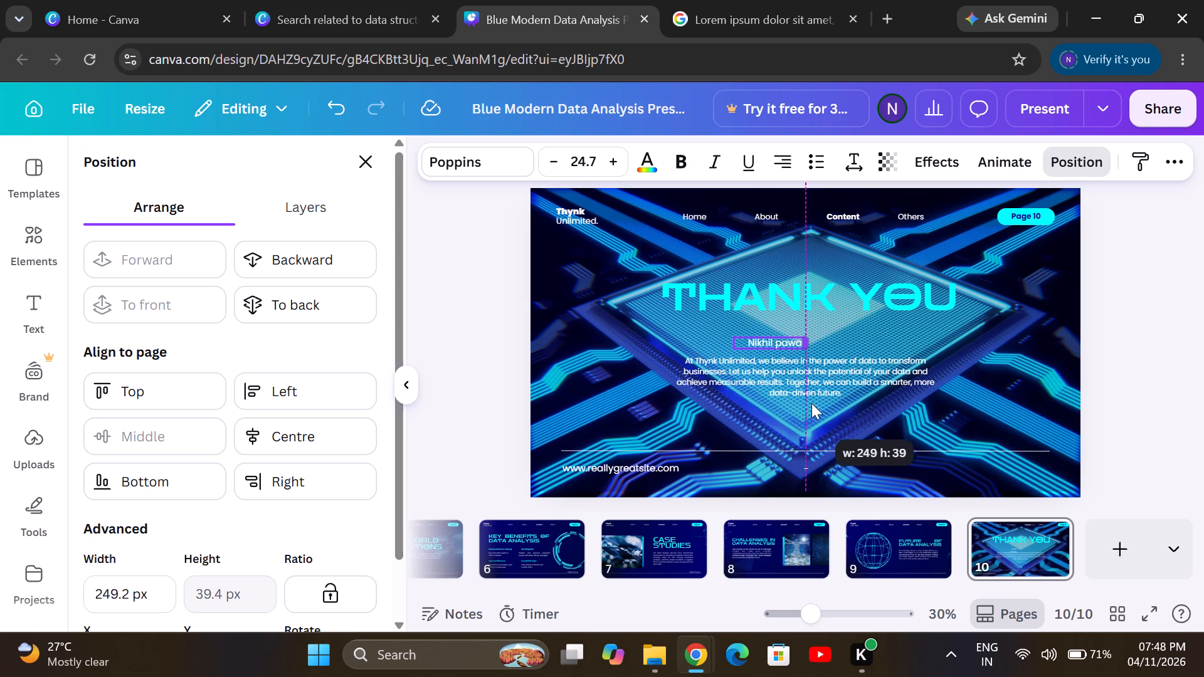
left_click_drag(811, 403, 832, 394)
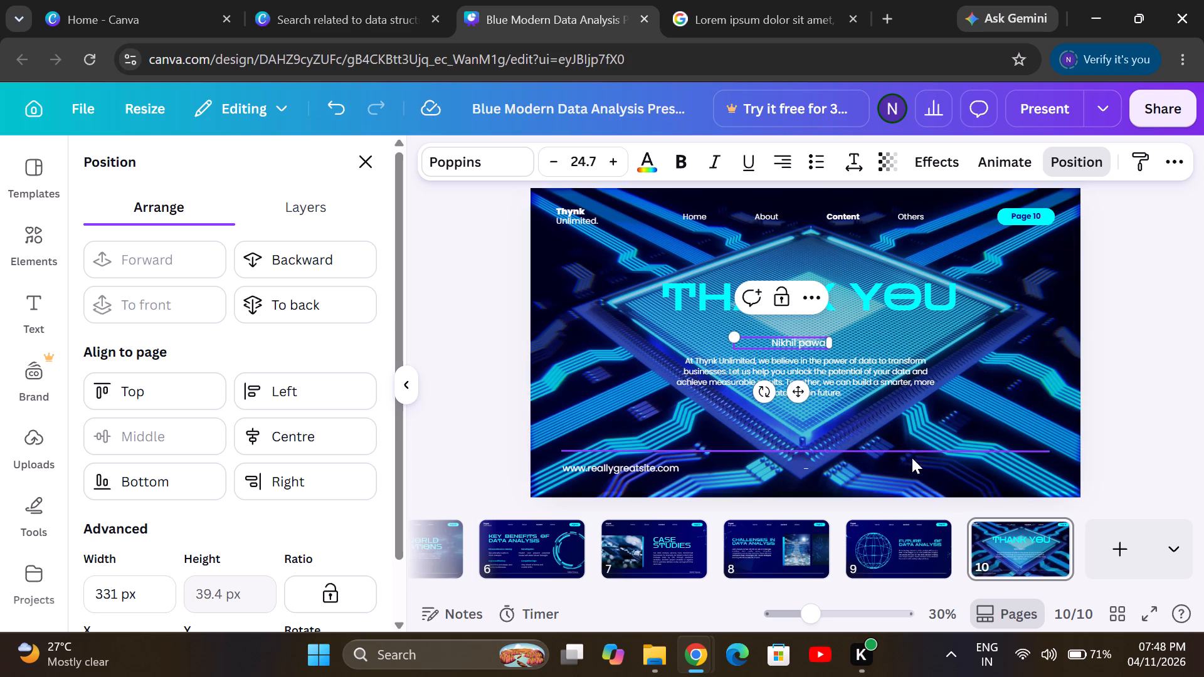
Centre the presenter's name within its text box on slide 10.
left_click(801, 347)
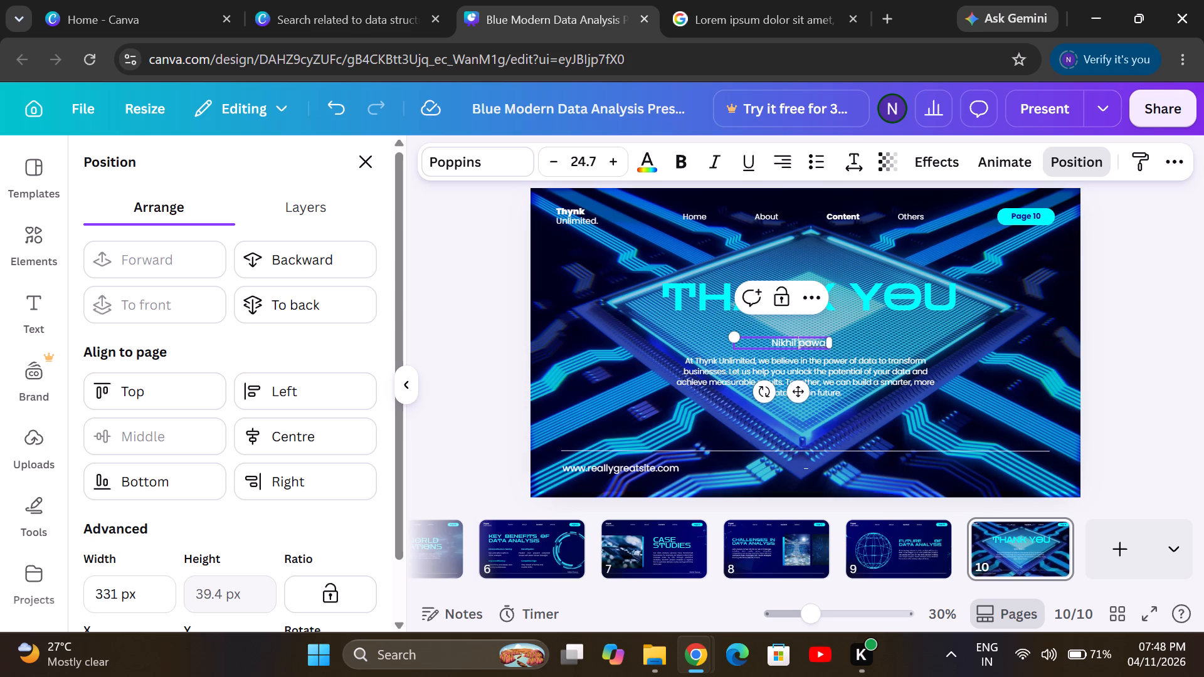
double_click(801, 347)
left_click(780, 156)
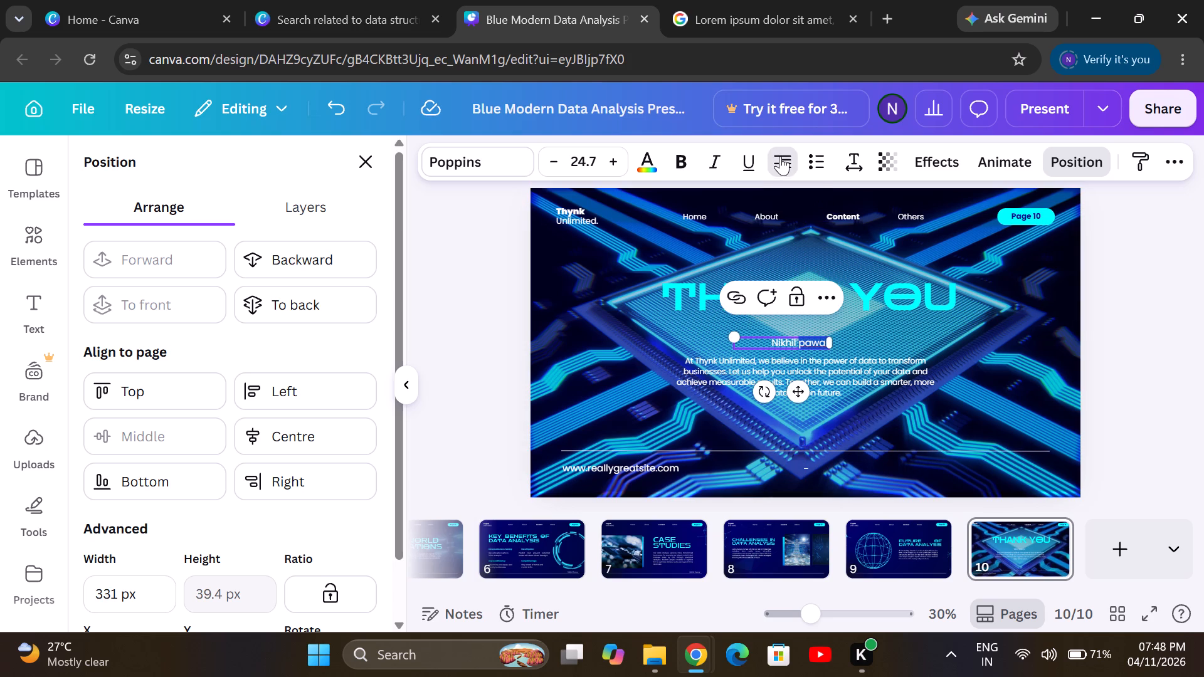
left_click(783, 165)
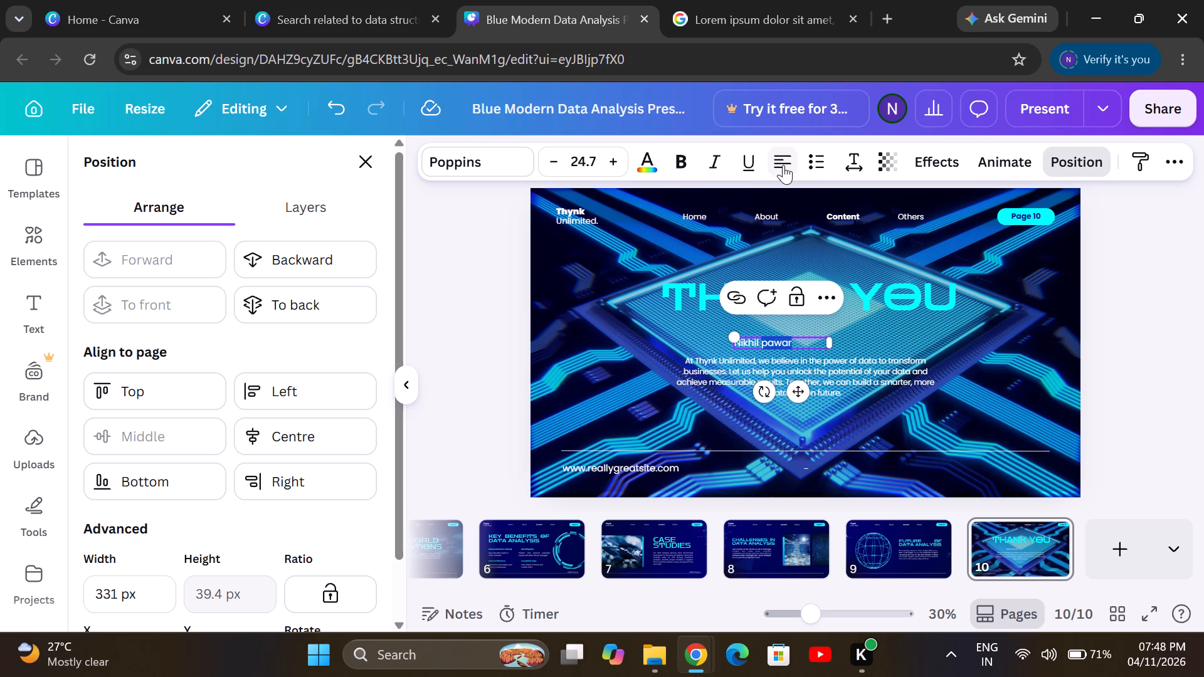
left_click(783, 165)
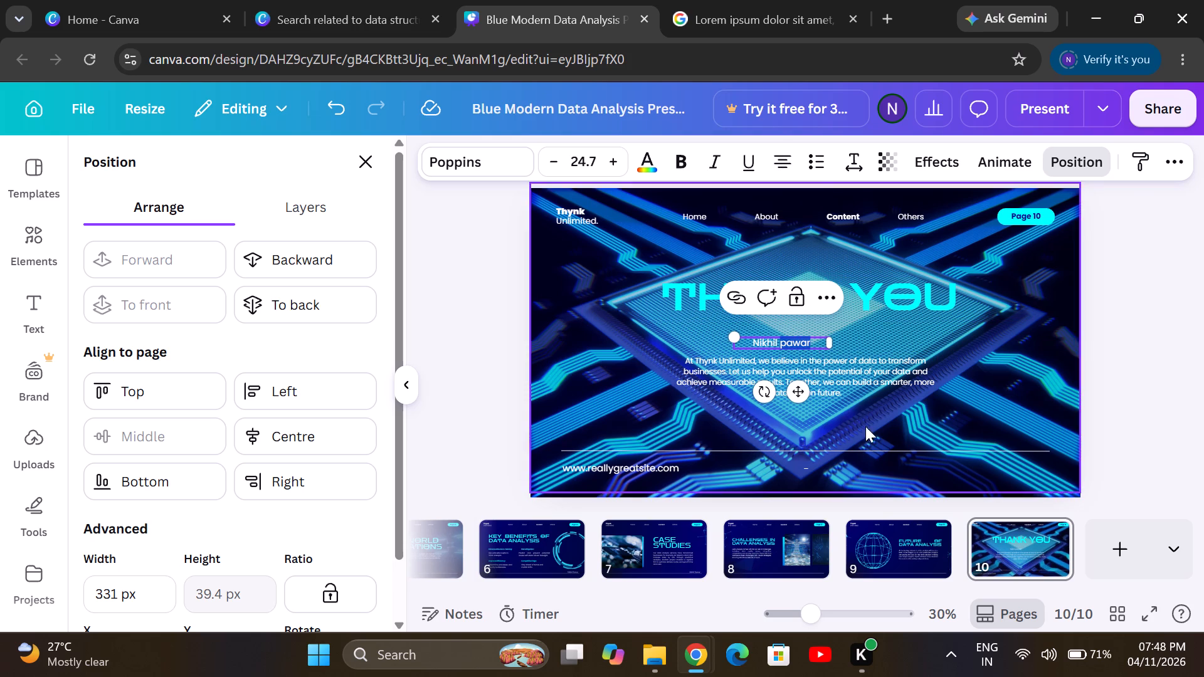
Move the presenter's name to the lower-right corner of slide 10, just below the divider line.
left_click(869, 443)
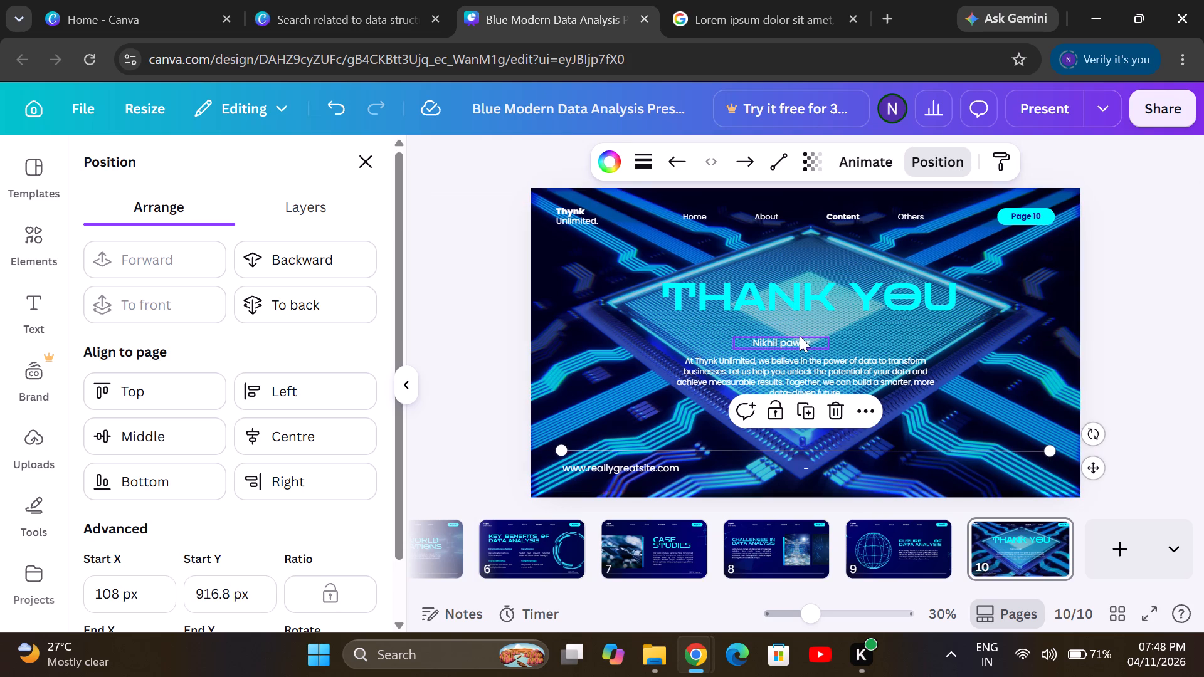
left_click_drag(800, 337, 1008, 437)
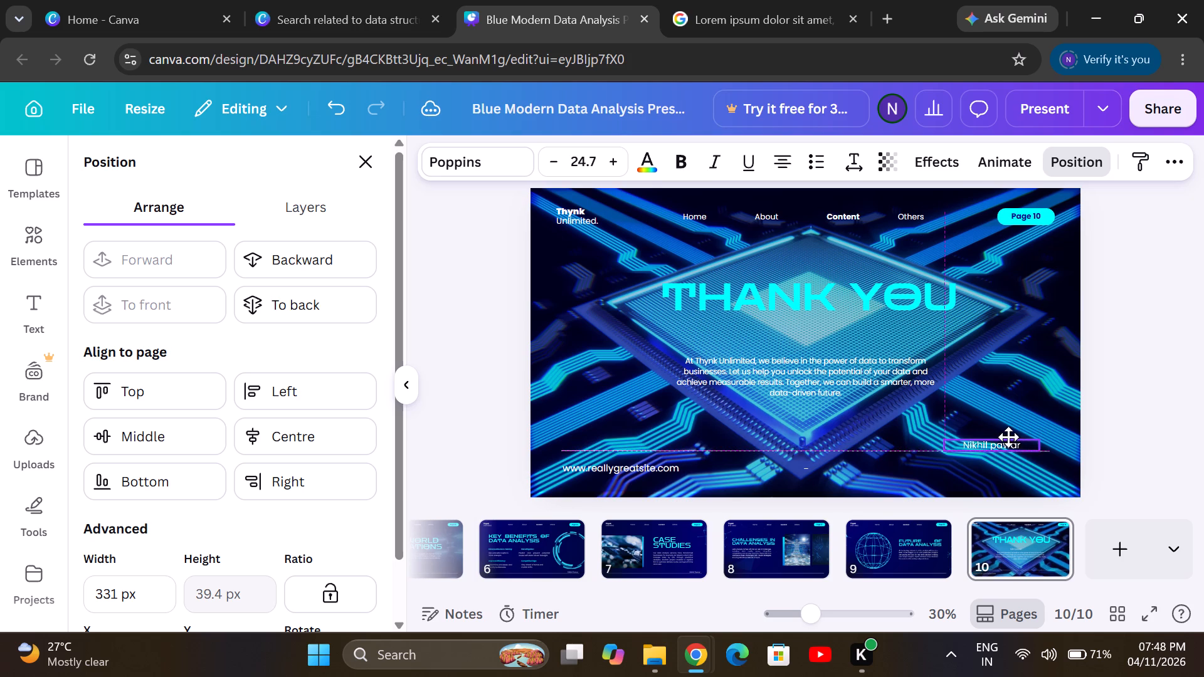
left_click_drag(1008, 437, 1022, 454)
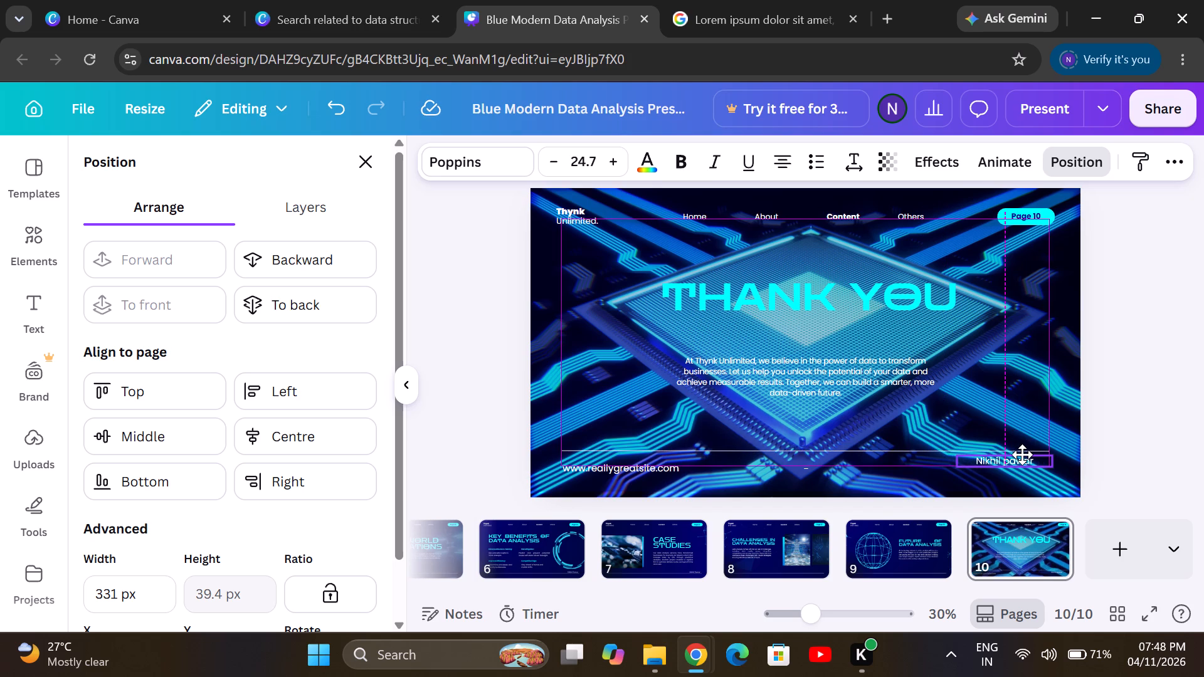
left_click_drag(1022, 454, 1023, 453)
left_click(1028, 355)
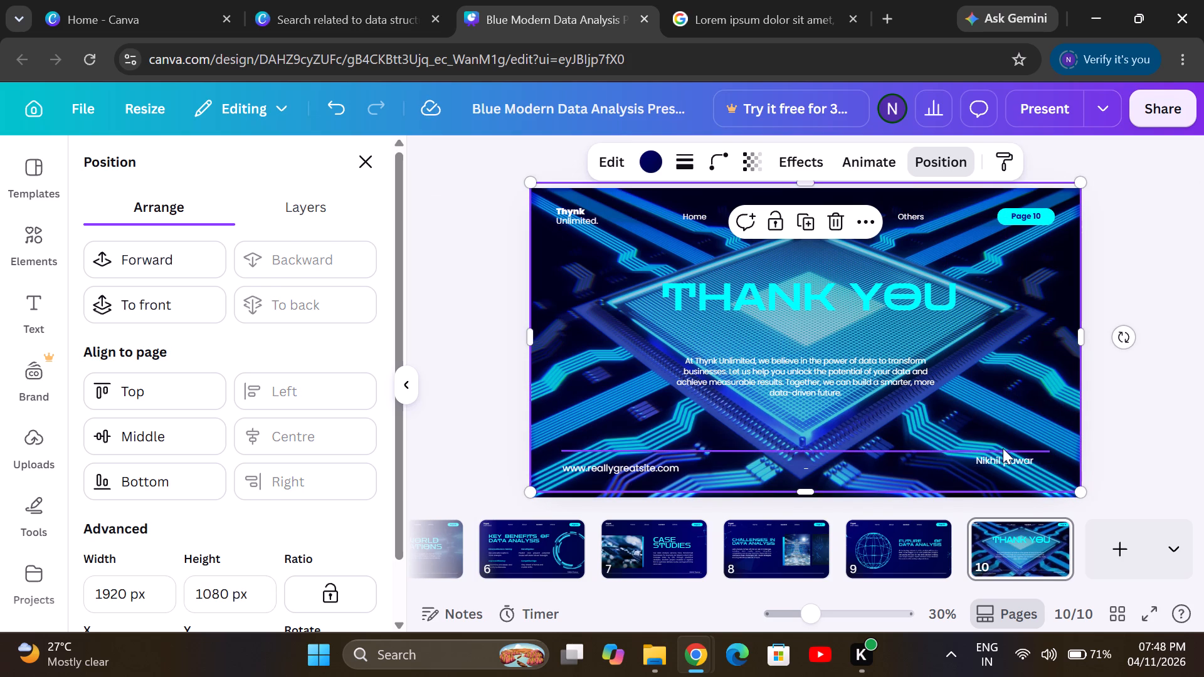
Move the body paragraph on slide 10 up to sit directly beneath the "Thank You" heading.
left_click_drag(771, 378, 789, 332)
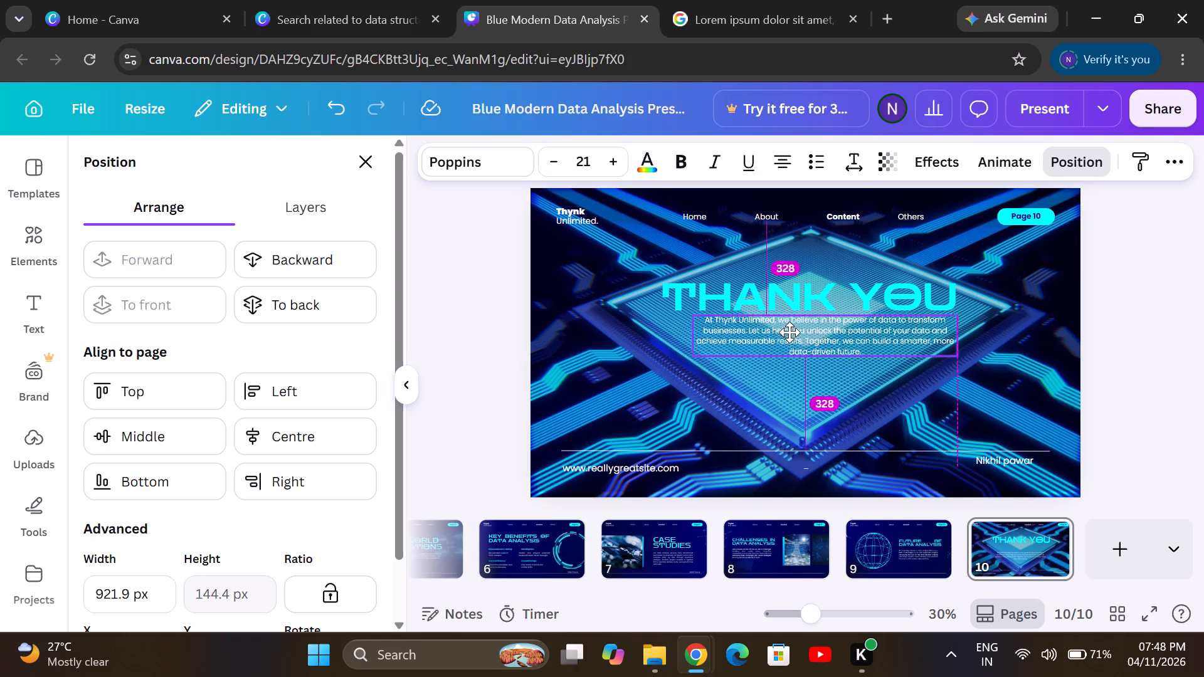
left_click_drag(789, 332, 781, 348)
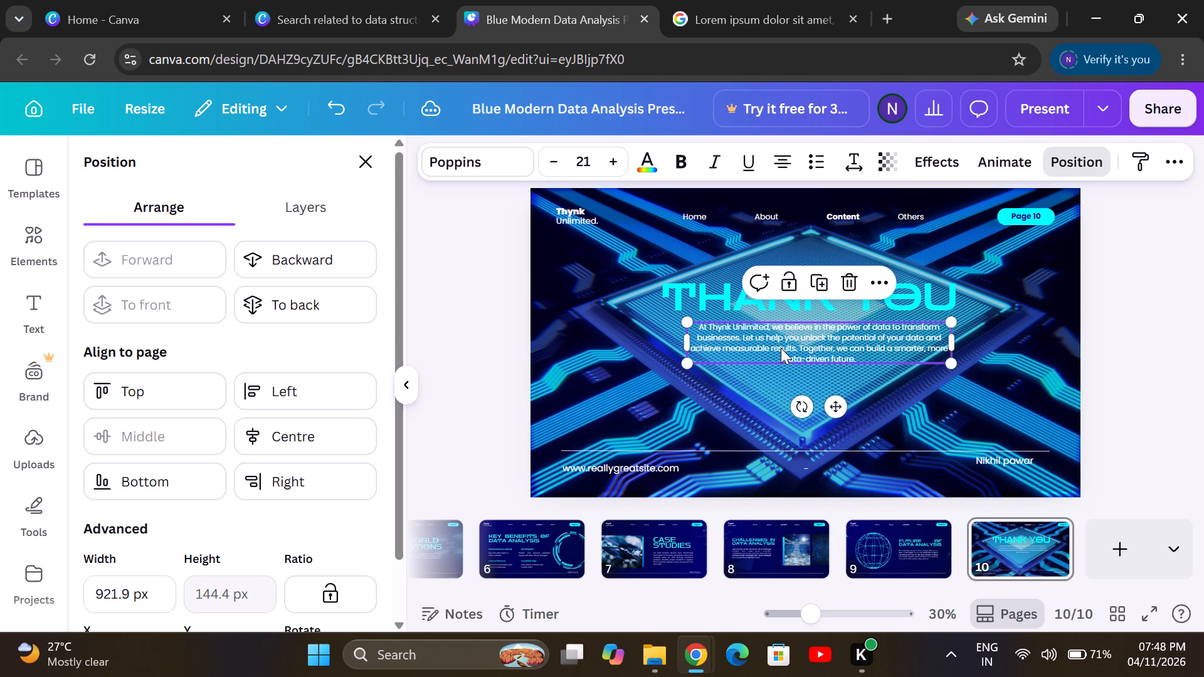
left_click(784, 382)
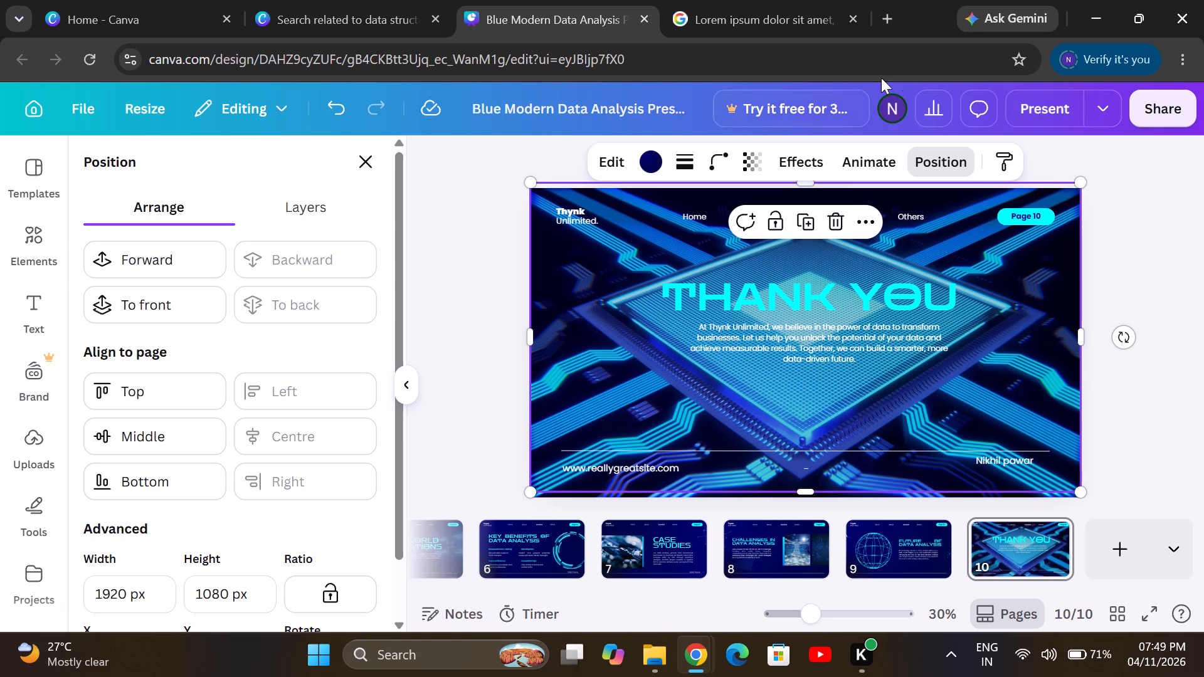
Switch to the browser tab with the Google AI Mode answer.
left_click(704, 1)
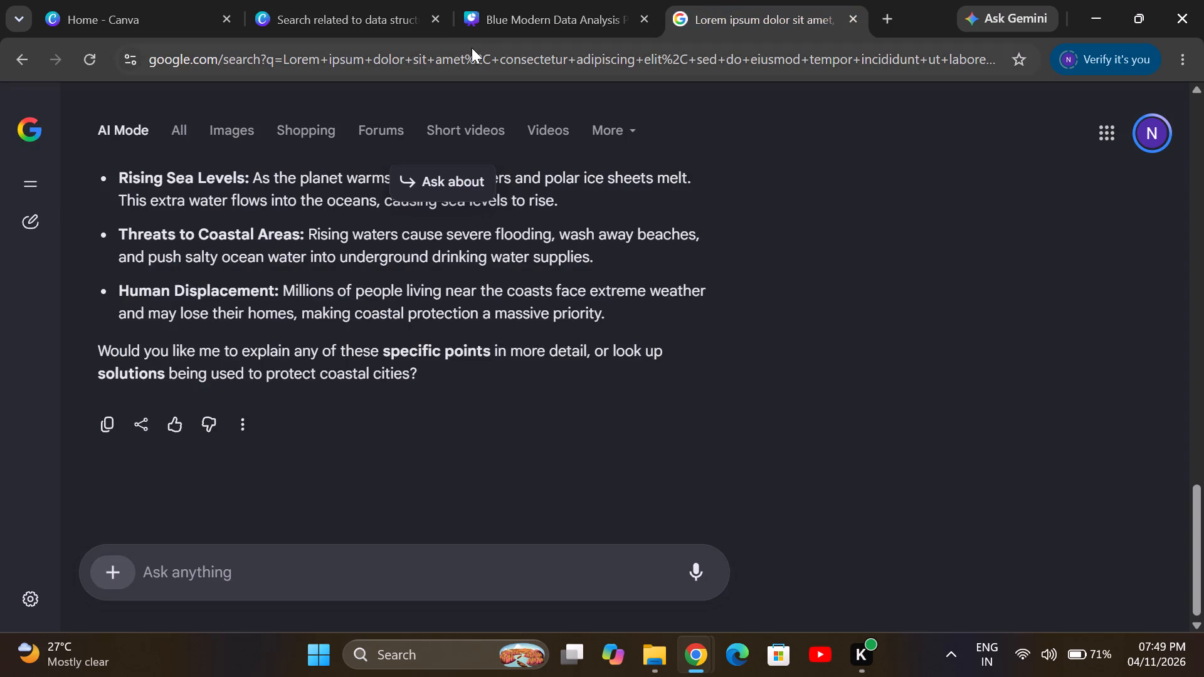
Return to the Blue Modern Data Analysis presentation and move the "Thank You" heading on slide 10 slightly up.
left_click(522, 13)
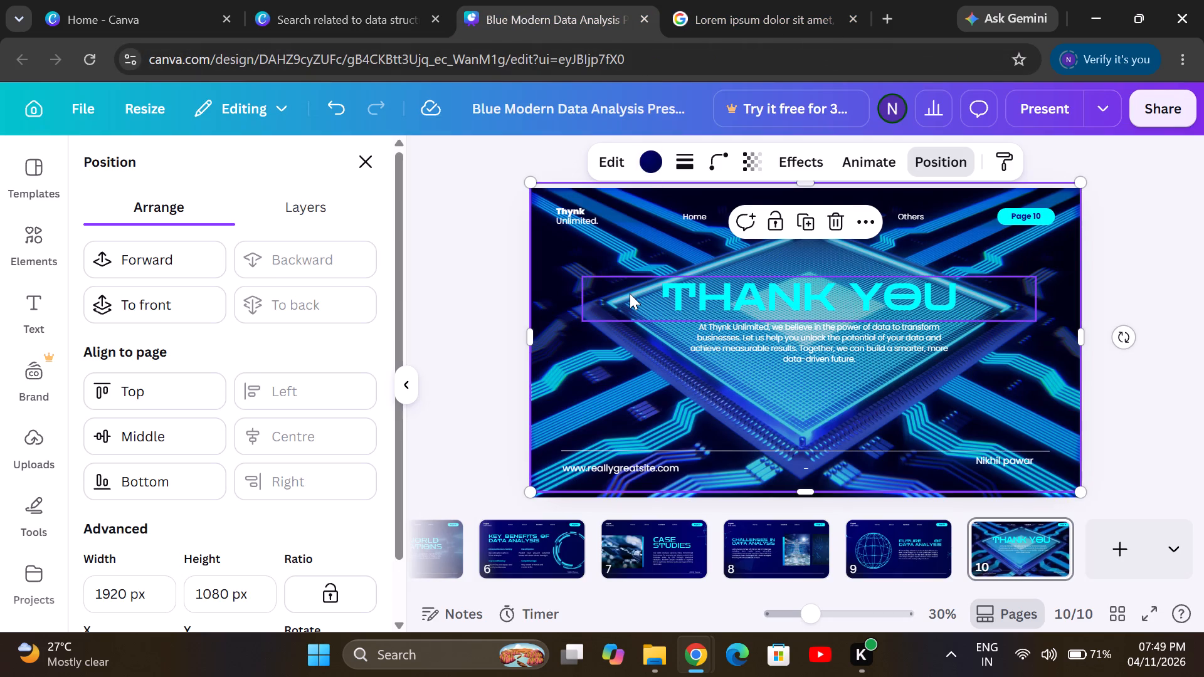
left_click(630, 293)
left_click_drag(712, 302, 716, 286)
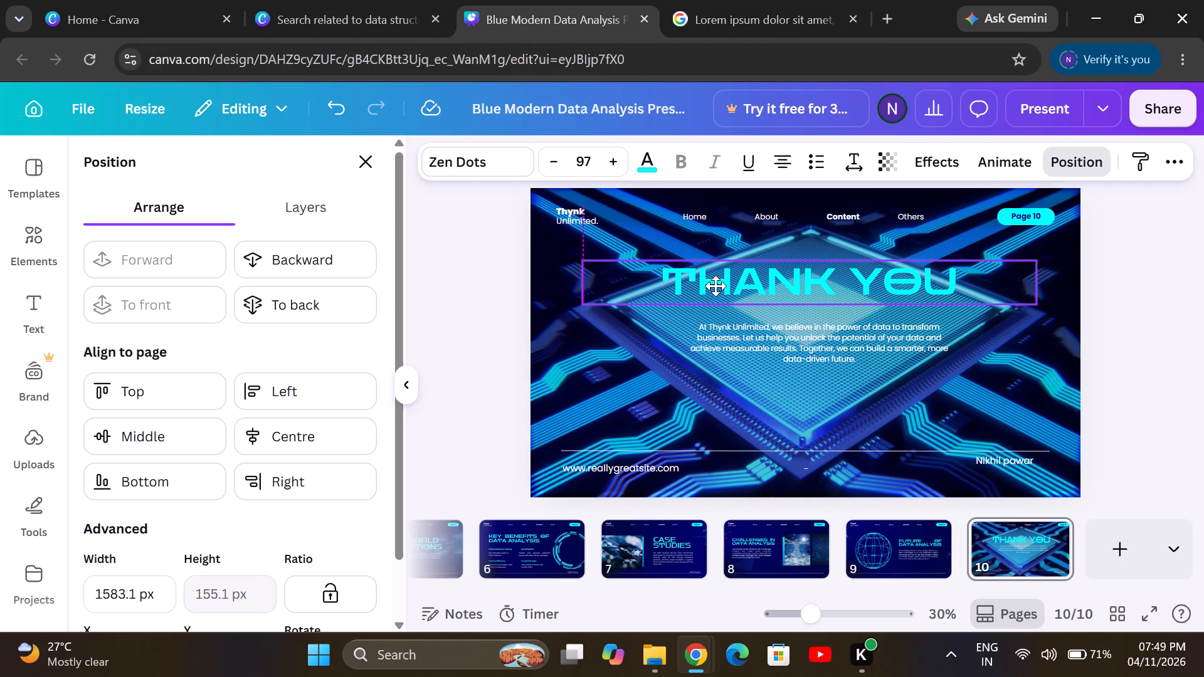
left_click_drag(716, 286, 712, 286)
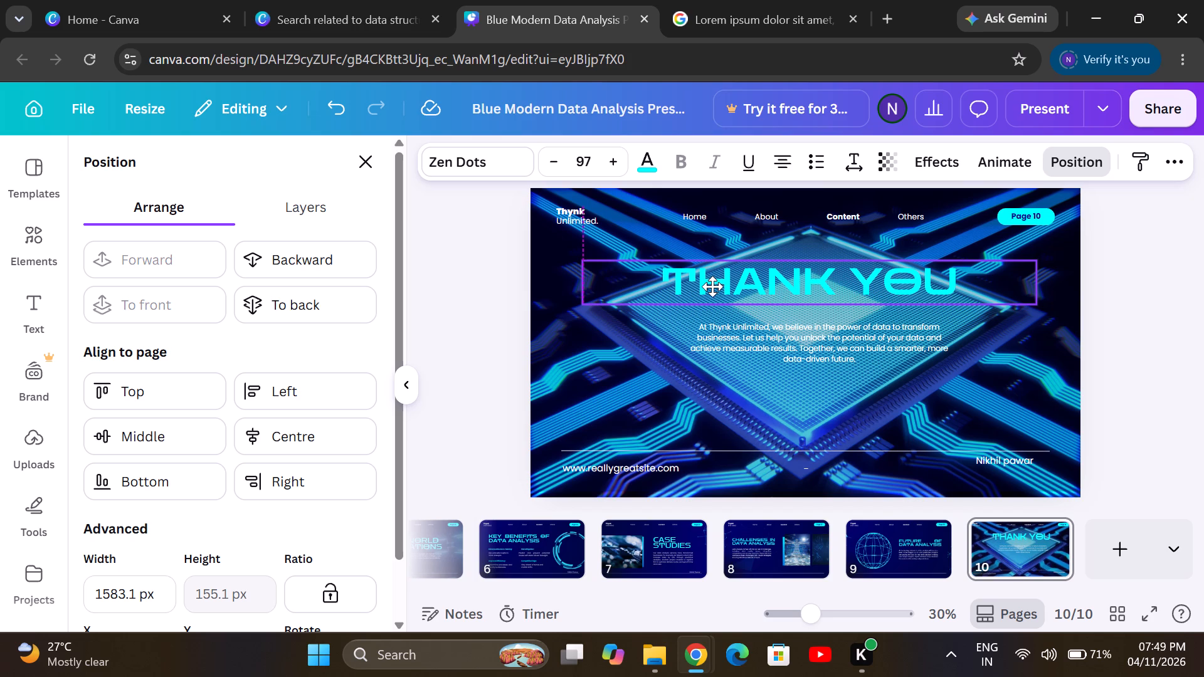
left_click_drag(712, 286, 707, 288)
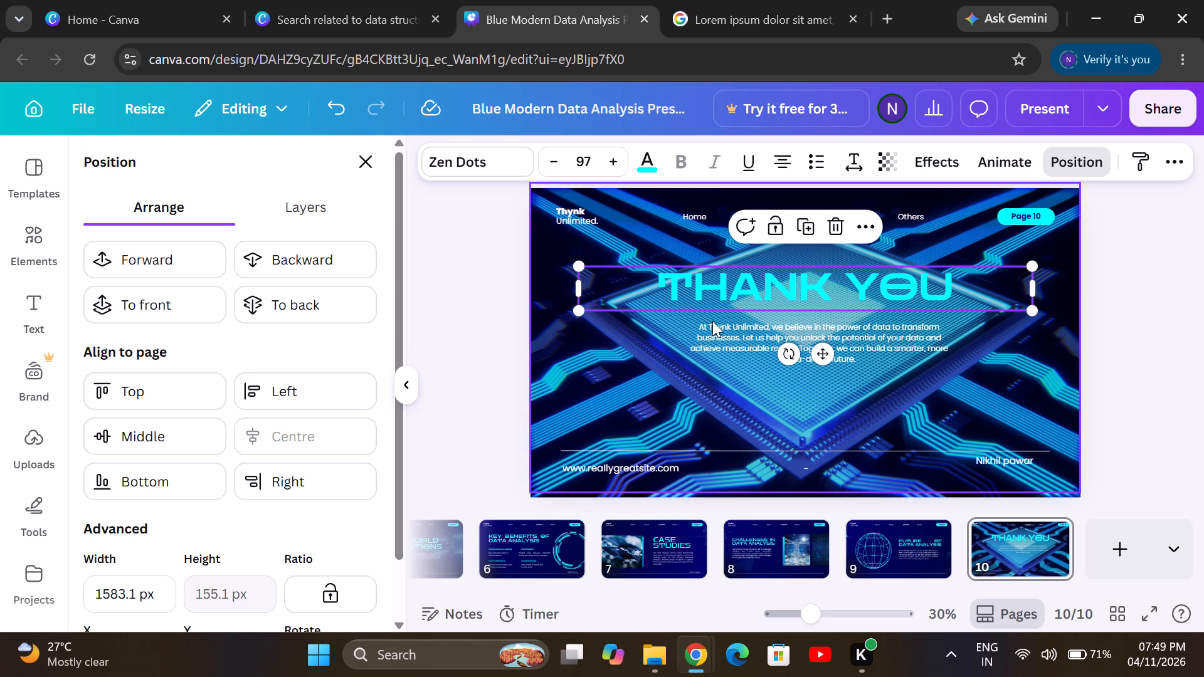
Move the body paragraph on slide 10 up to sit directly beneath the raised "Thank You" heading.
left_click_drag(737, 348, 730, 337)
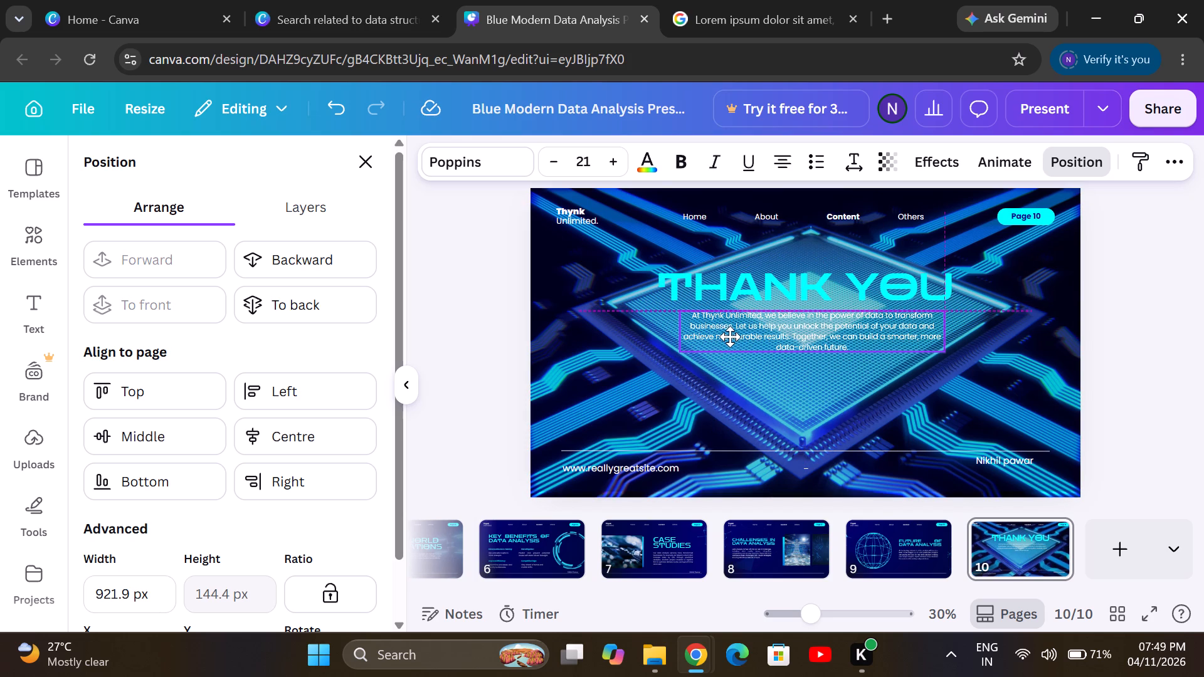
left_click_drag(730, 337, 730, 336)
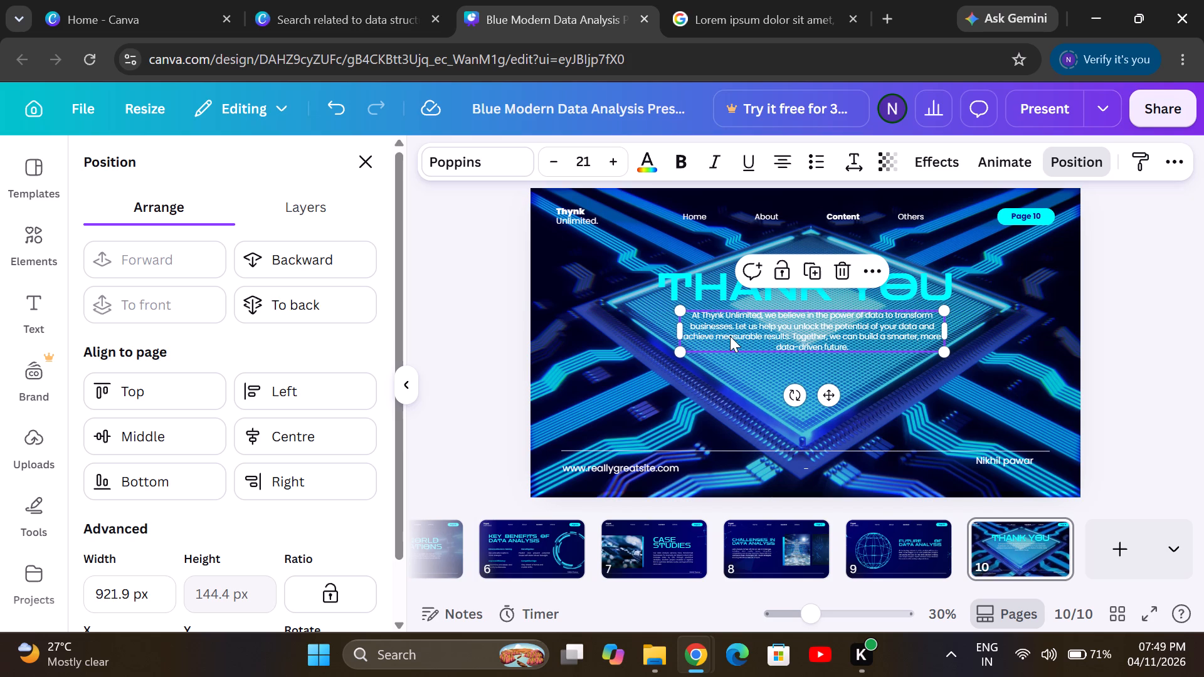
left_click(712, 372)
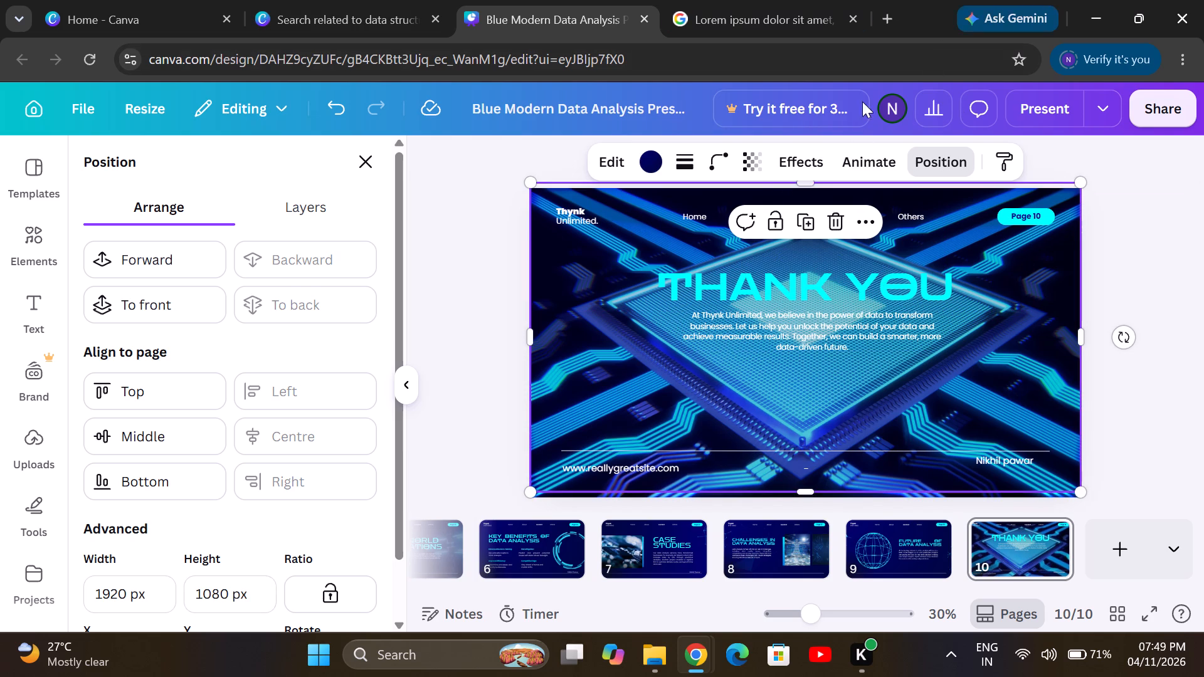
Close the browser window.
left_click(1187, 20)
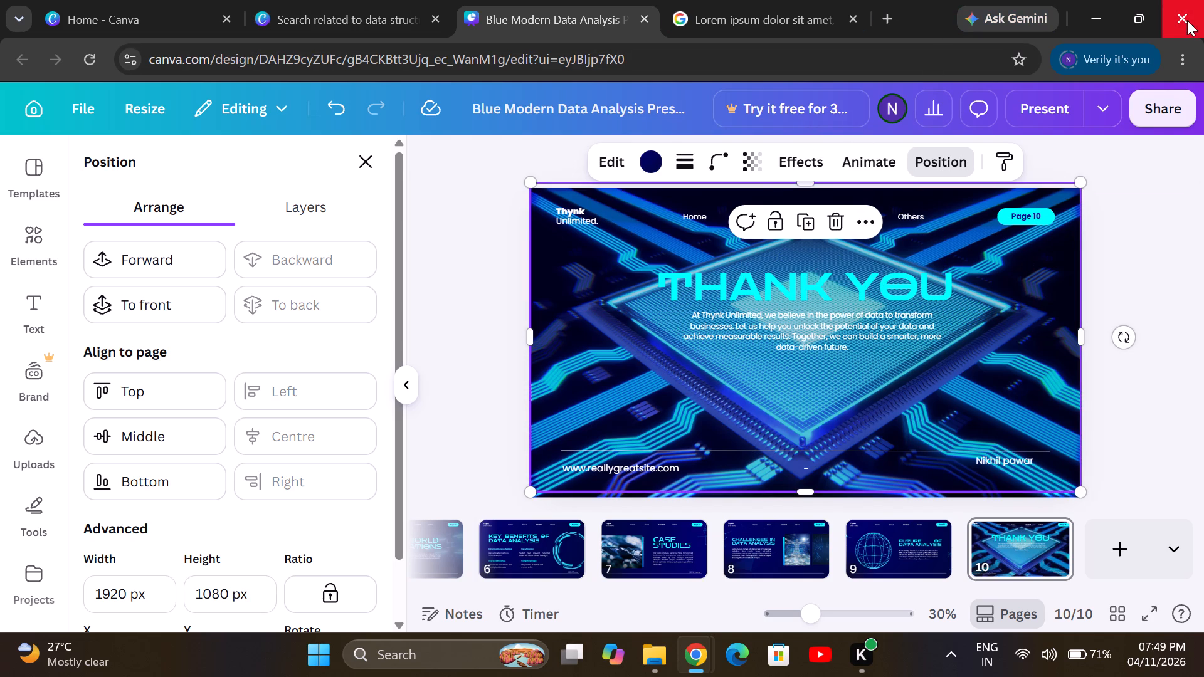